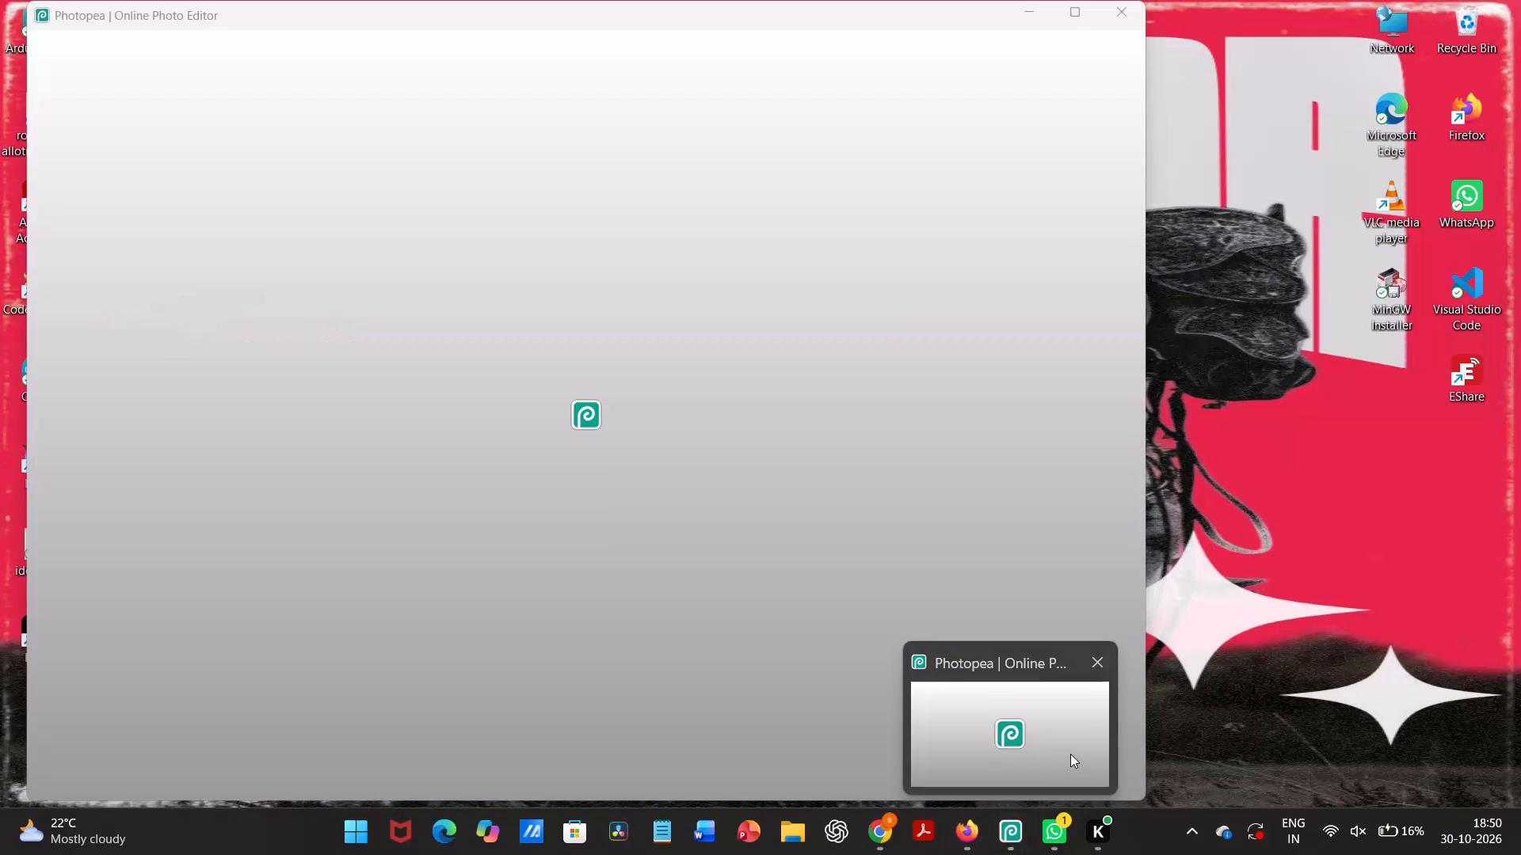
Switch to the Photopea window and maximize it.
left_click(1042, 735)
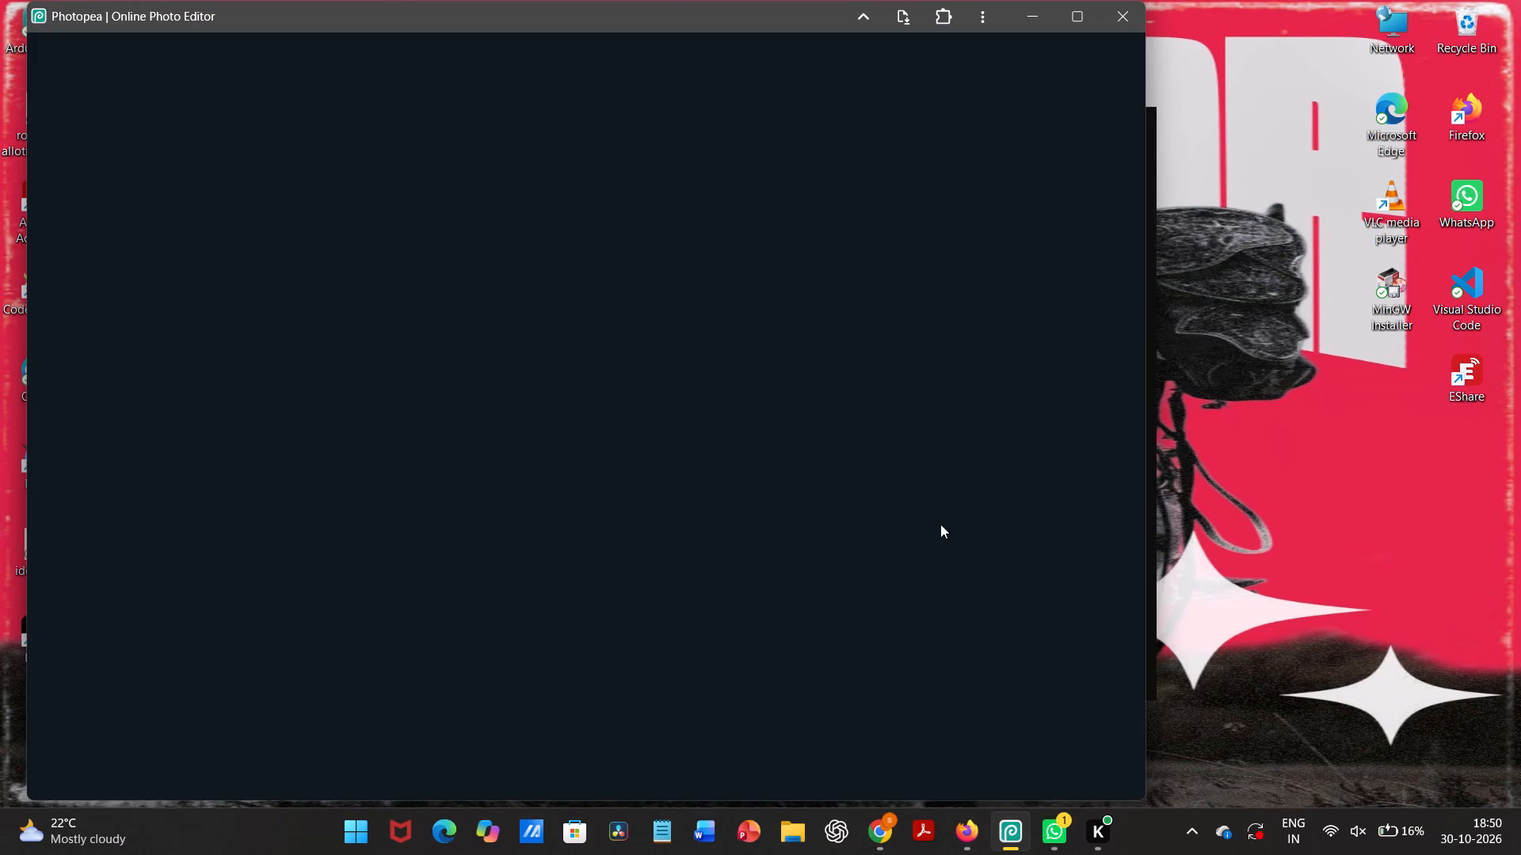
left_click(1072, 11)
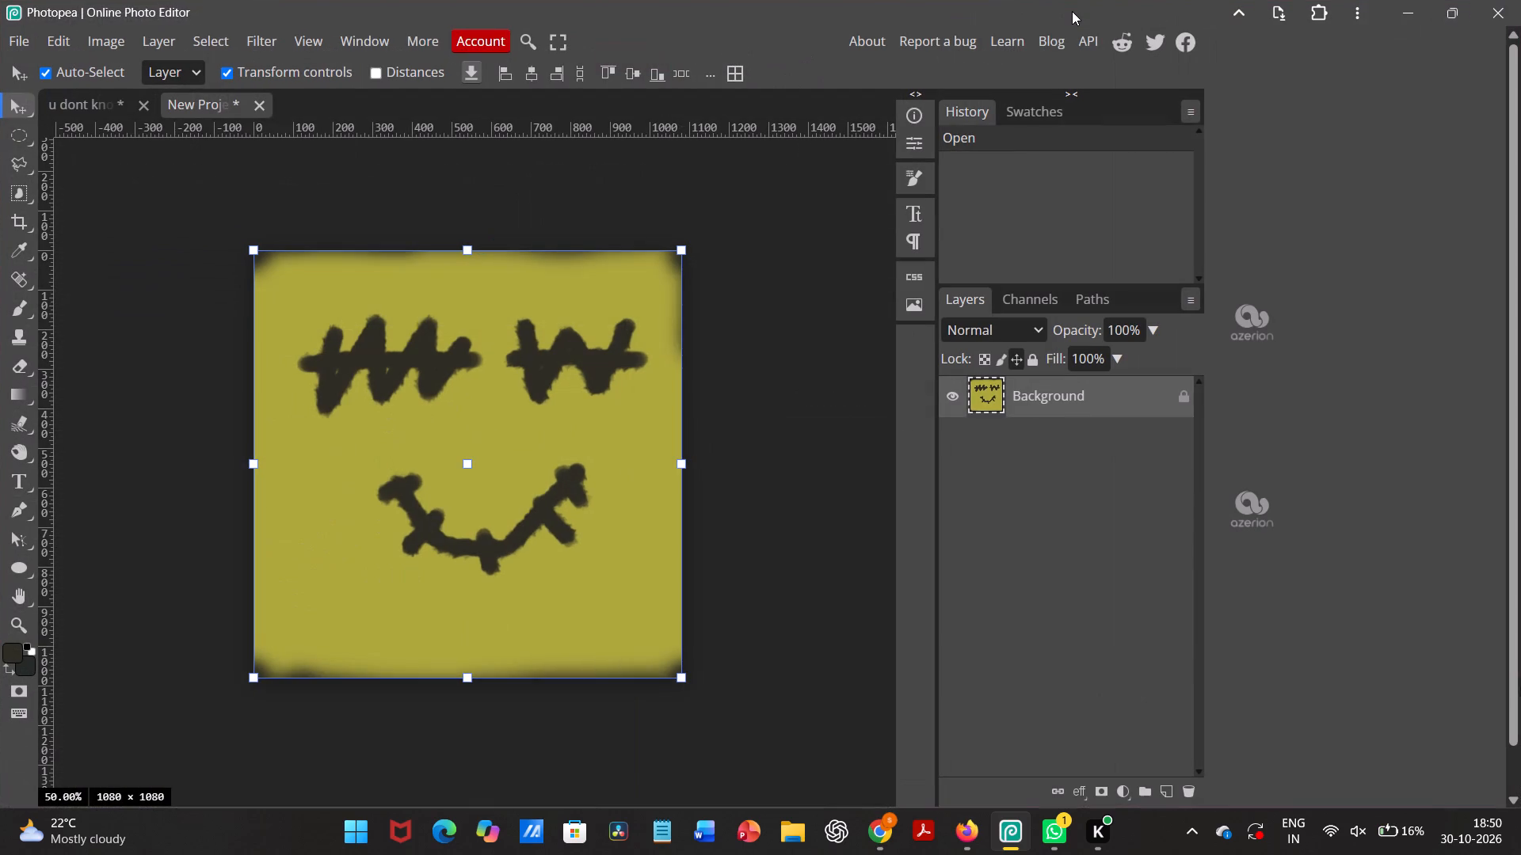
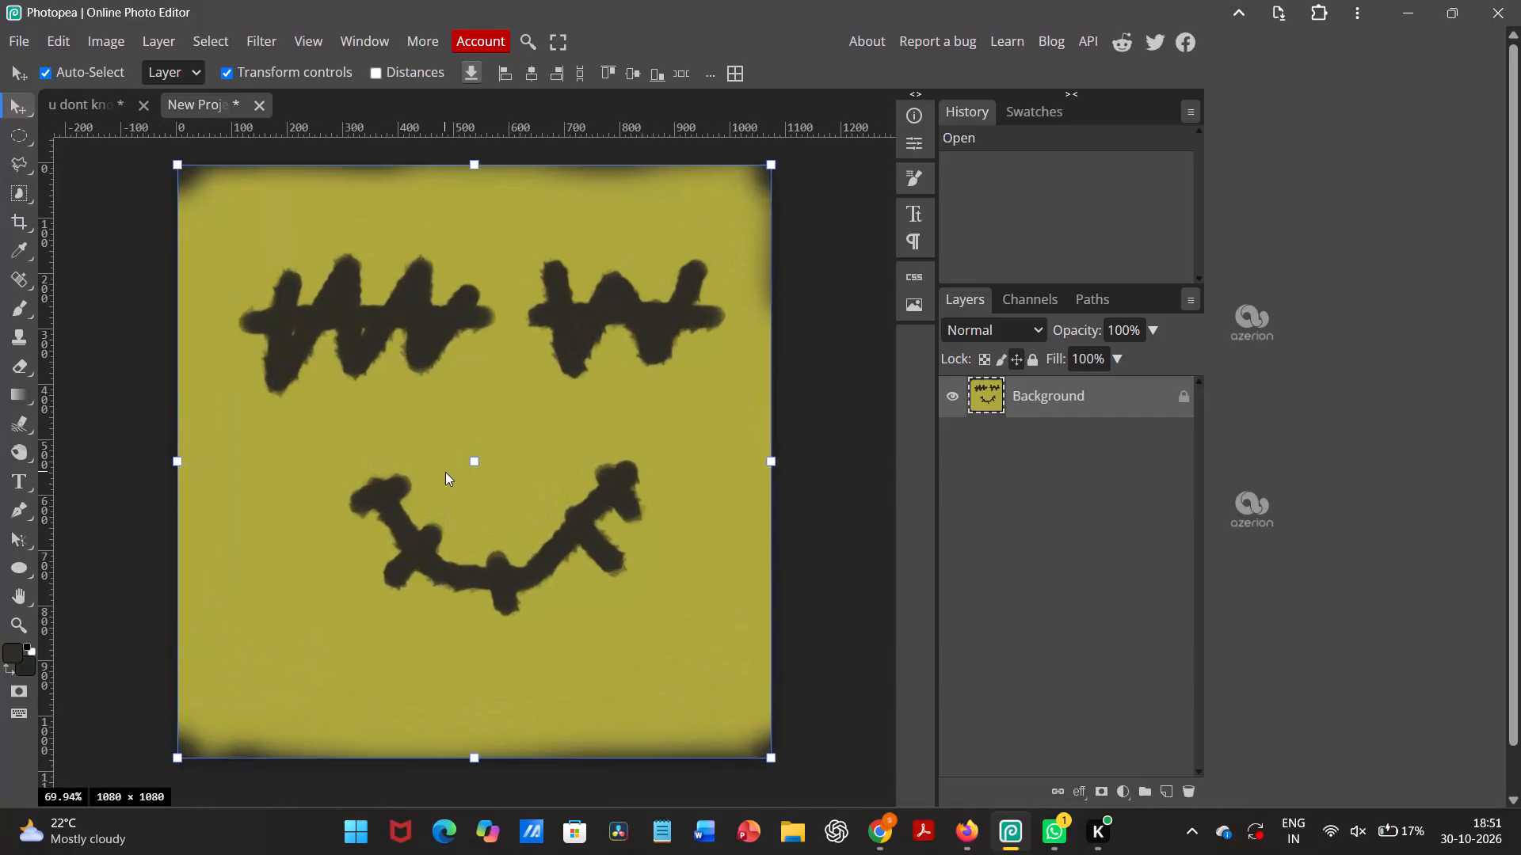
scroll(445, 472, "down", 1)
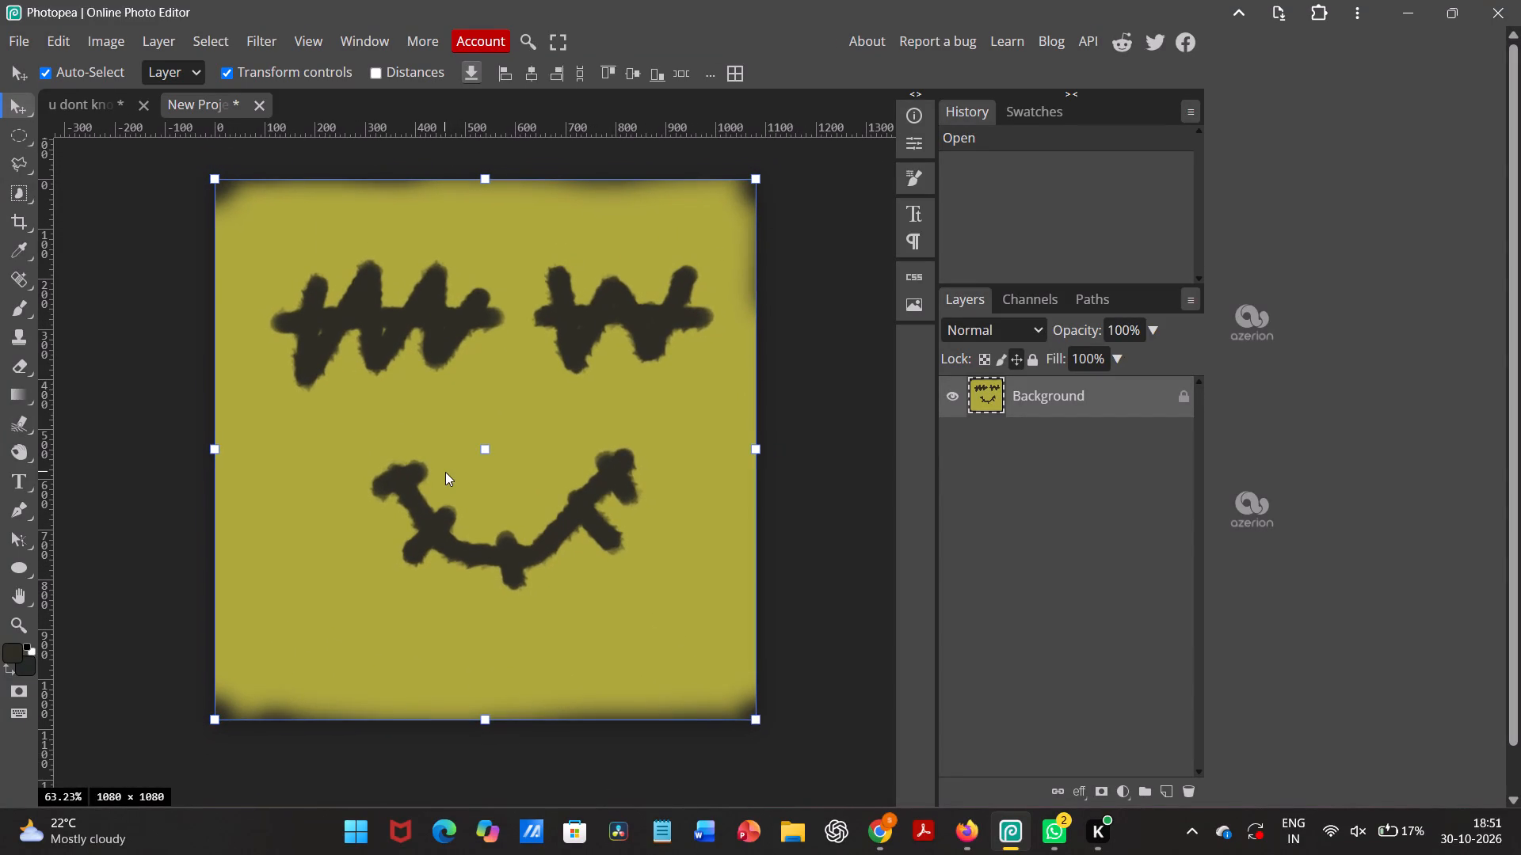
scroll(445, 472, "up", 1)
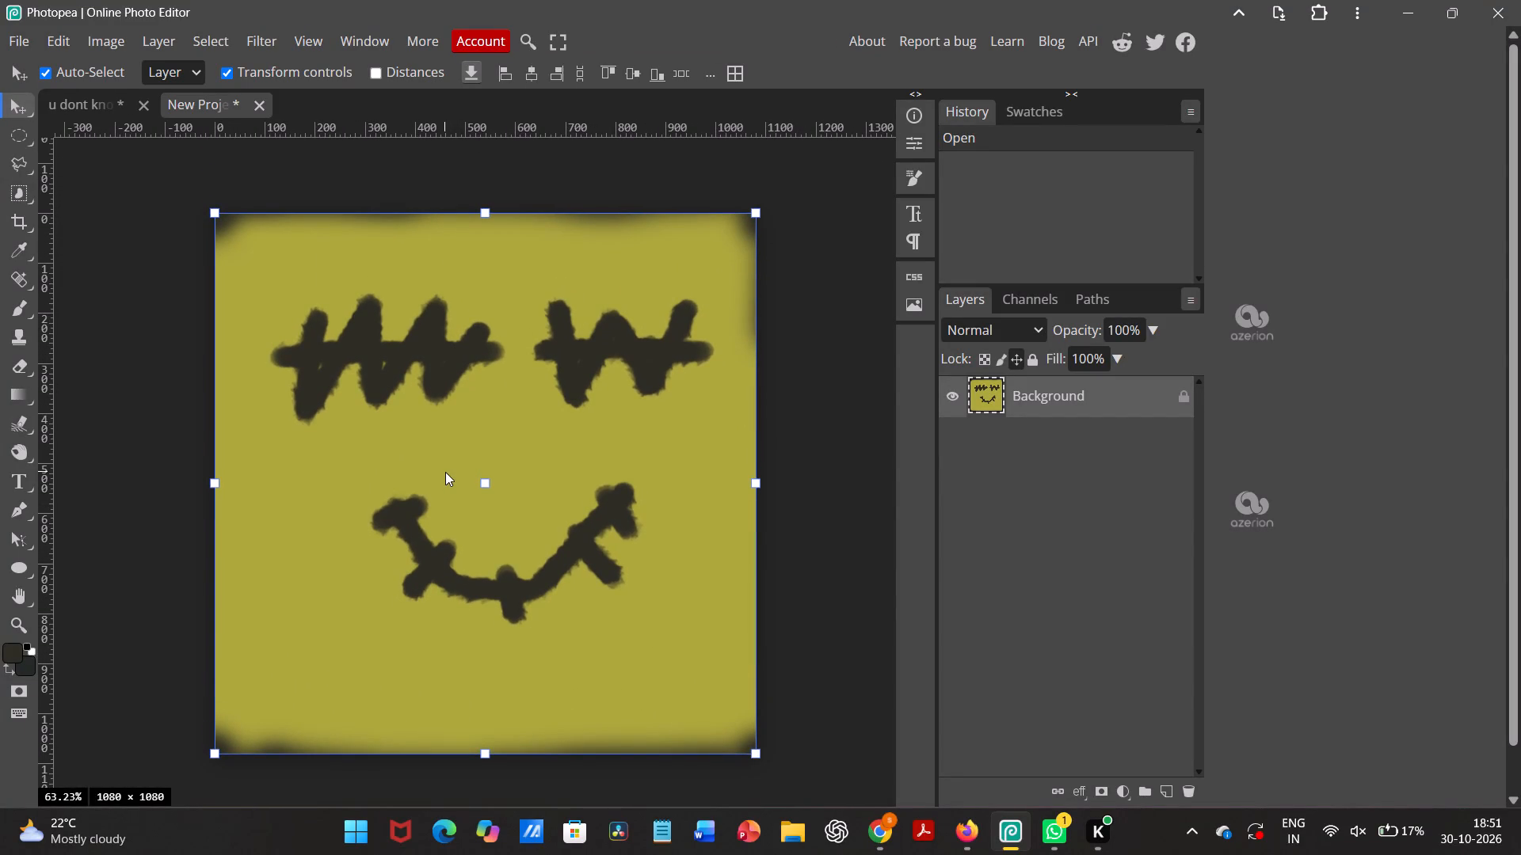
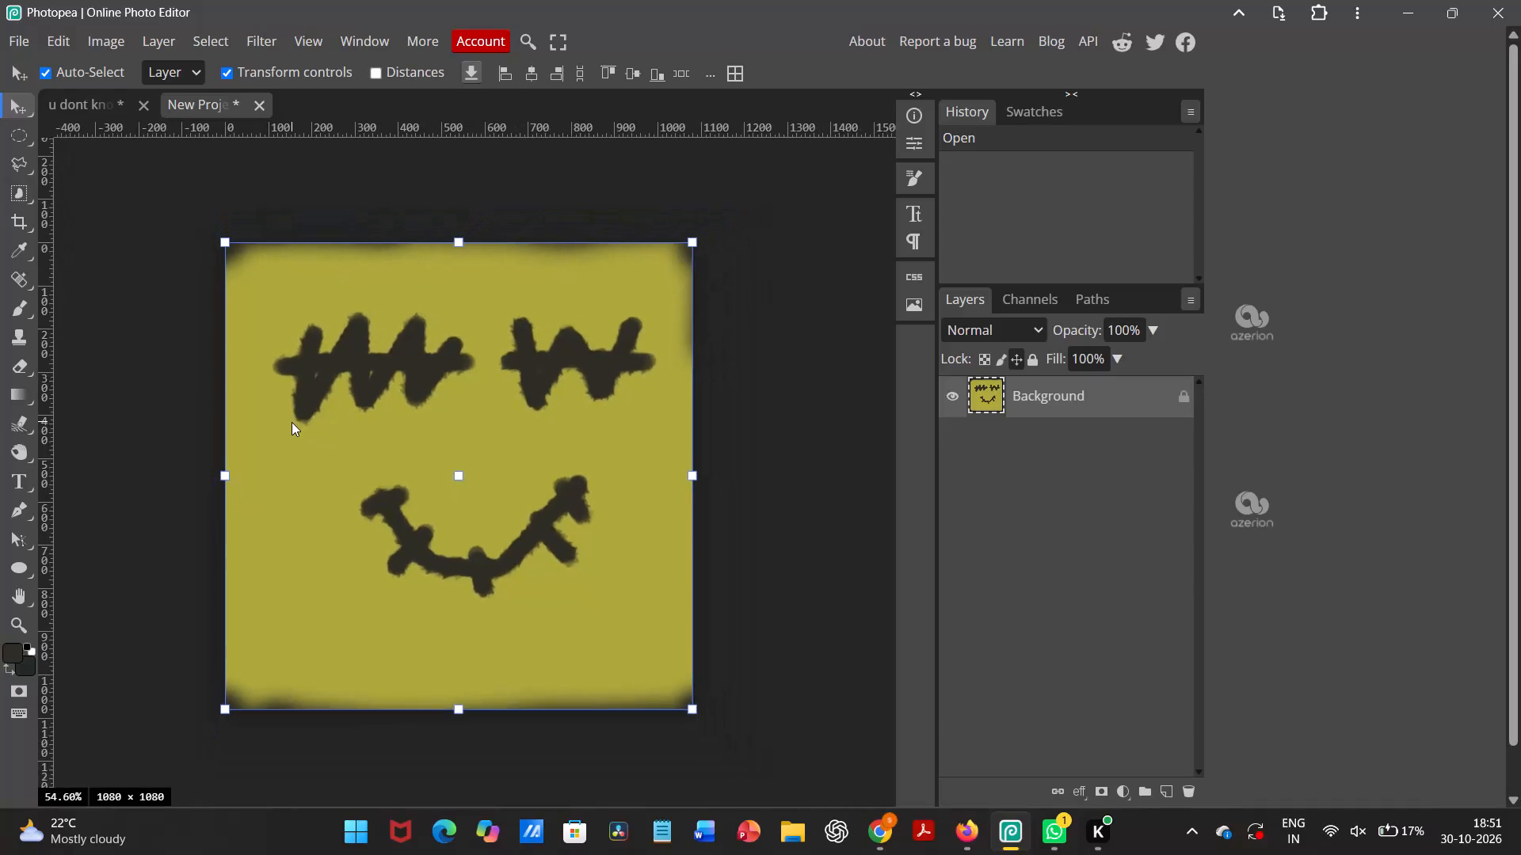
Activate the Brush tool for painting on the stitched smiley-face image.
scroll(292, 422, "left", 1)
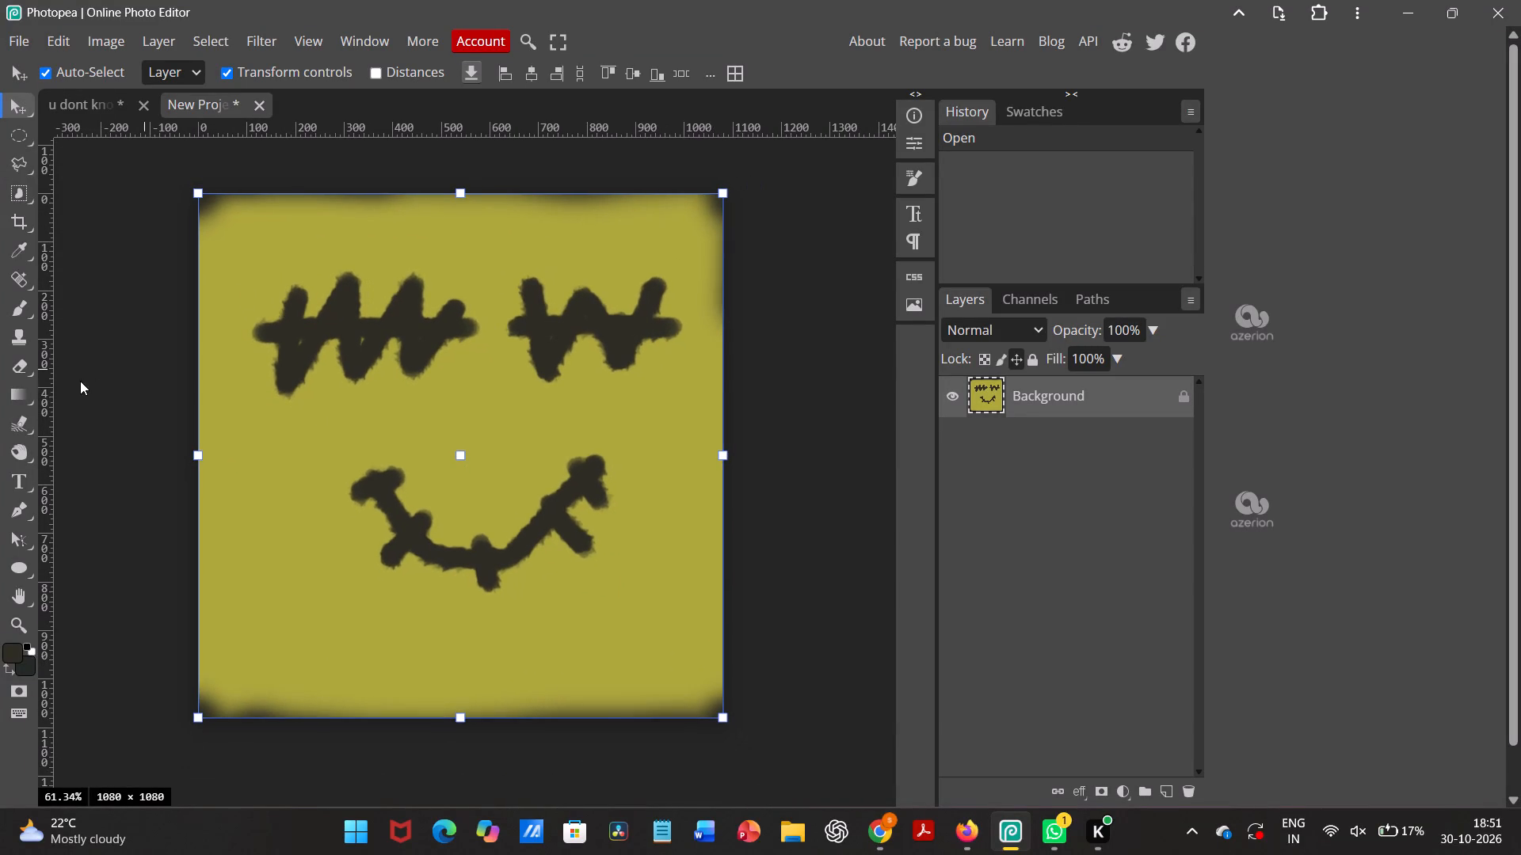
left_click(21, 314)
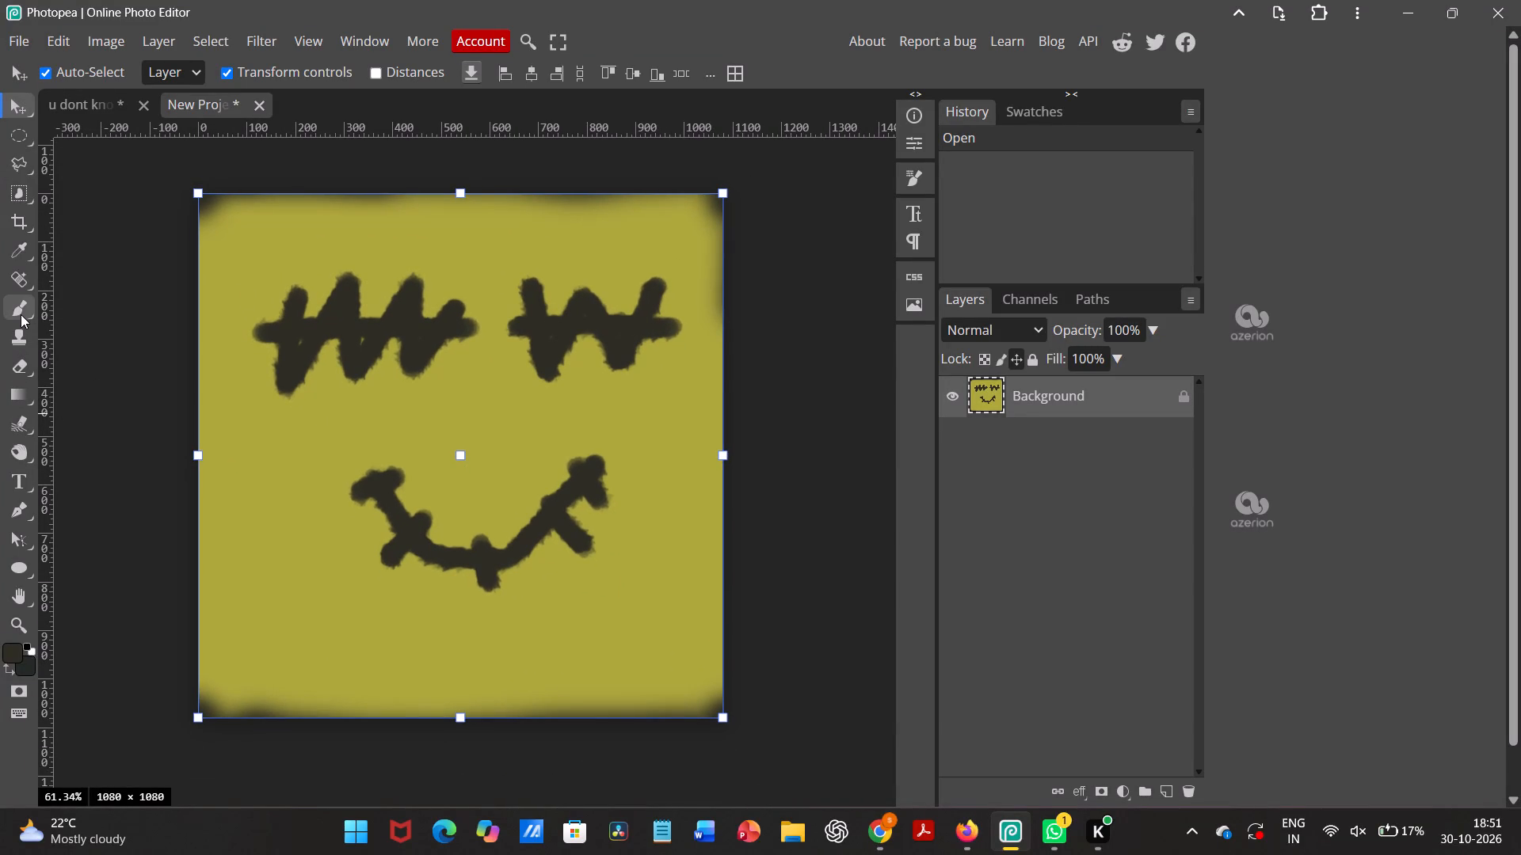
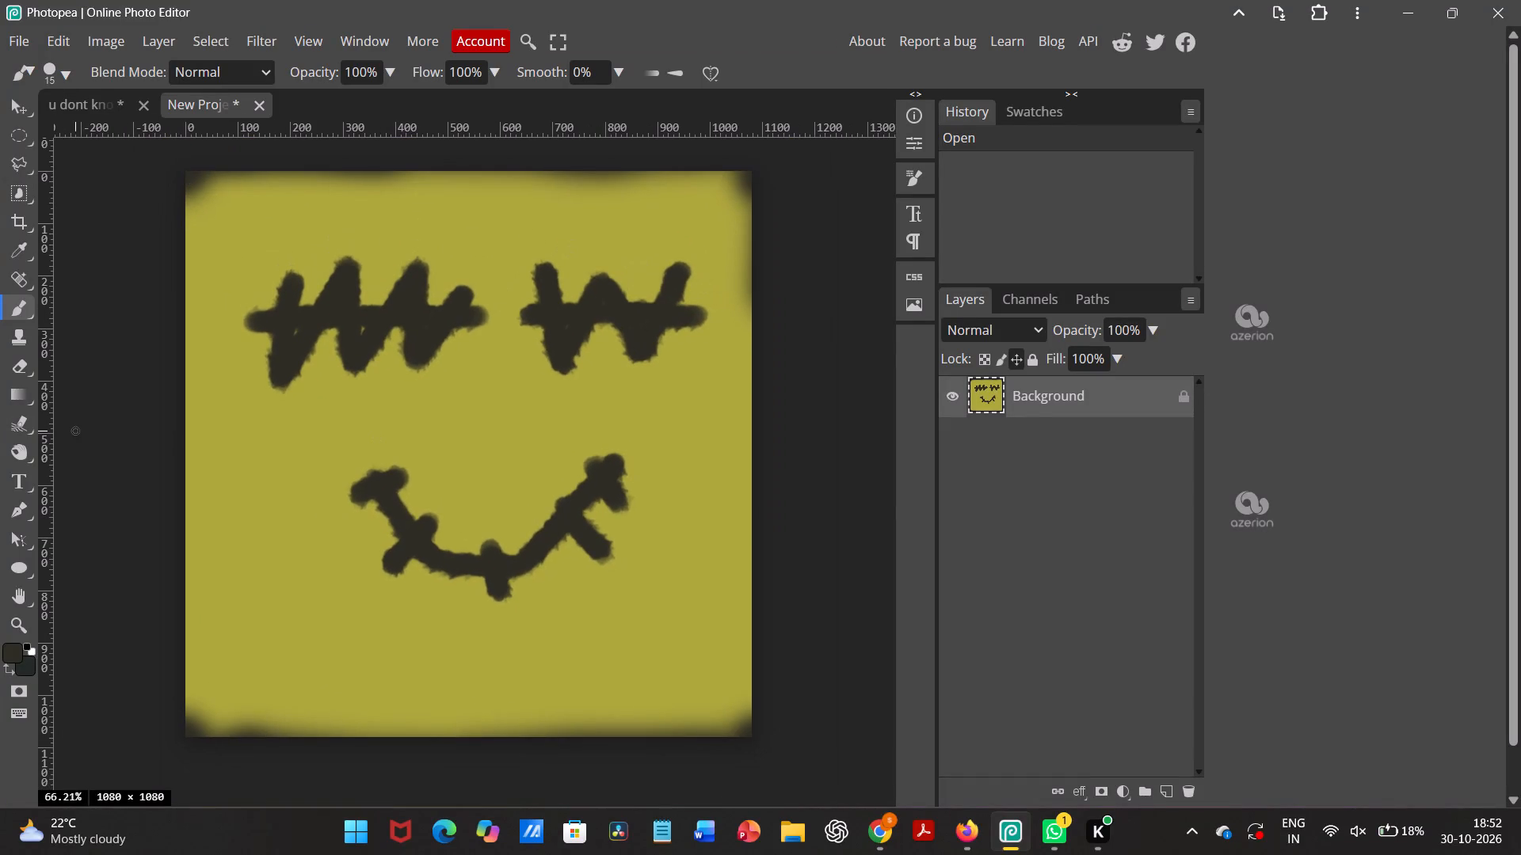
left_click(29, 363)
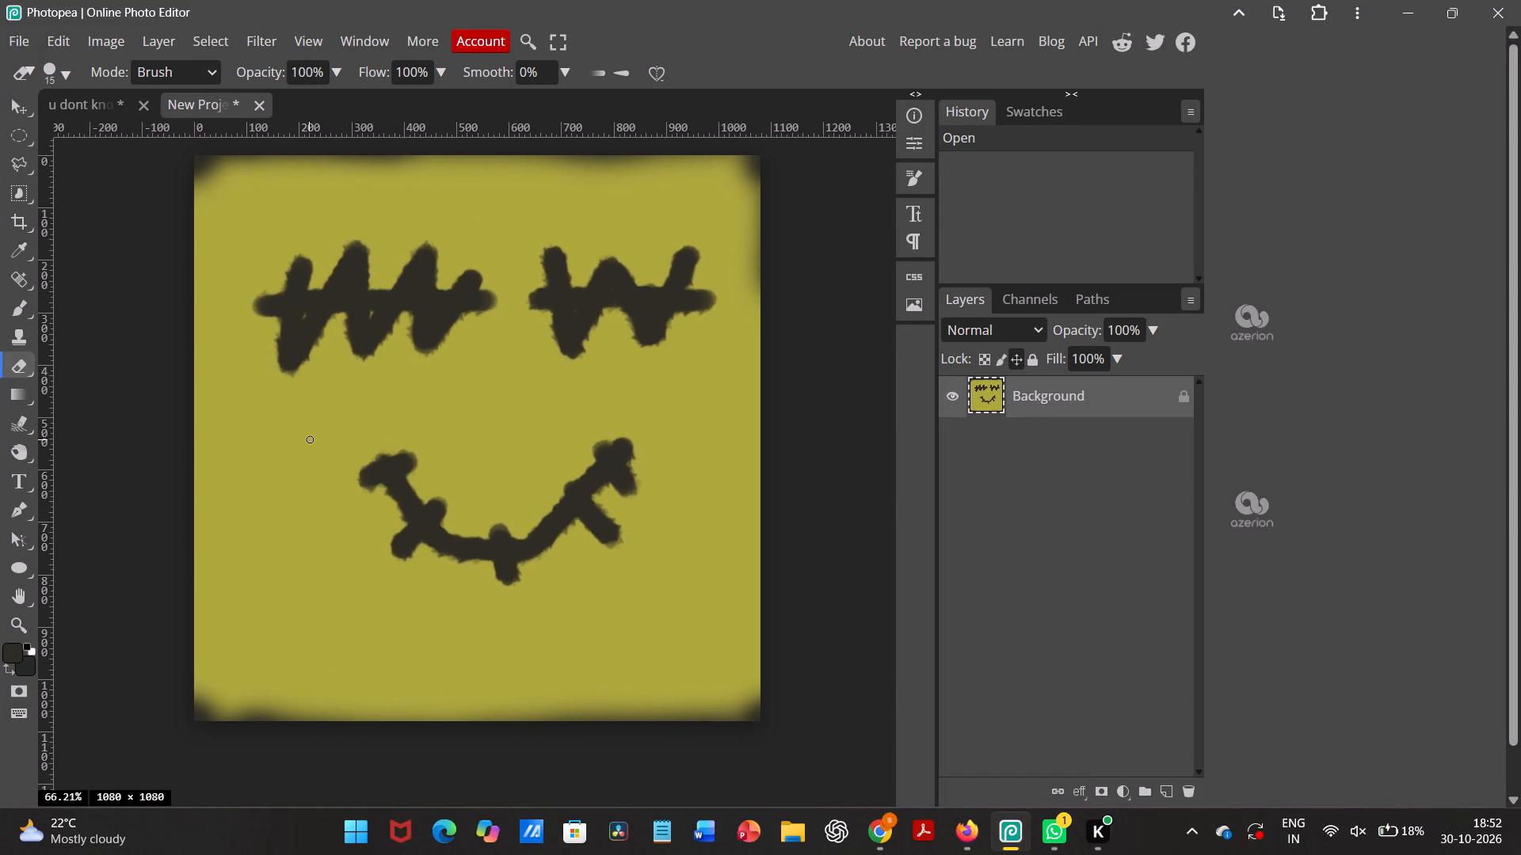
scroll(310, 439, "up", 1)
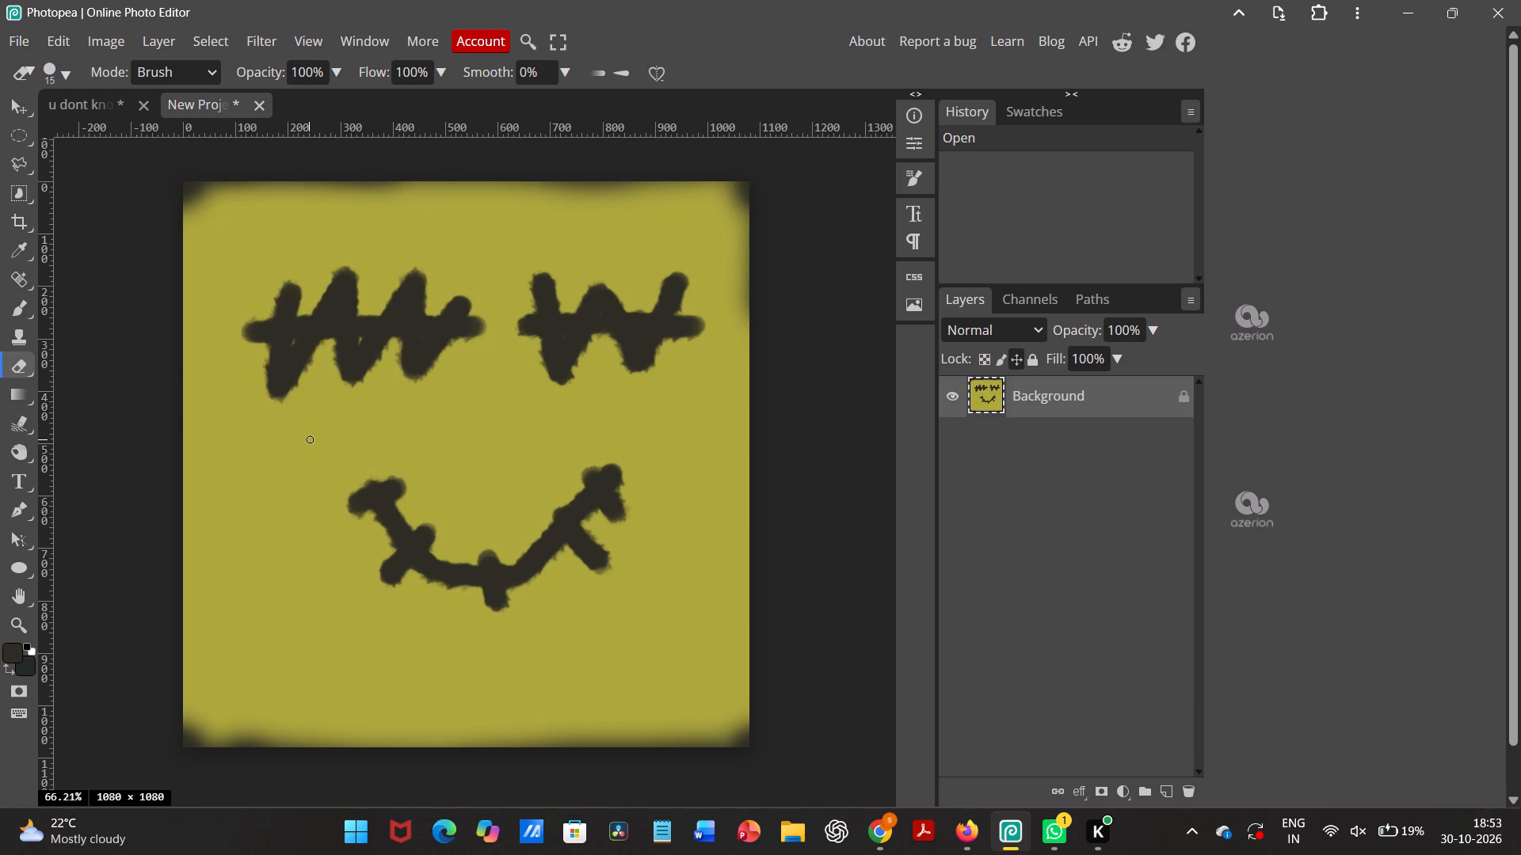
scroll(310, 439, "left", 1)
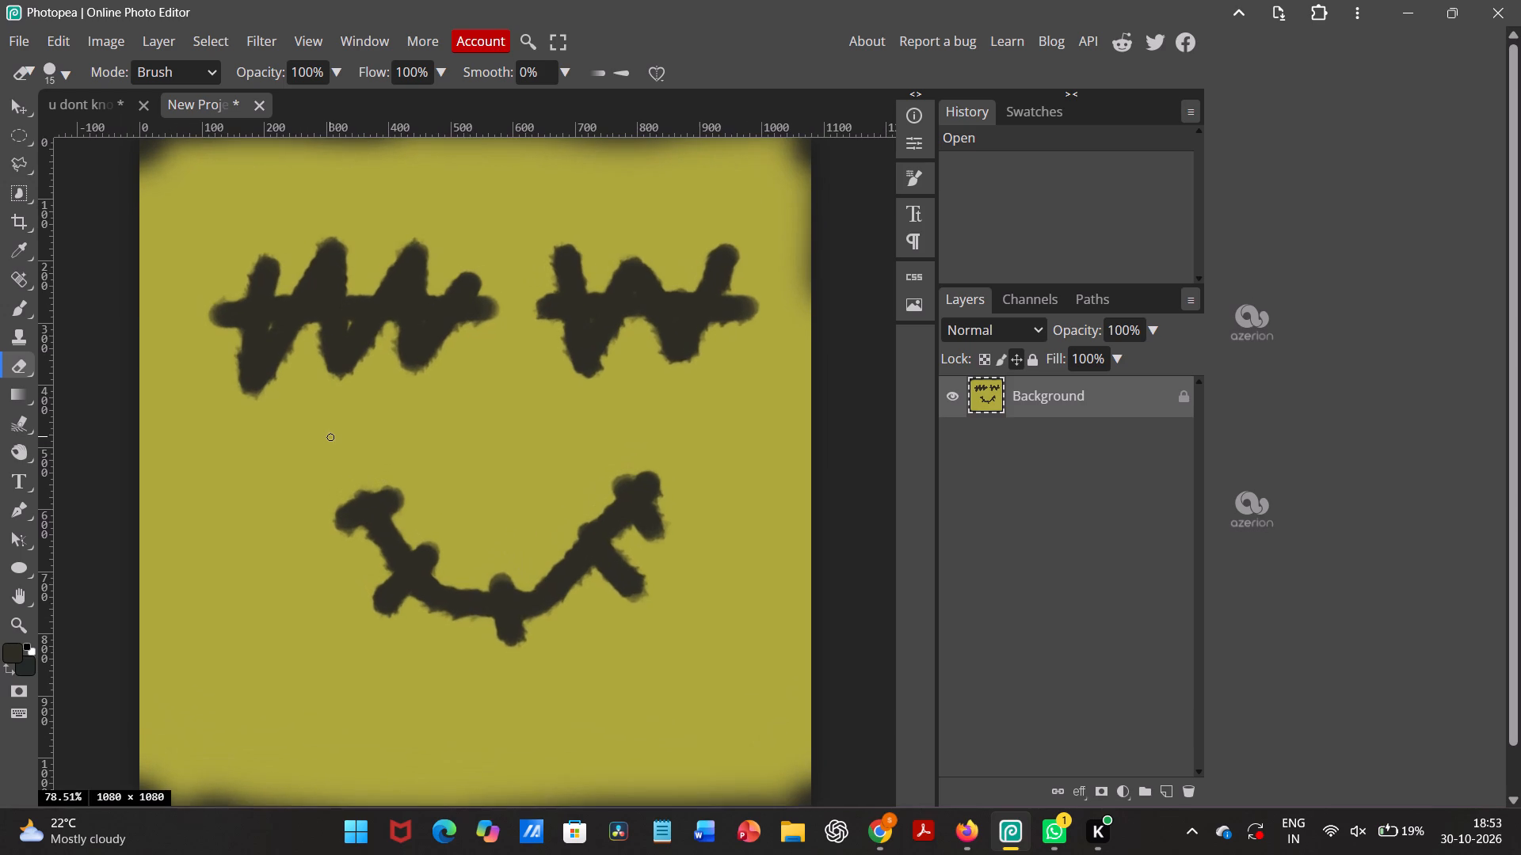
Paint a solid dark nose between the eyes and the smile with the Brush tool, using the second 87 px preset tip.
left_click(17, 306)
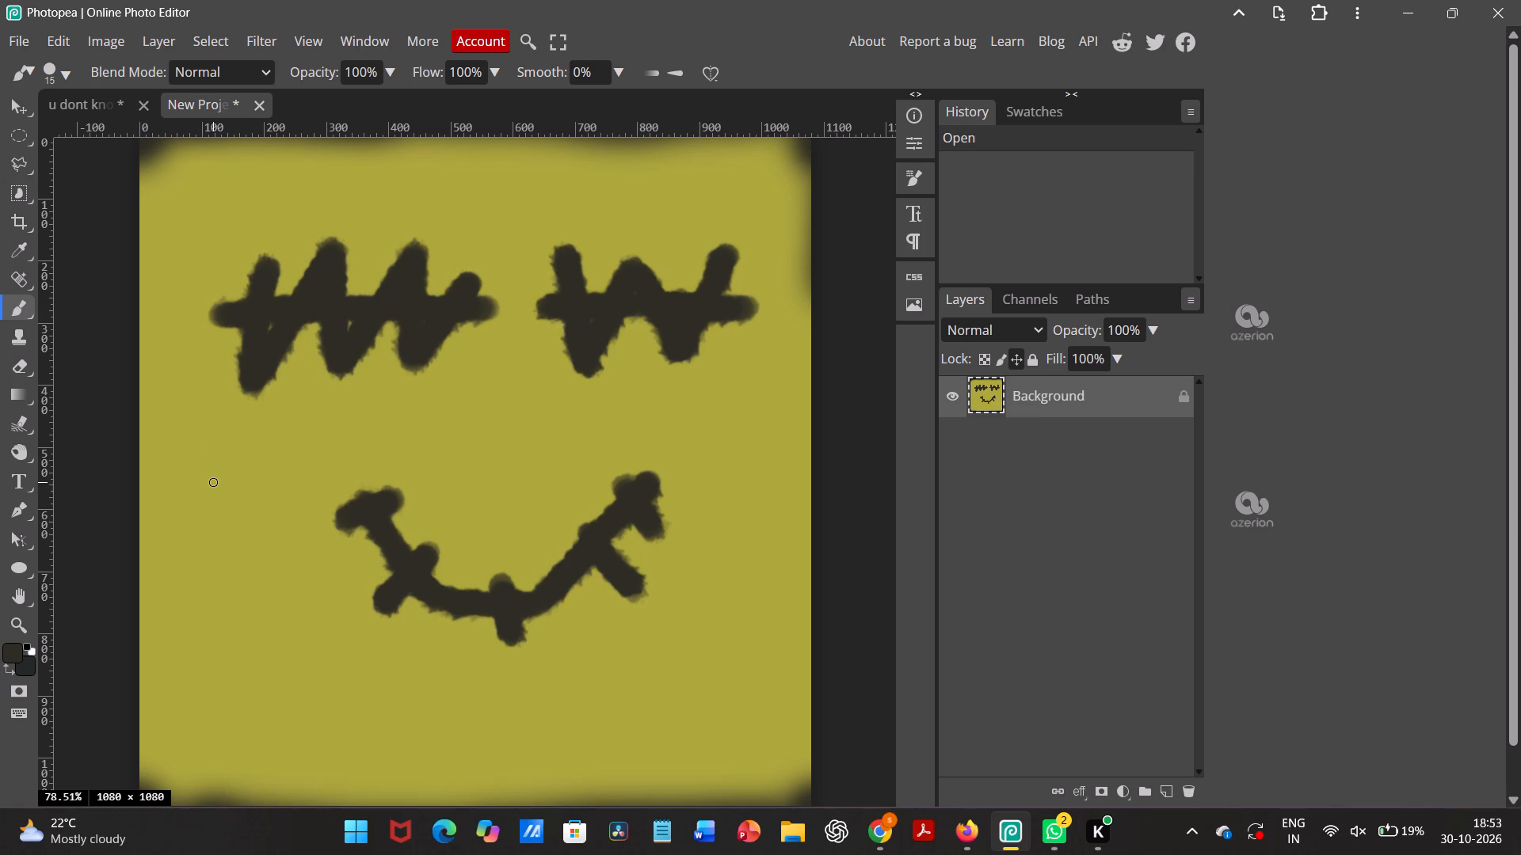
right_click(213, 482)
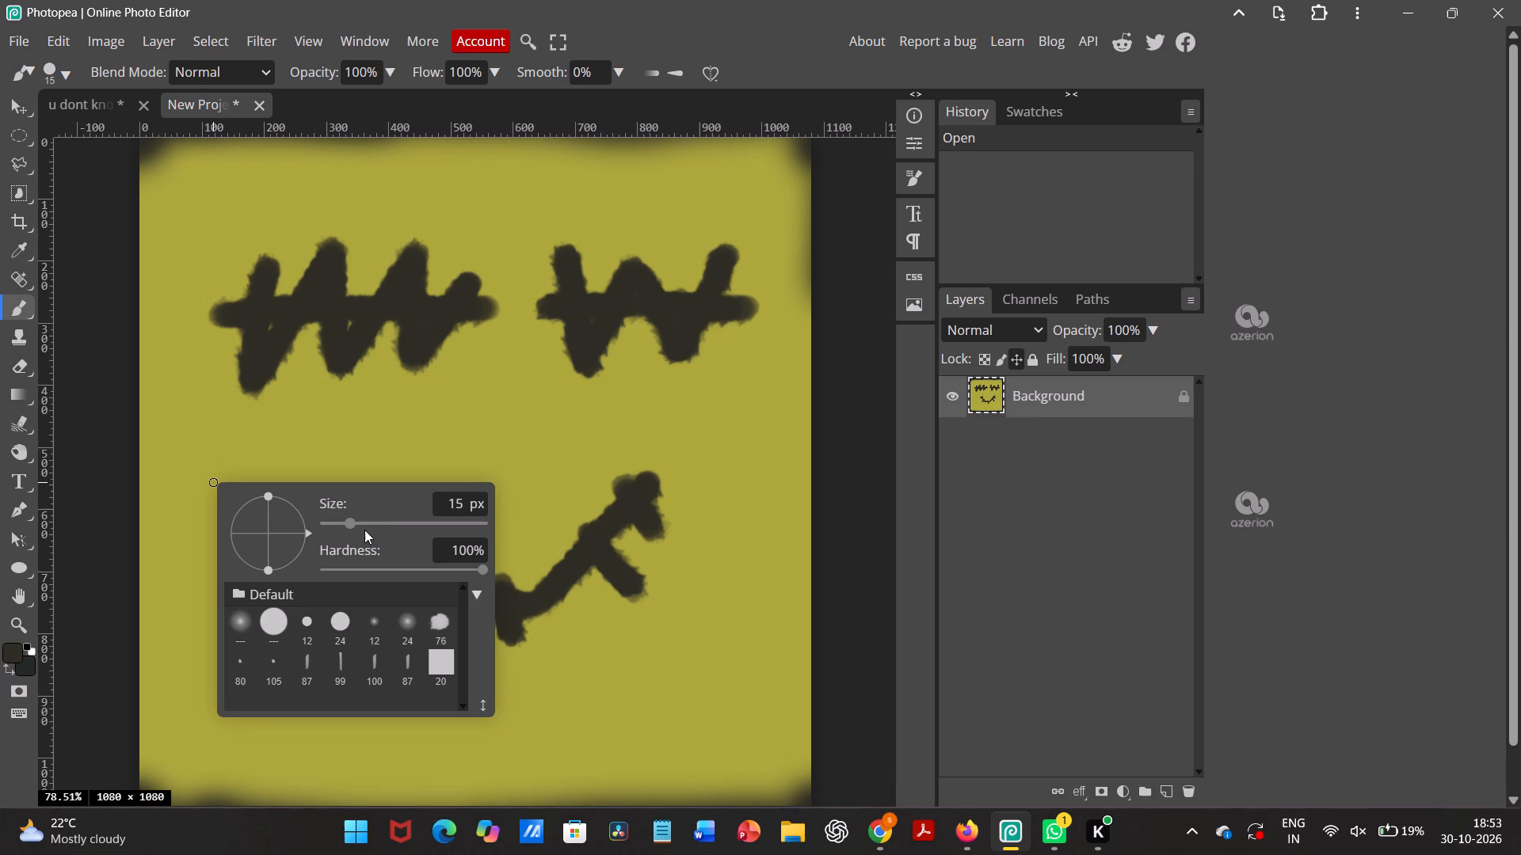
scroll(364, 530, "down", 1)
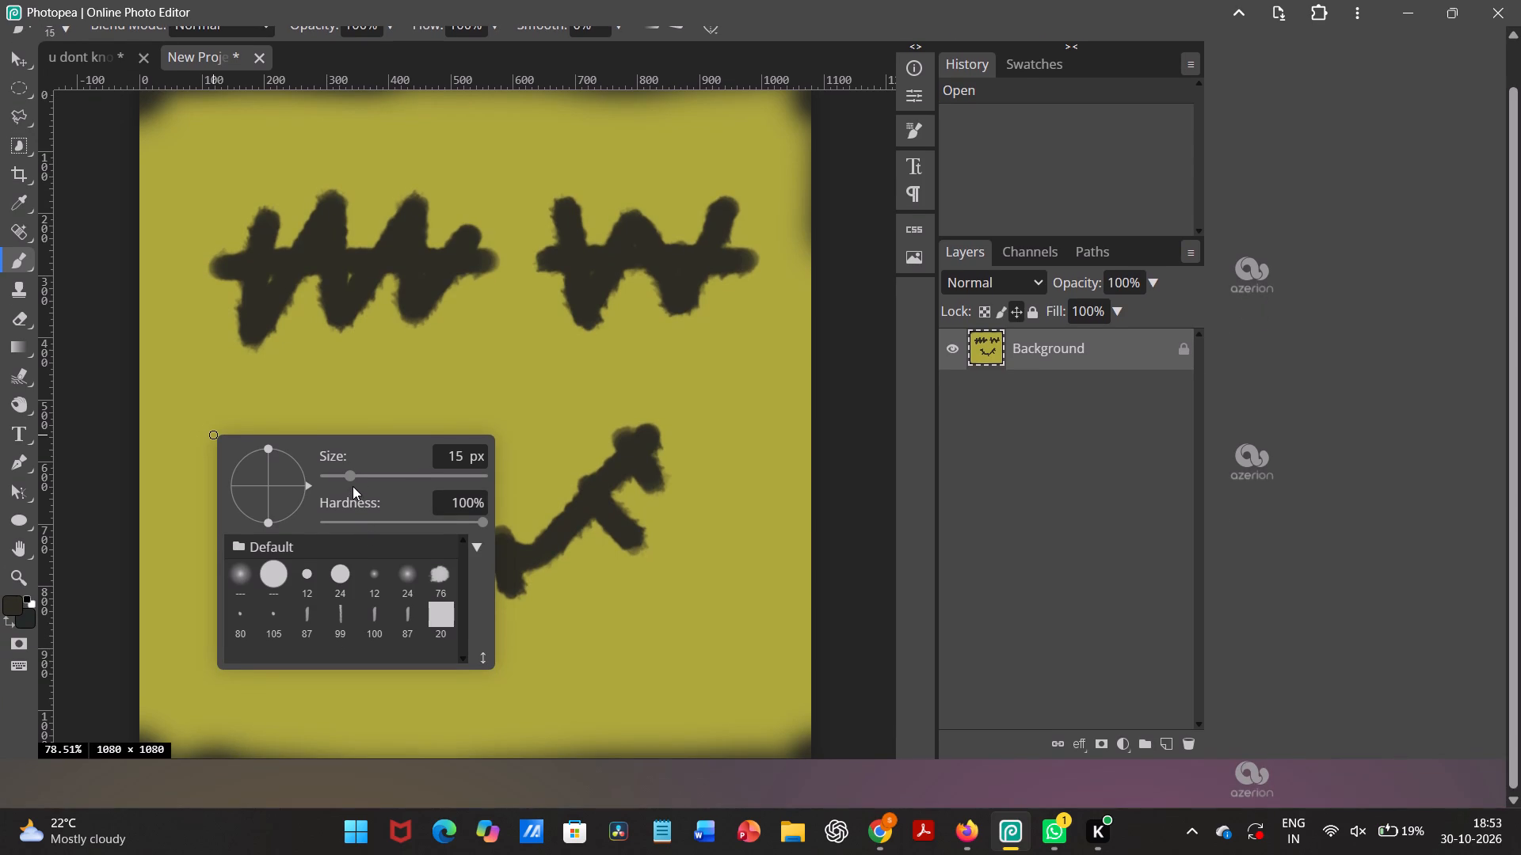
left_click_drag(353, 481, 364, 481)
left_click_drag(356, 469, 388, 473)
left_click_drag(361, 471, 396, 475)
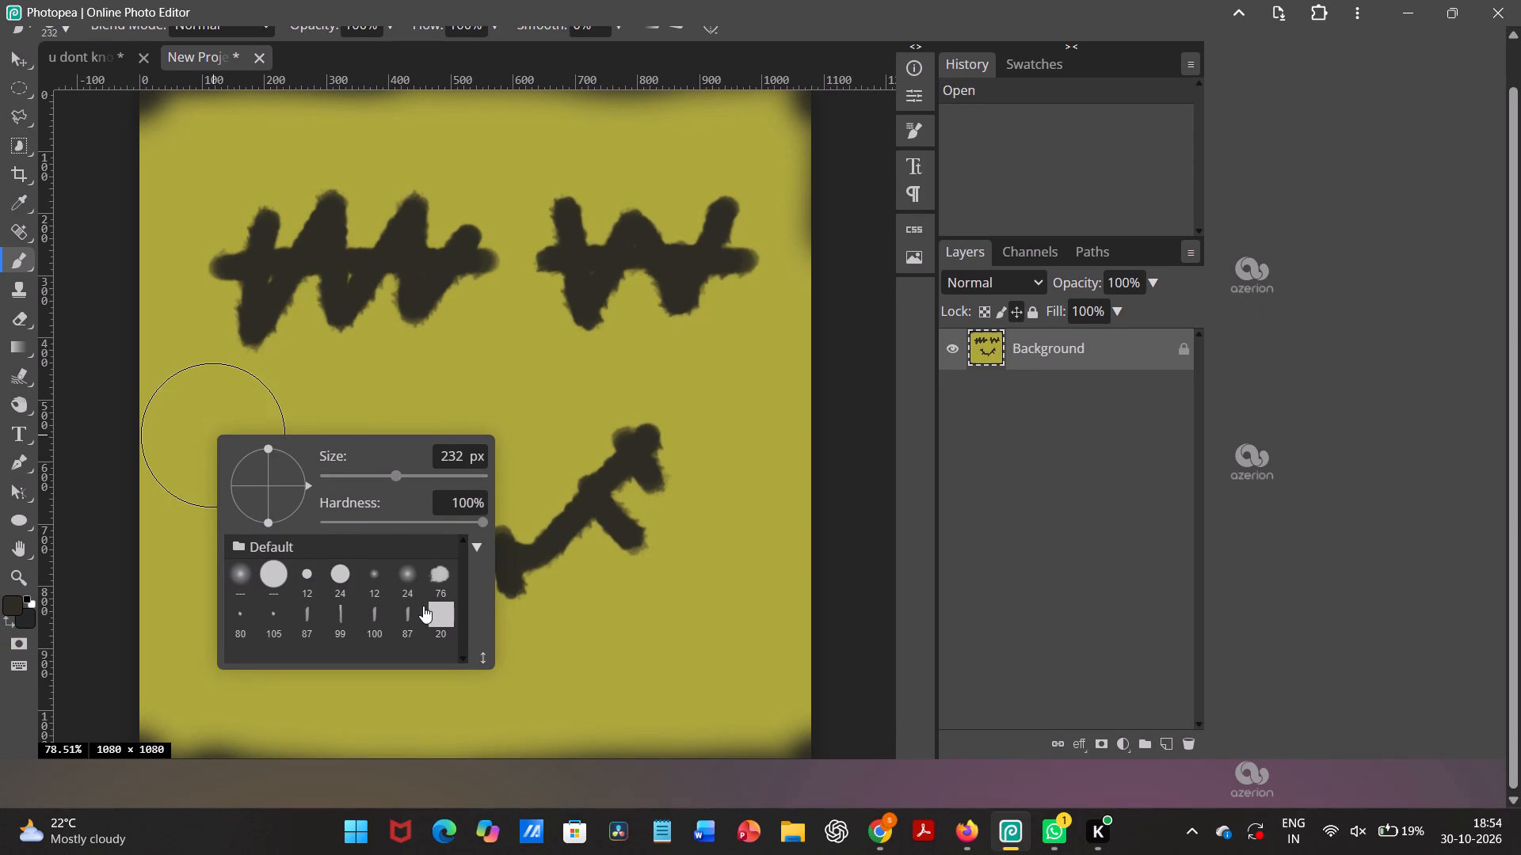
left_click(423, 606)
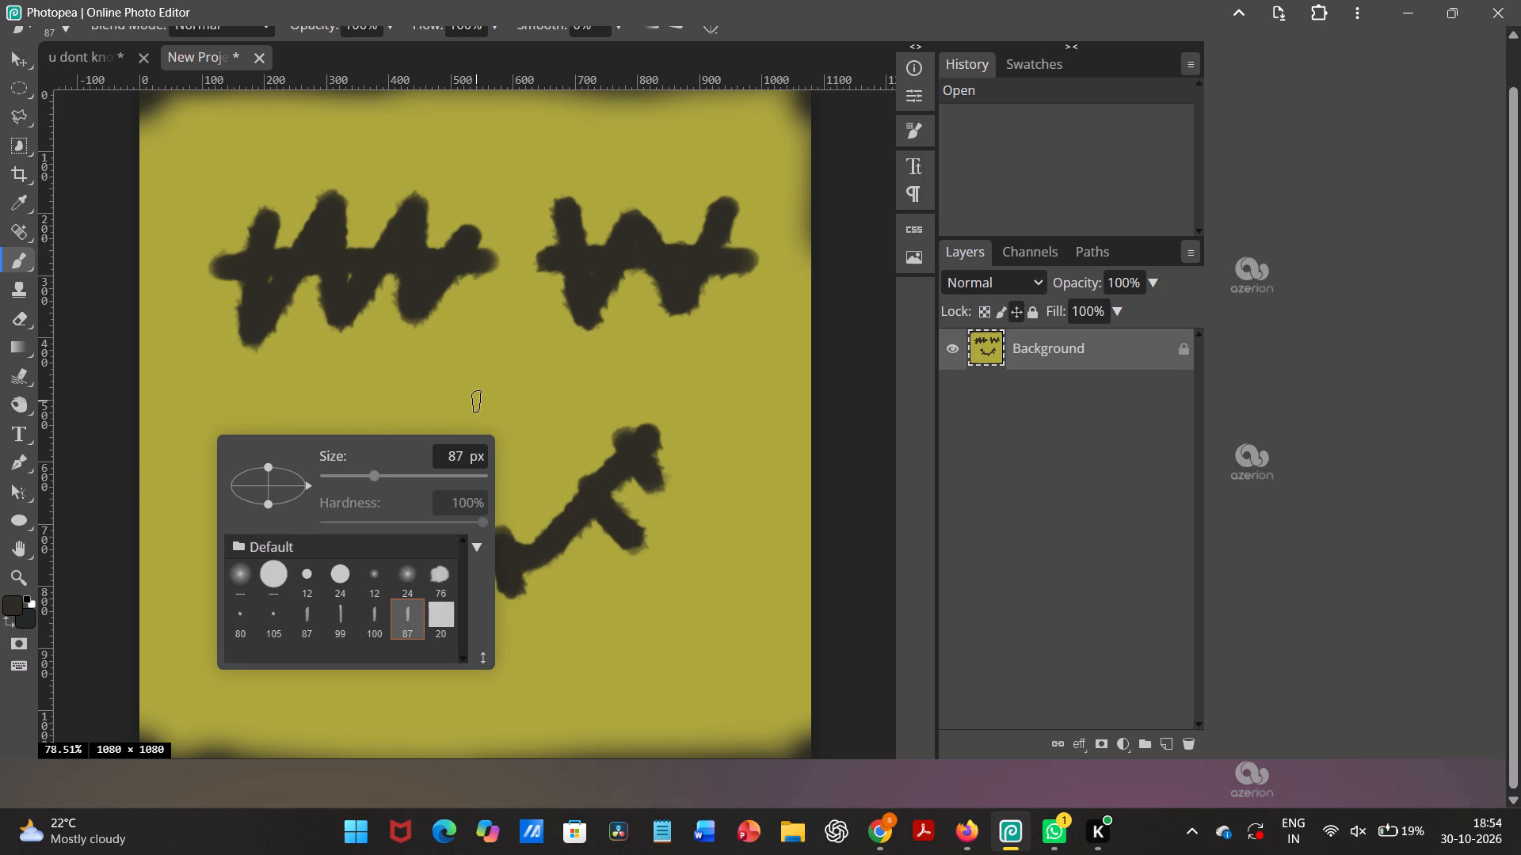
left_click(474, 402)
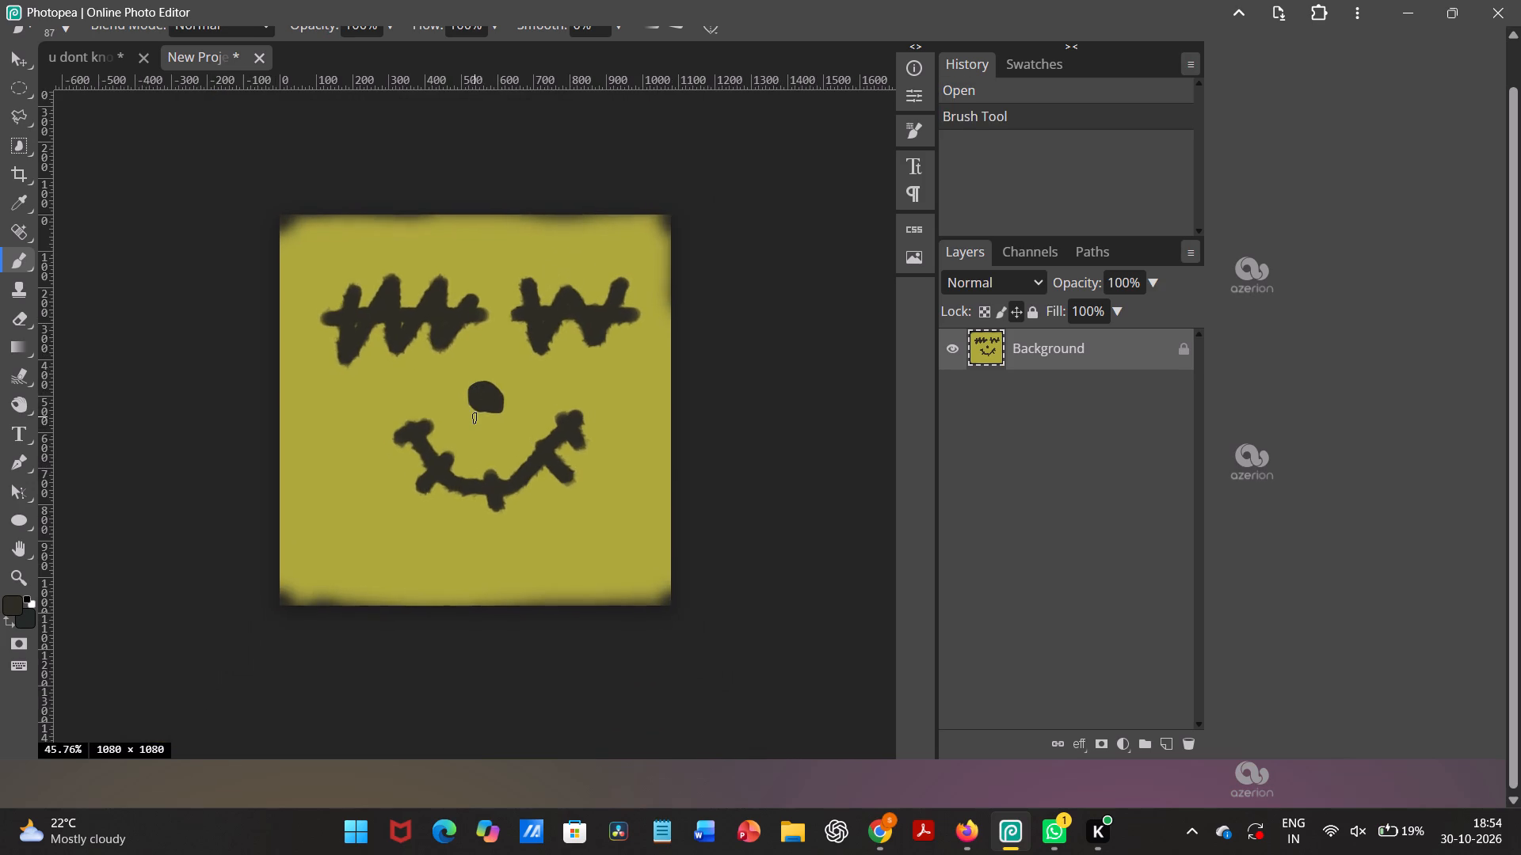
left_click_drag(416, 470, 435, 494)
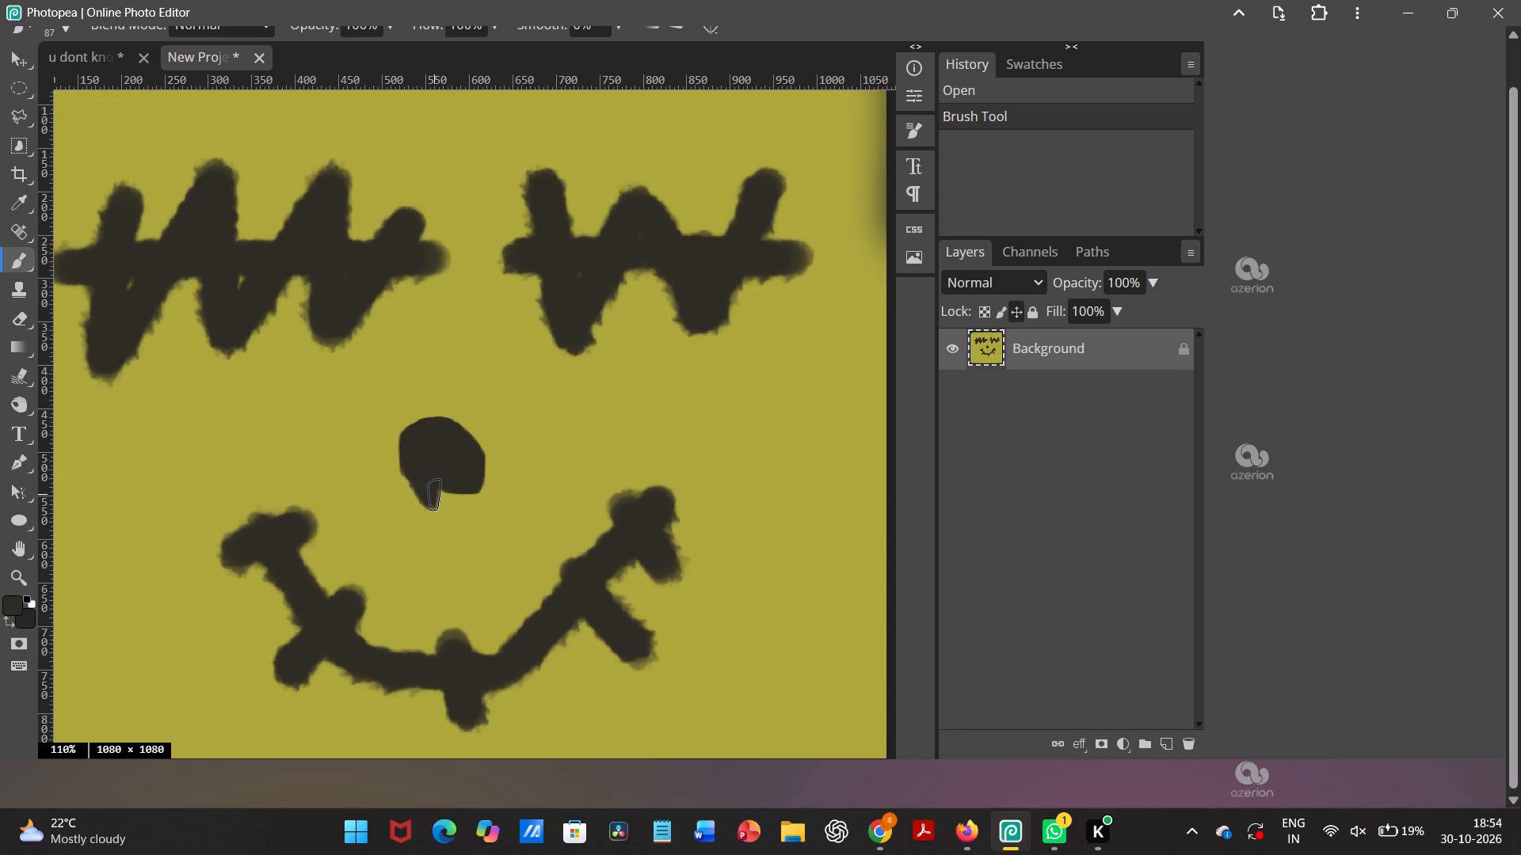
left_click_drag(435, 494, 477, 496)
left_click_drag(477, 496, 412, 519)
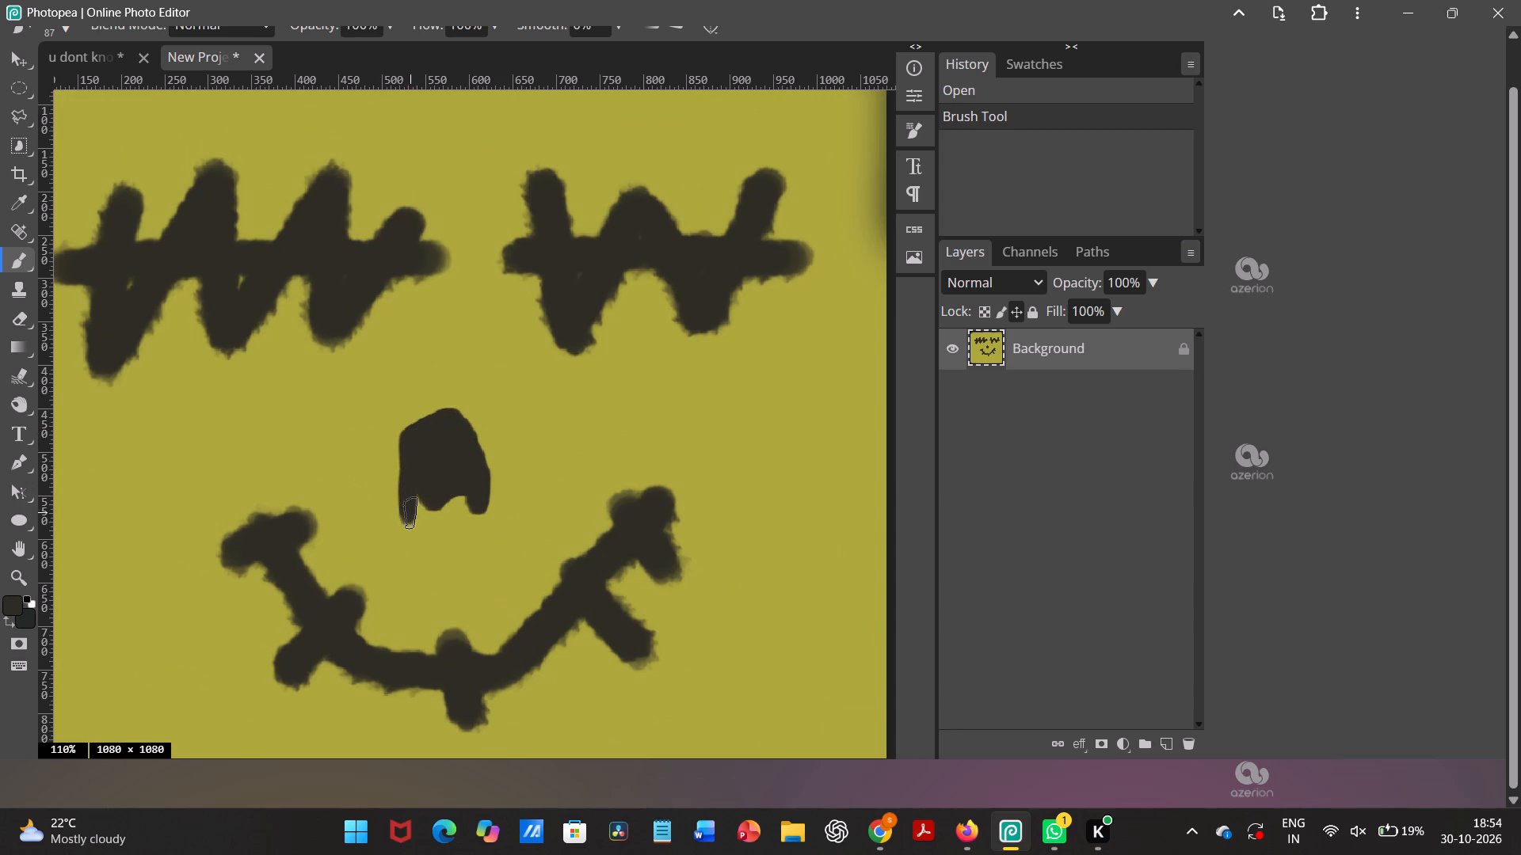
left_click_drag(412, 519, 474, 511)
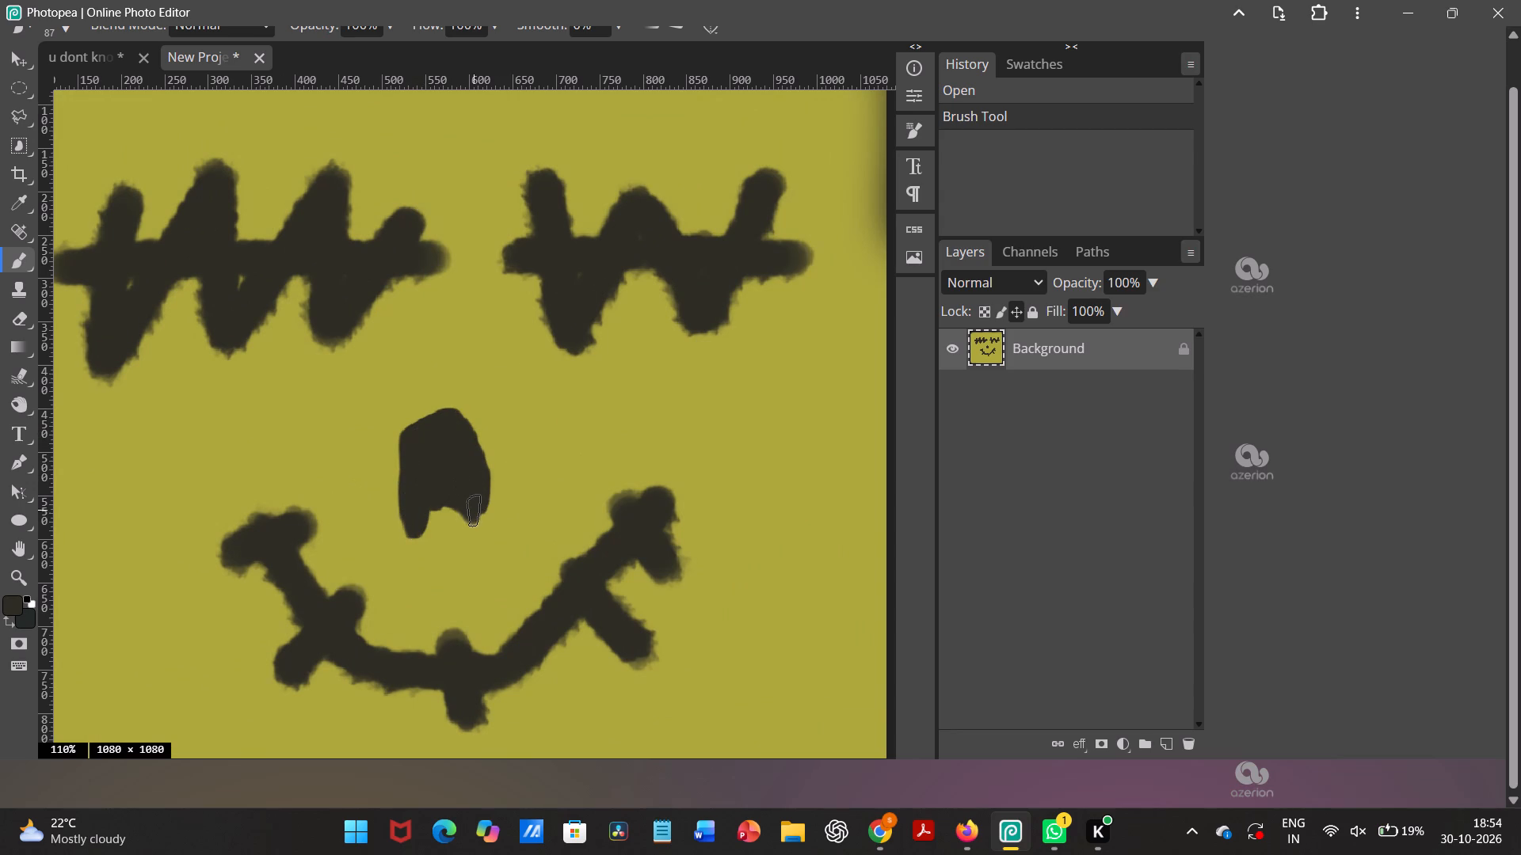
left_click_drag(474, 511, 474, 513)
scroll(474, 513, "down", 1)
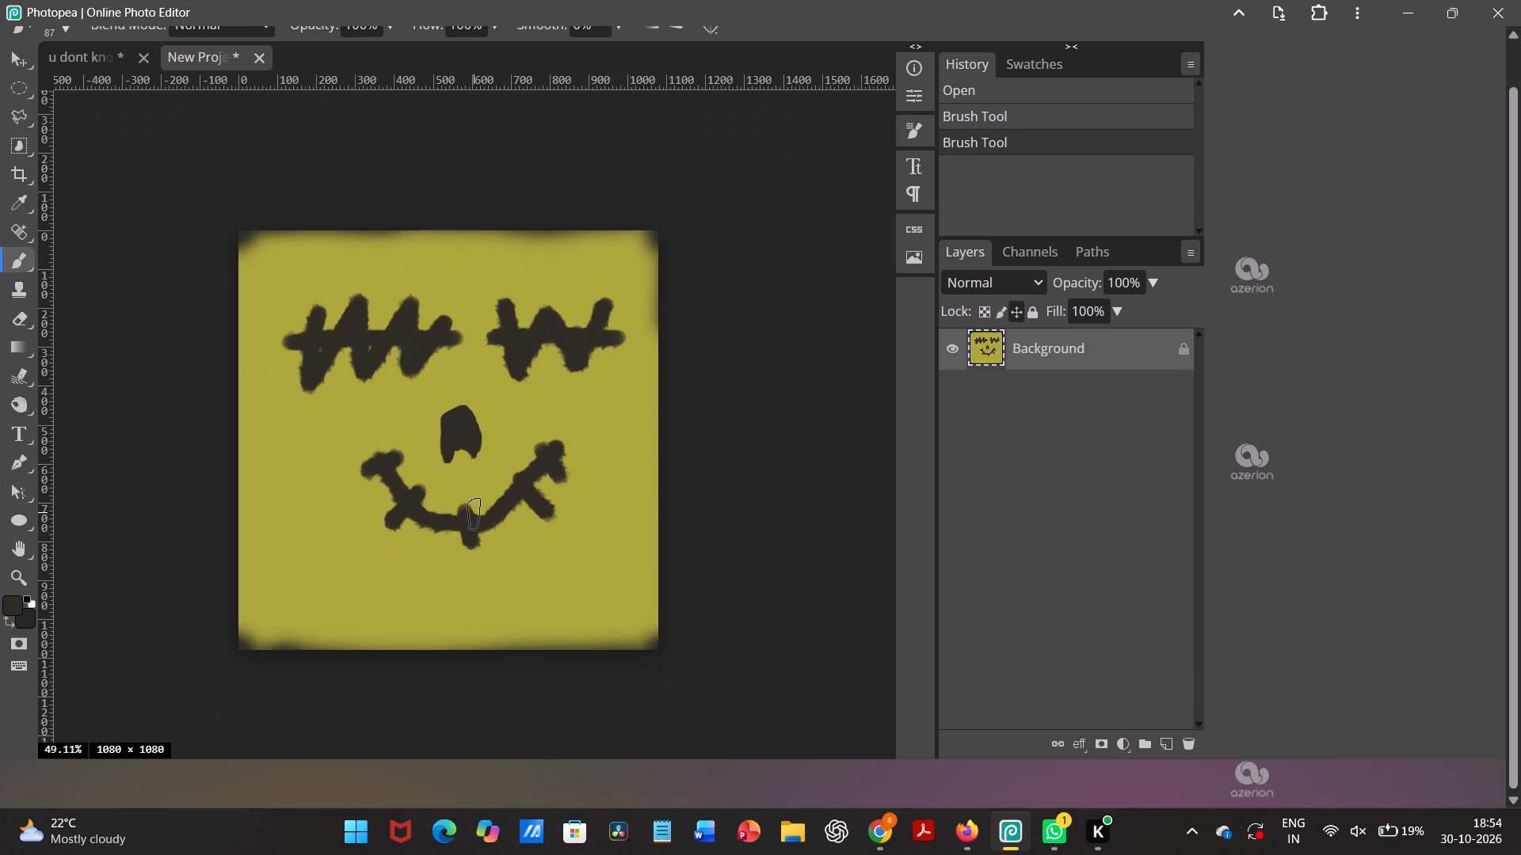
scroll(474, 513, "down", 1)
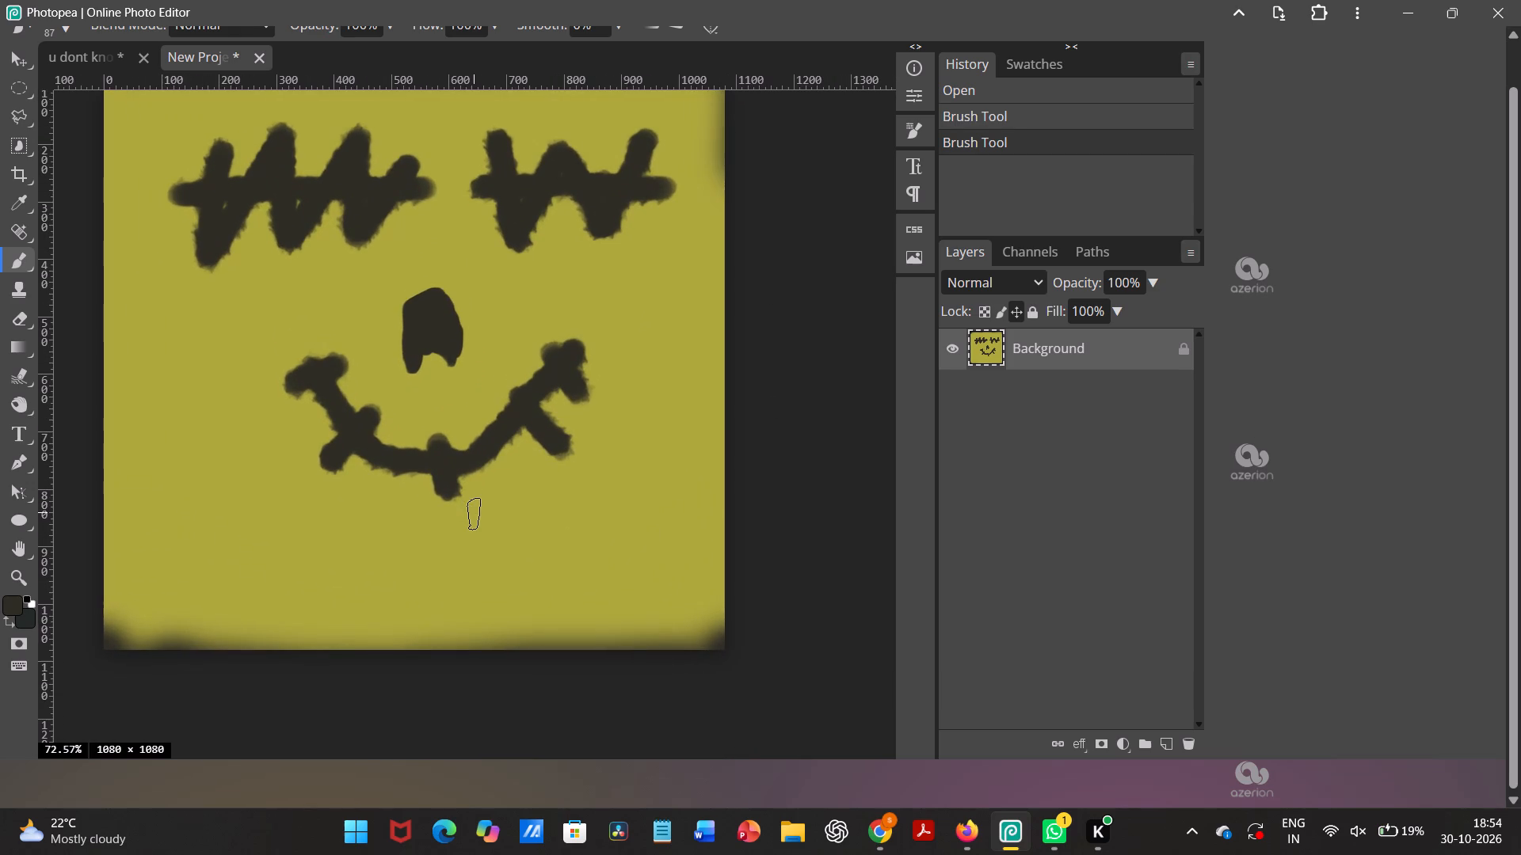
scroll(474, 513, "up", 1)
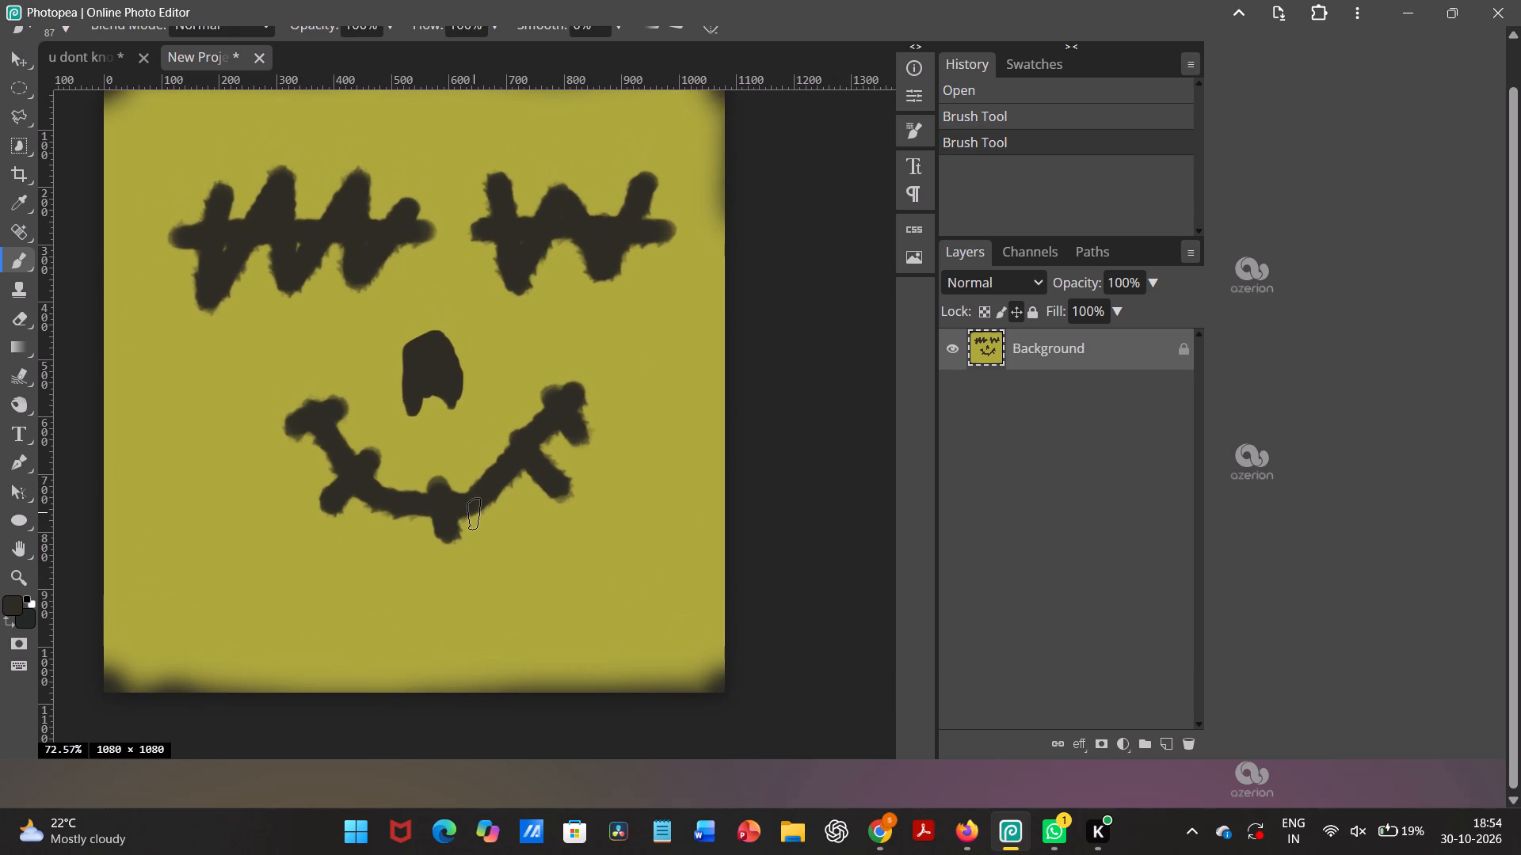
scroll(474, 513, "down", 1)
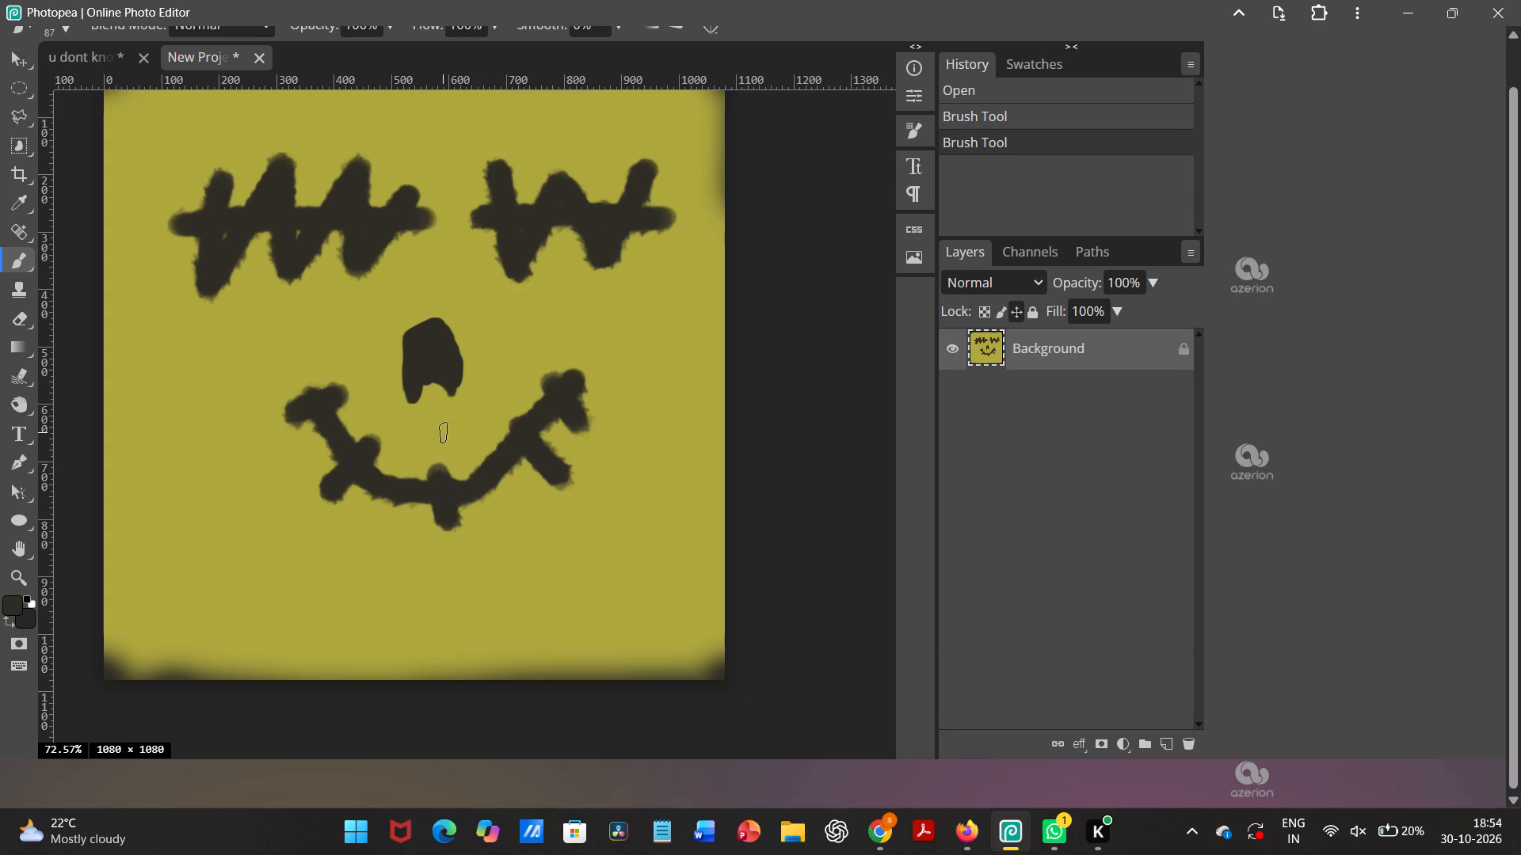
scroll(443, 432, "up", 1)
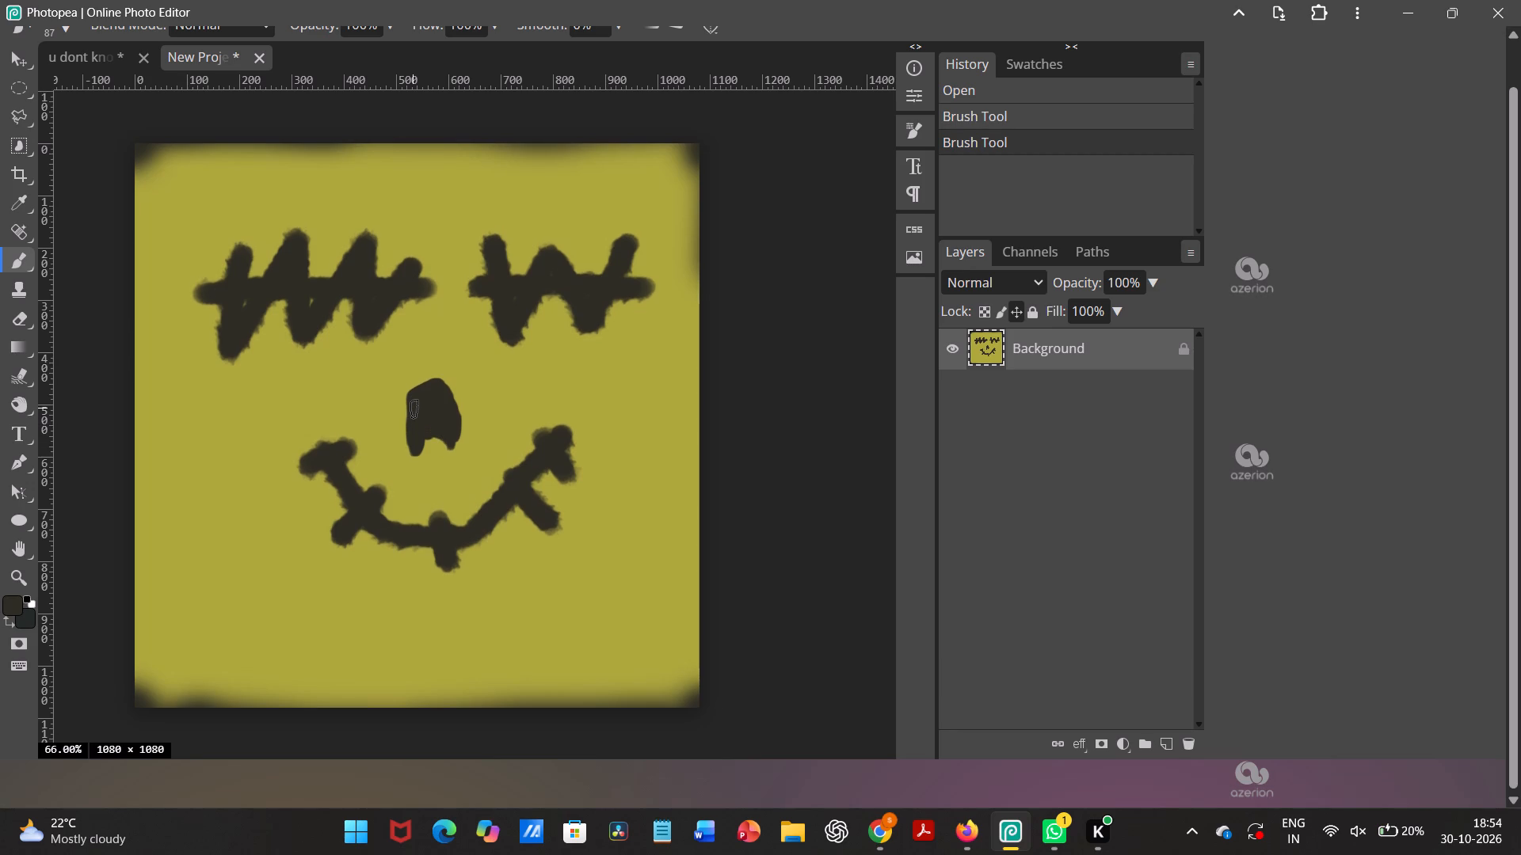
Smudge the nose's outline and notched lower edge into a rounder shape, using the Smudge tool with the 76 px preset tip.
left_click(21, 369)
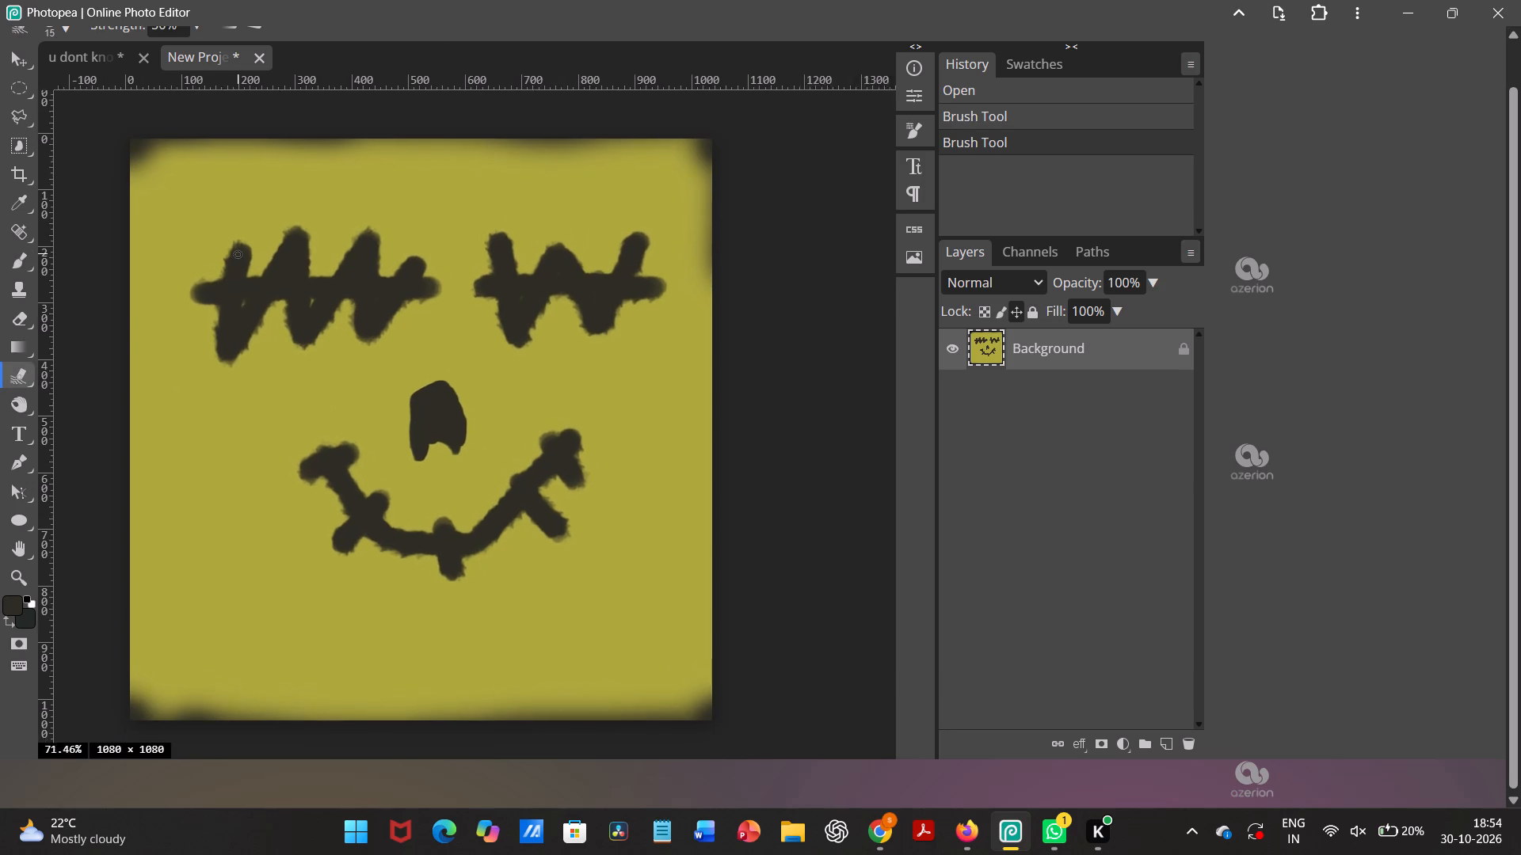
right_click(238, 254)
left_click(461, 615)
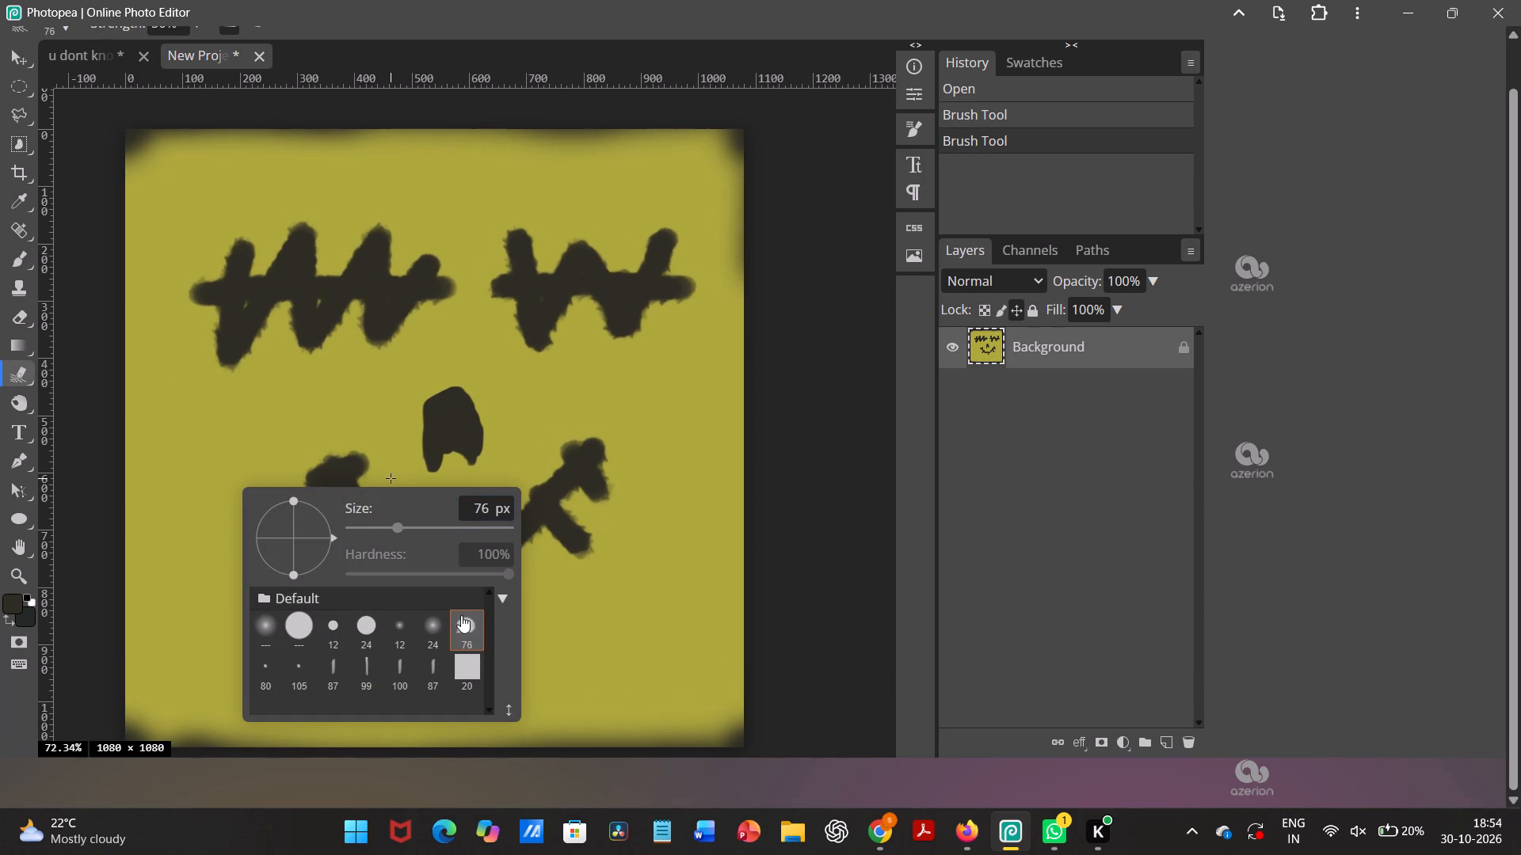
left_click_drag(470, 426, 472, 401)
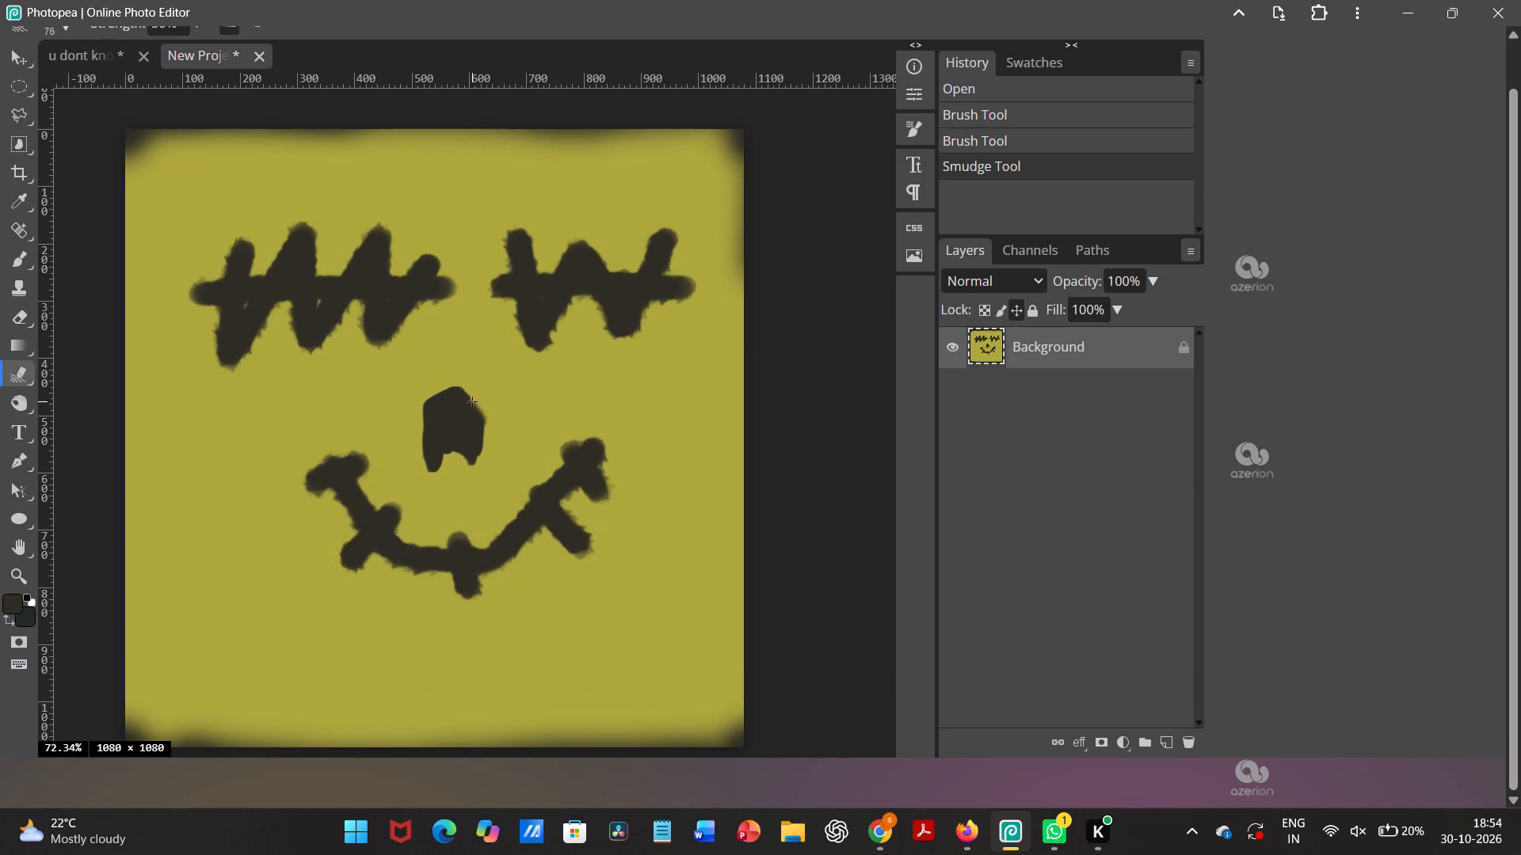
left_click_drag(463, 408, 397, 459)
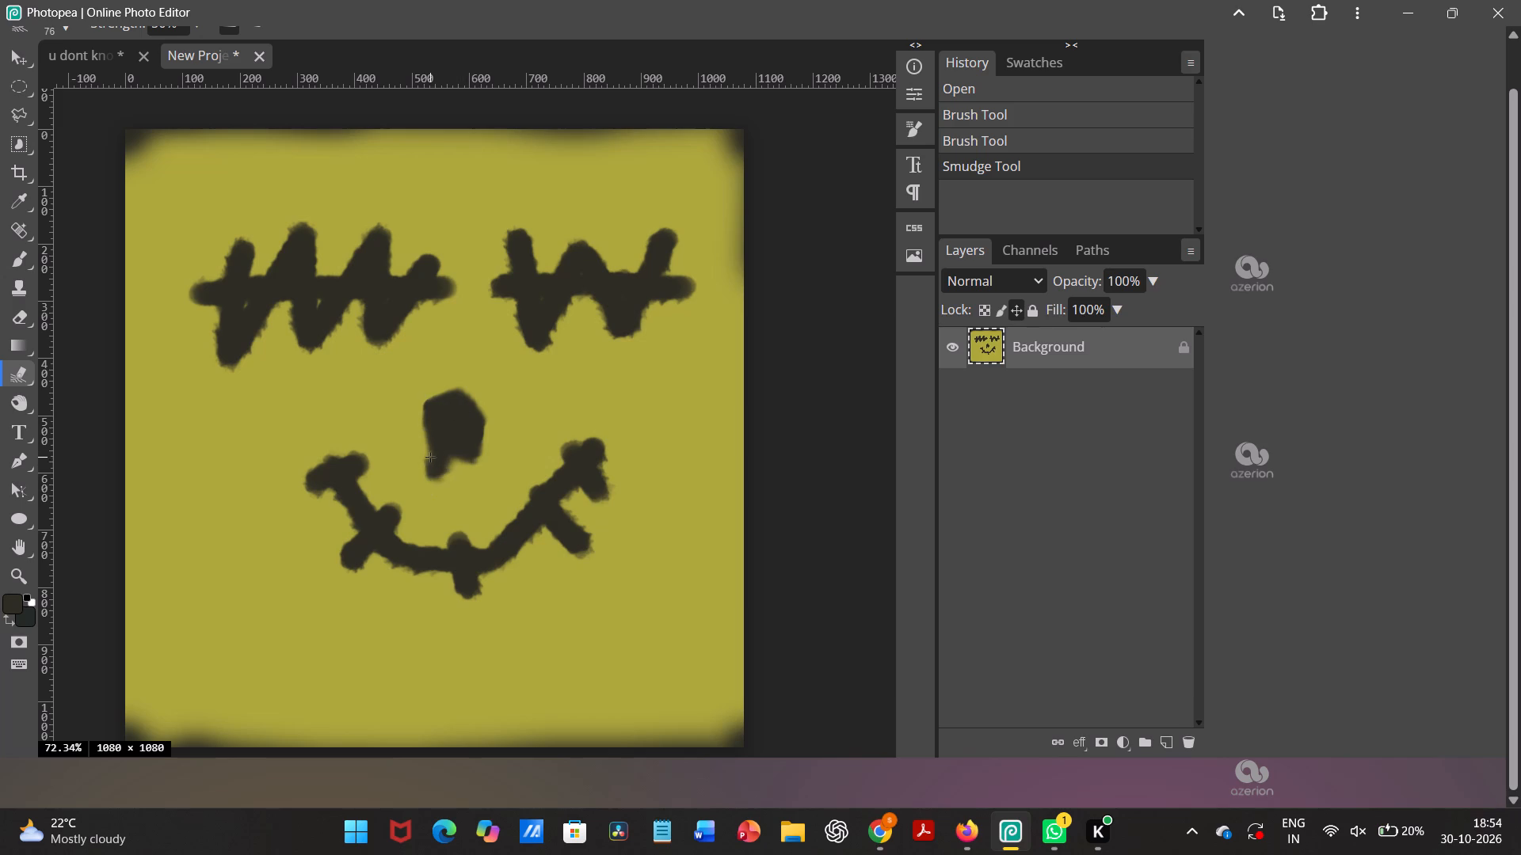
left_click_drag(397, 459, 440, 458)
left_click_drag(475, 458, 417, 405)
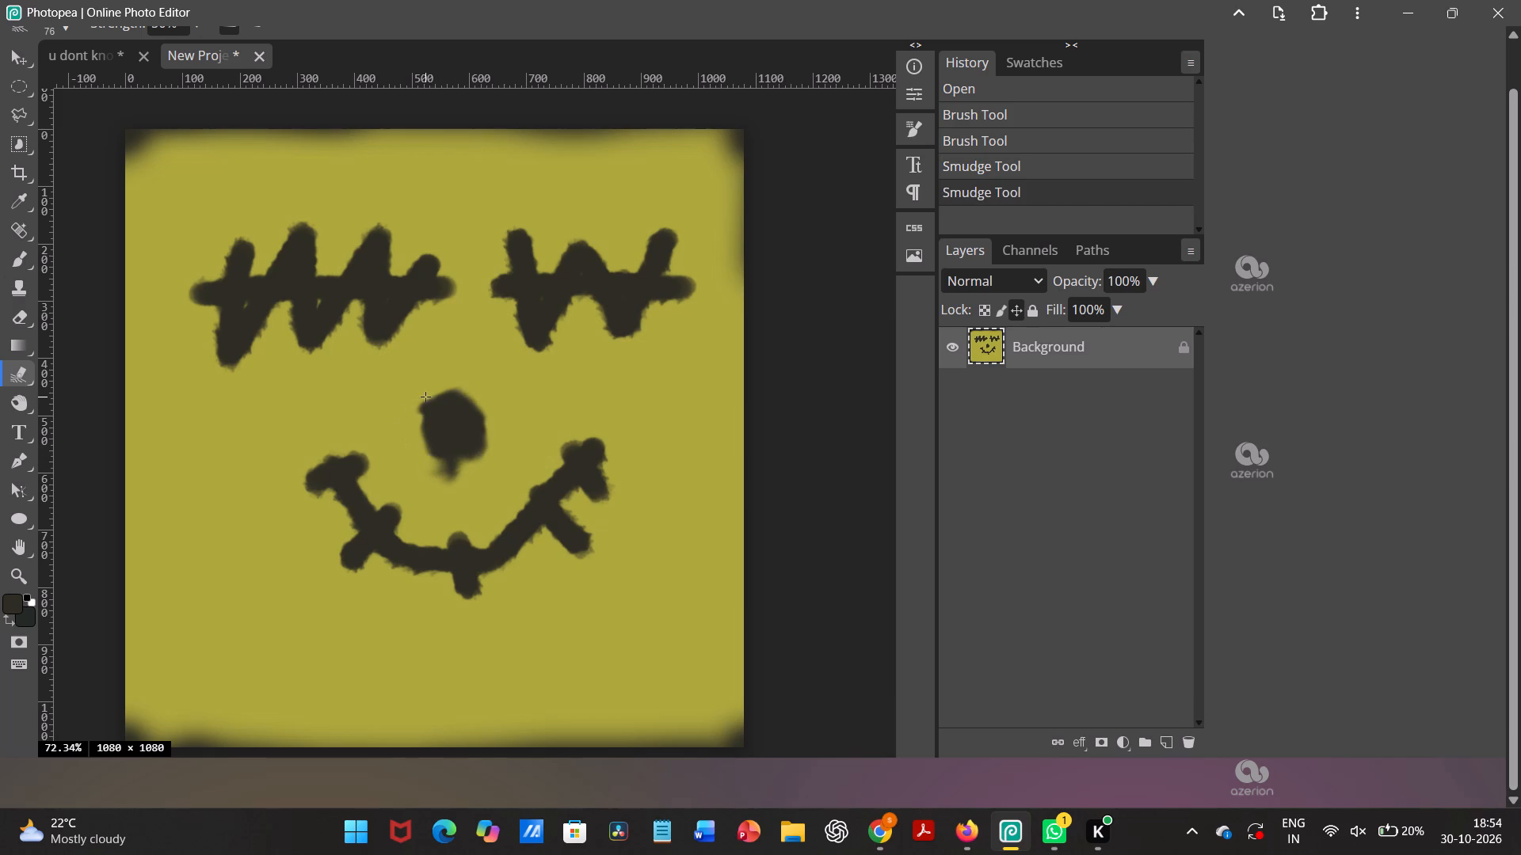
left_click_drag(417, 405, 466, 425)
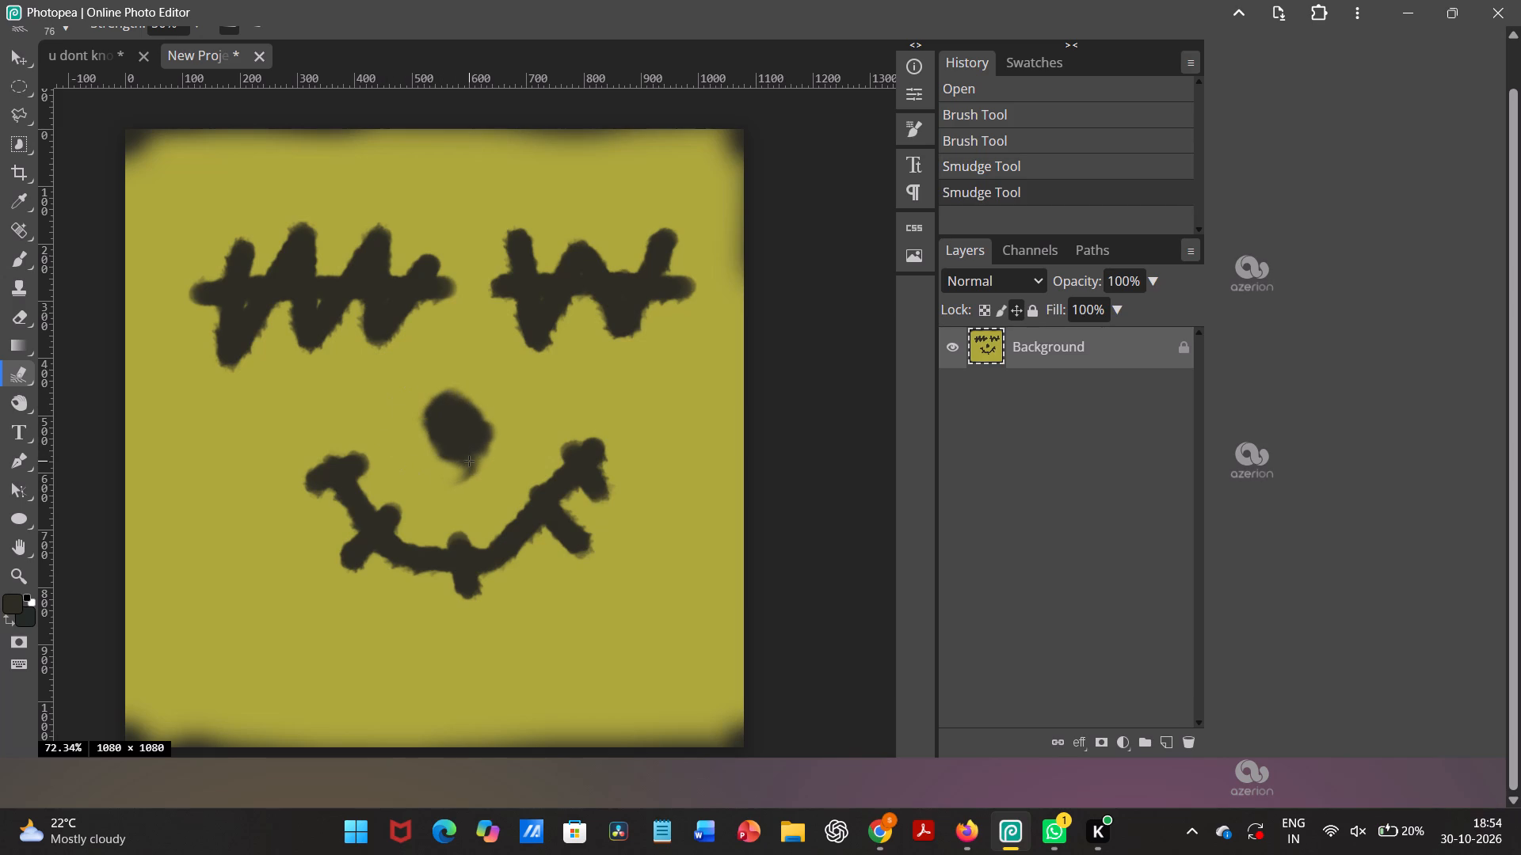
left_click_drag(466, 425, 420, 370)
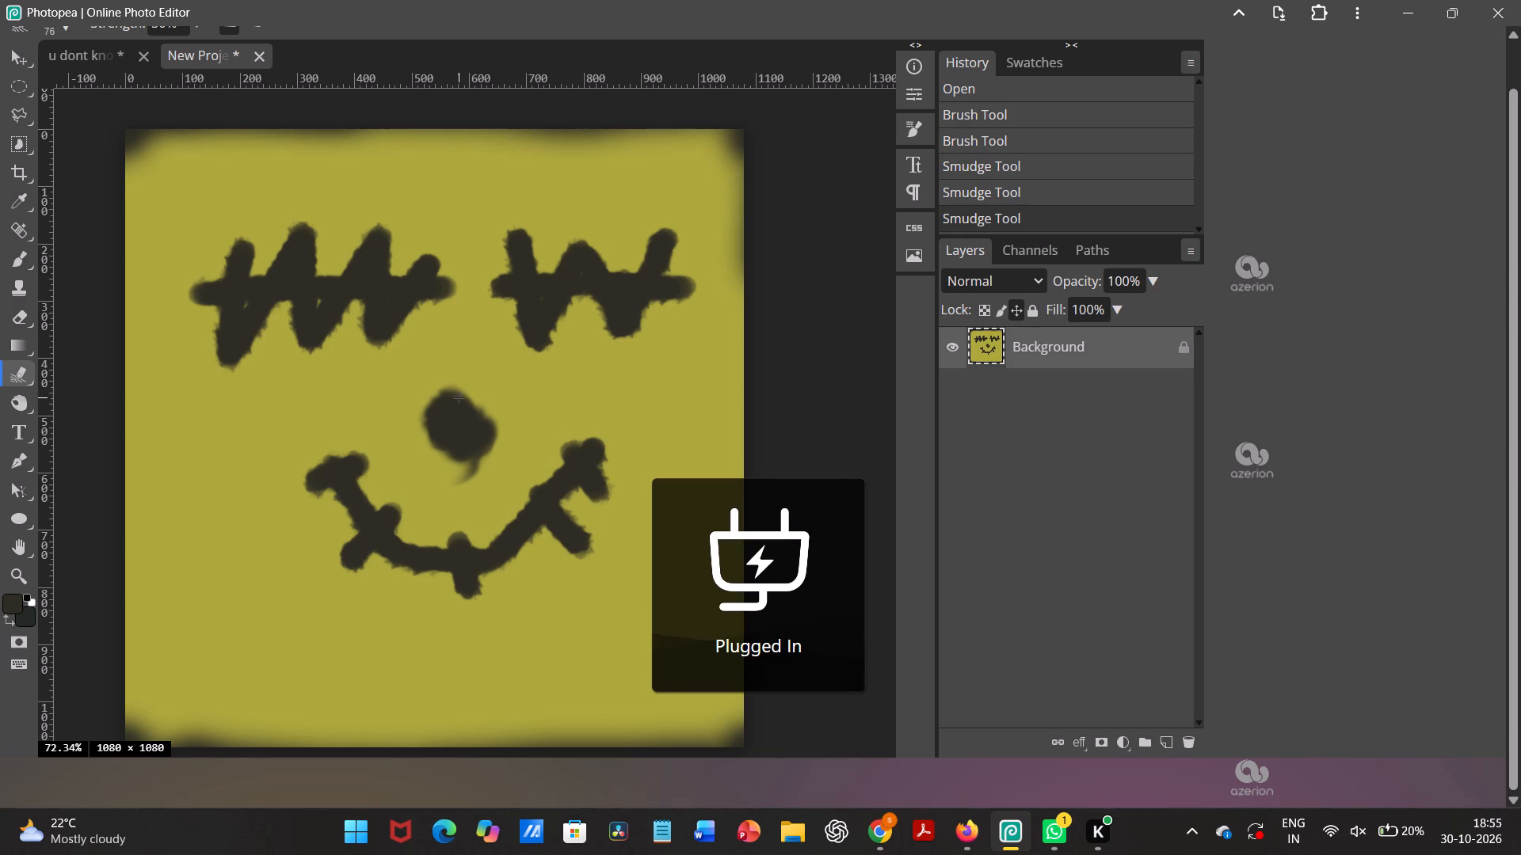
Smudge the nose's top, sides and trailing lower edge up close to widen and soften its shape.
left_click_drag(454, 424, 442, 378)
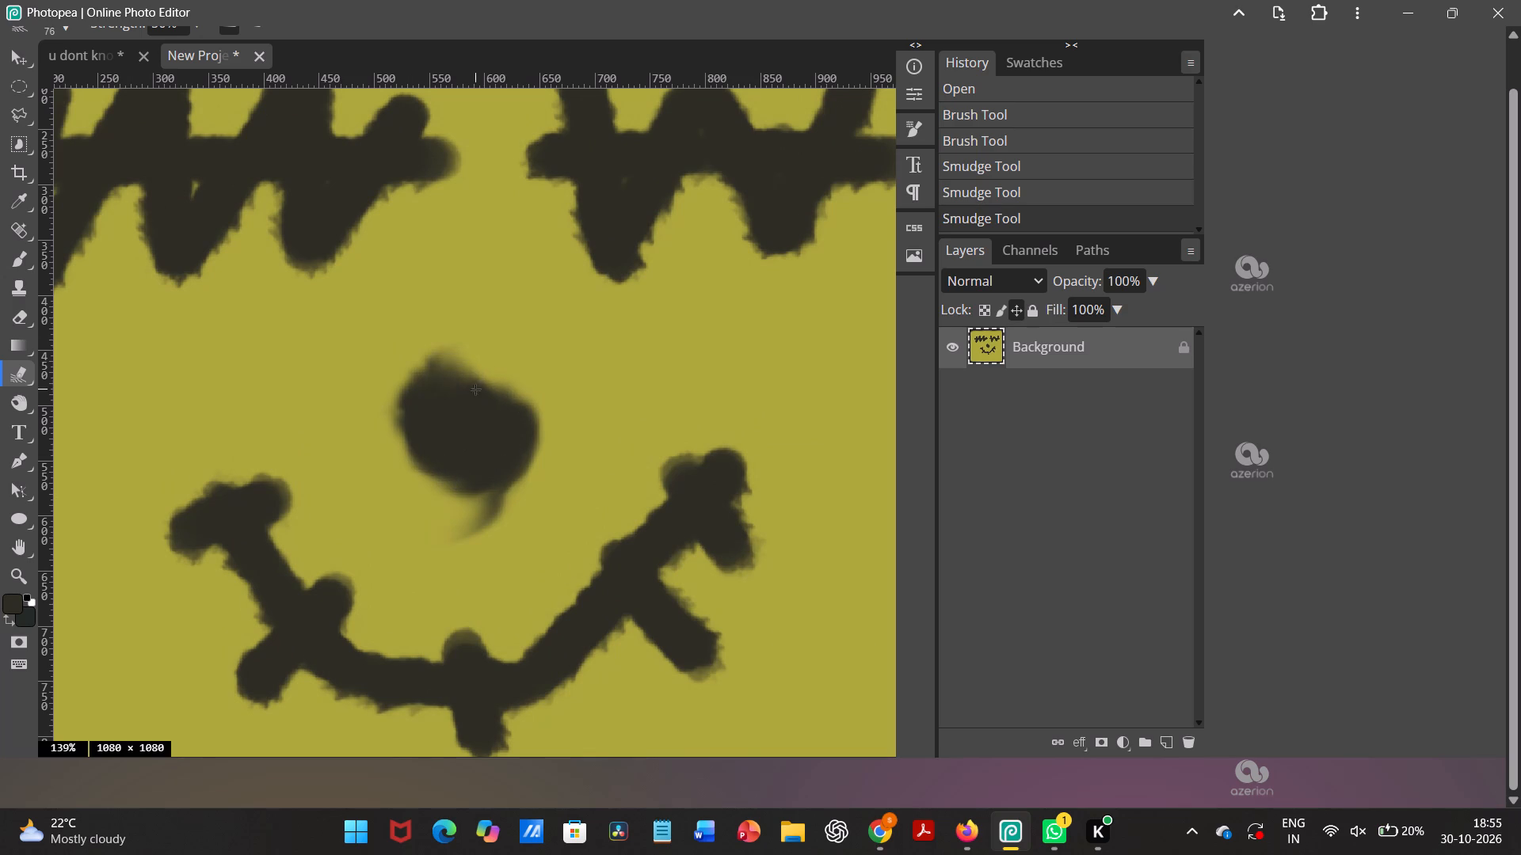
left_click_drag(442, 378, 547, 454)
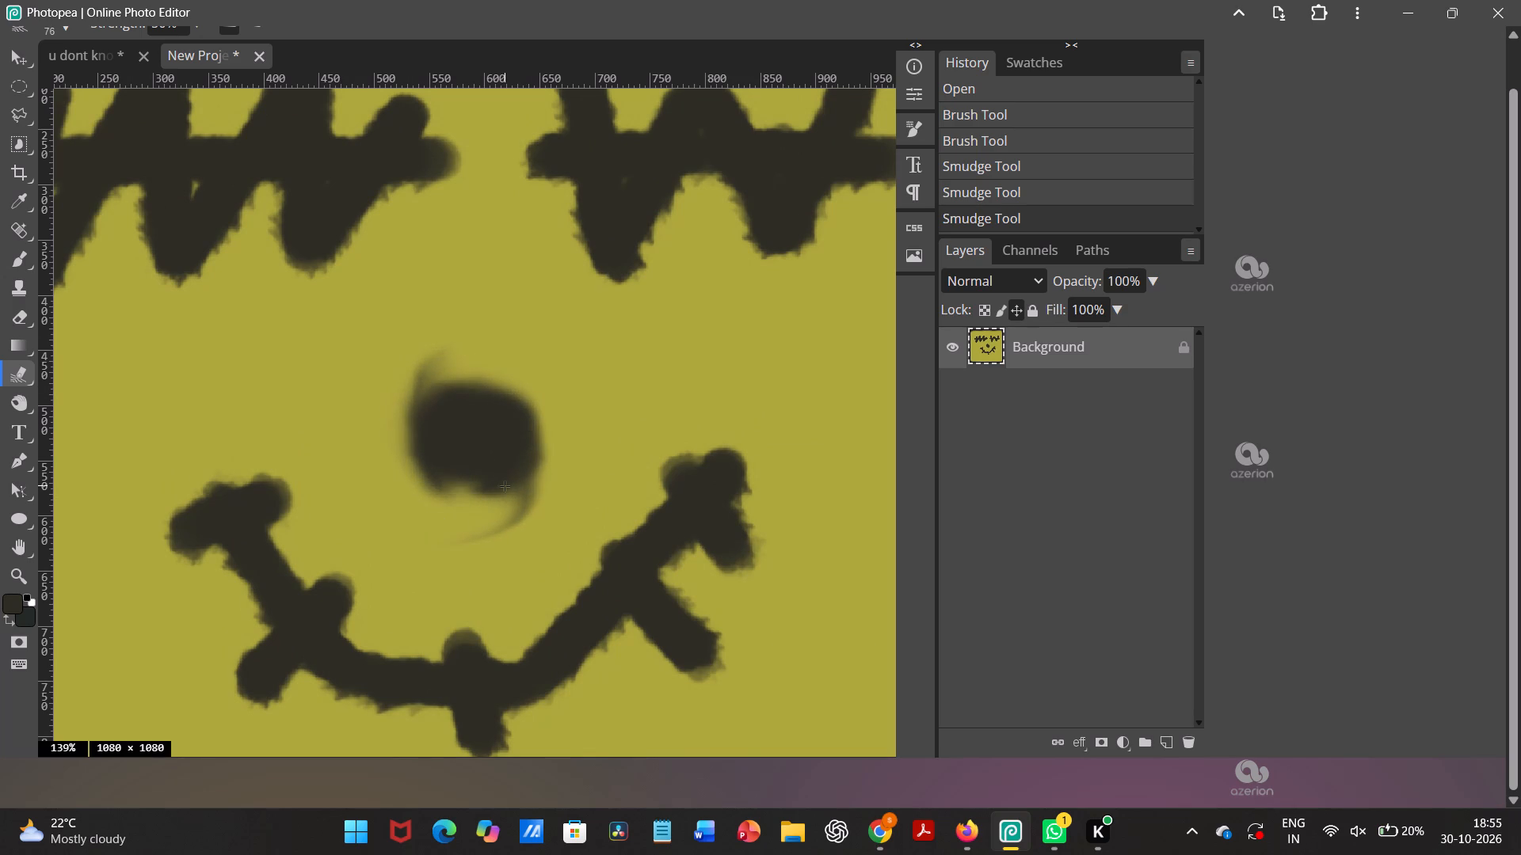
left_click_drag(547, 454, 431, 329)
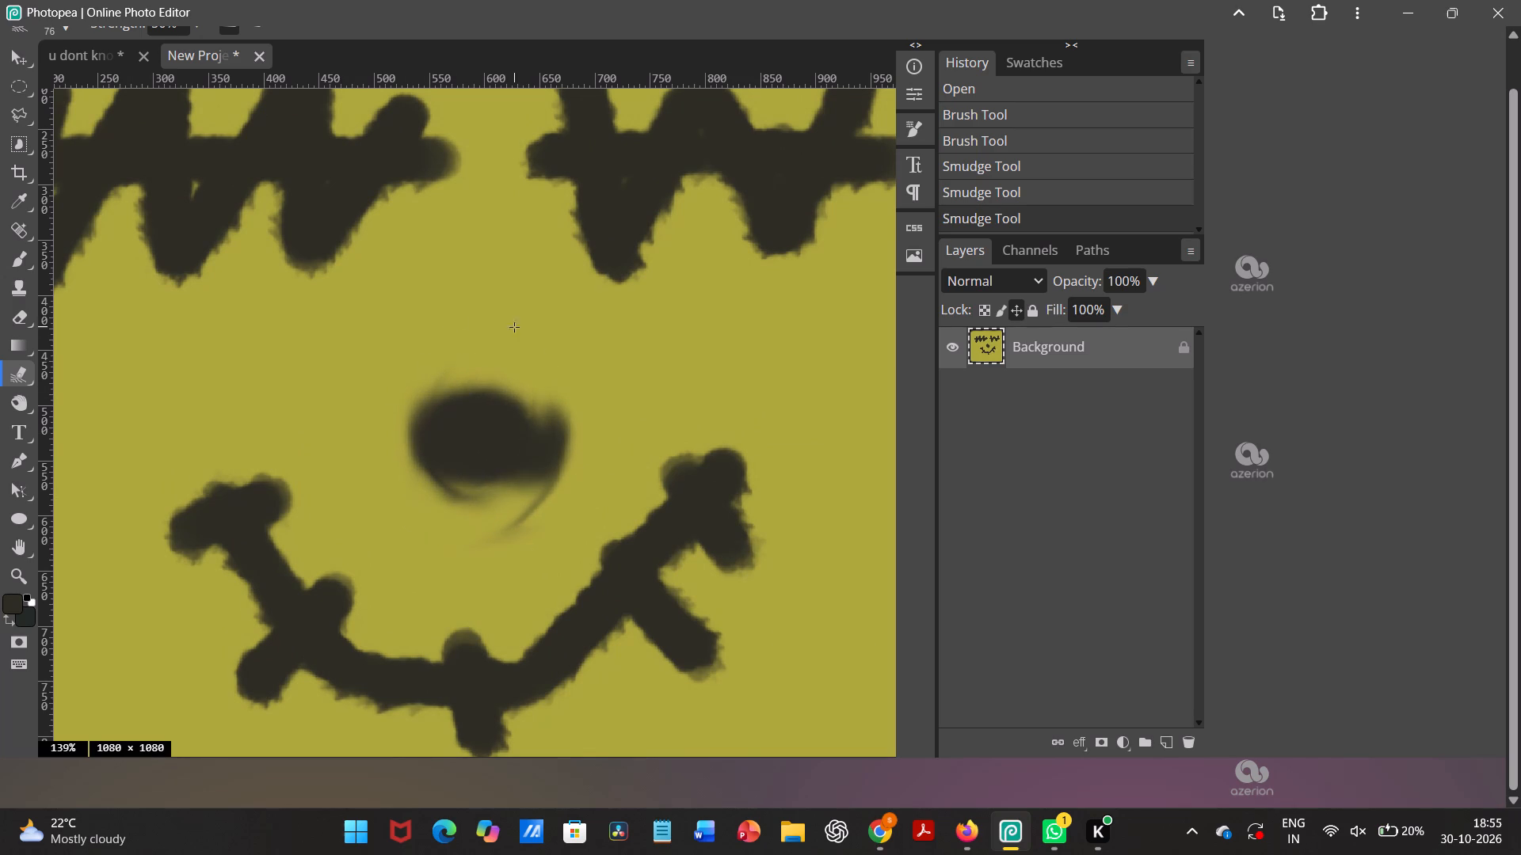
left_click_drag(431, 329, 542, 317)
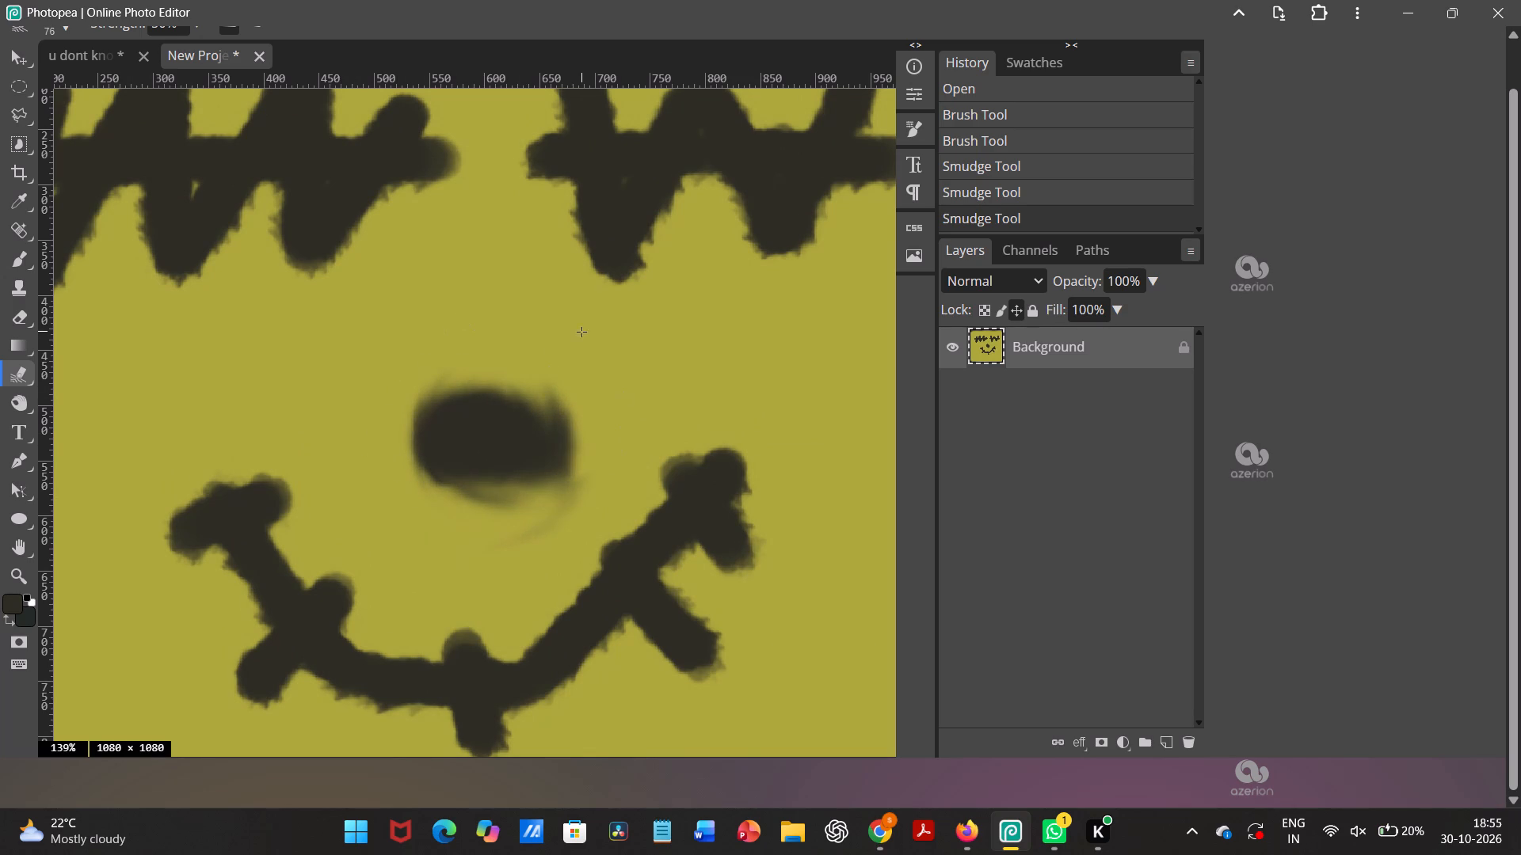
left_click_drag(542, 317, 534, 321)
left_click_drag(417, 391, 611, 487)
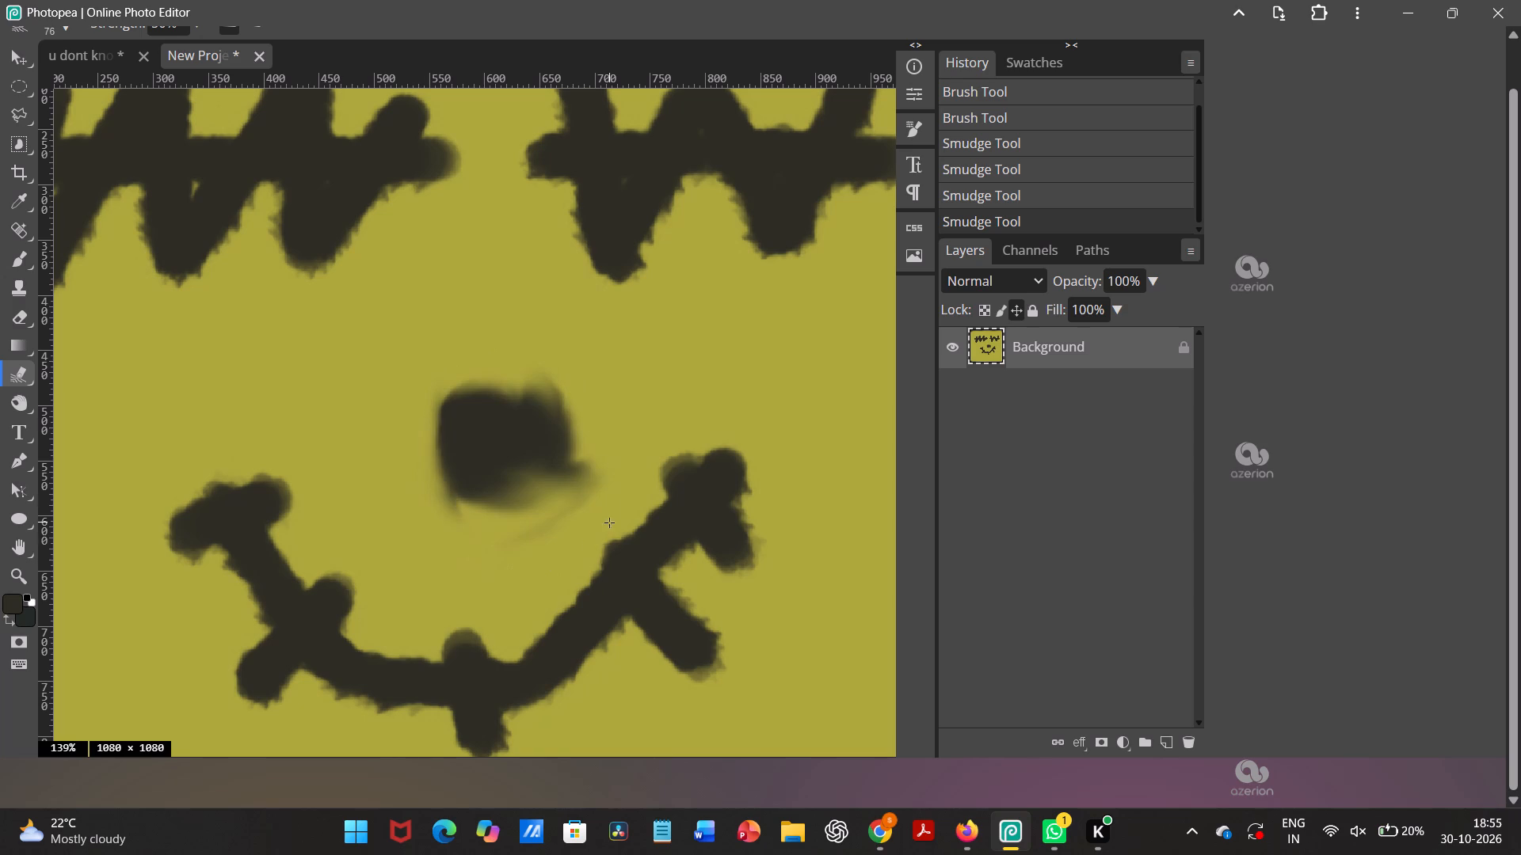
left_click_drag(611, 487, 429, 497)
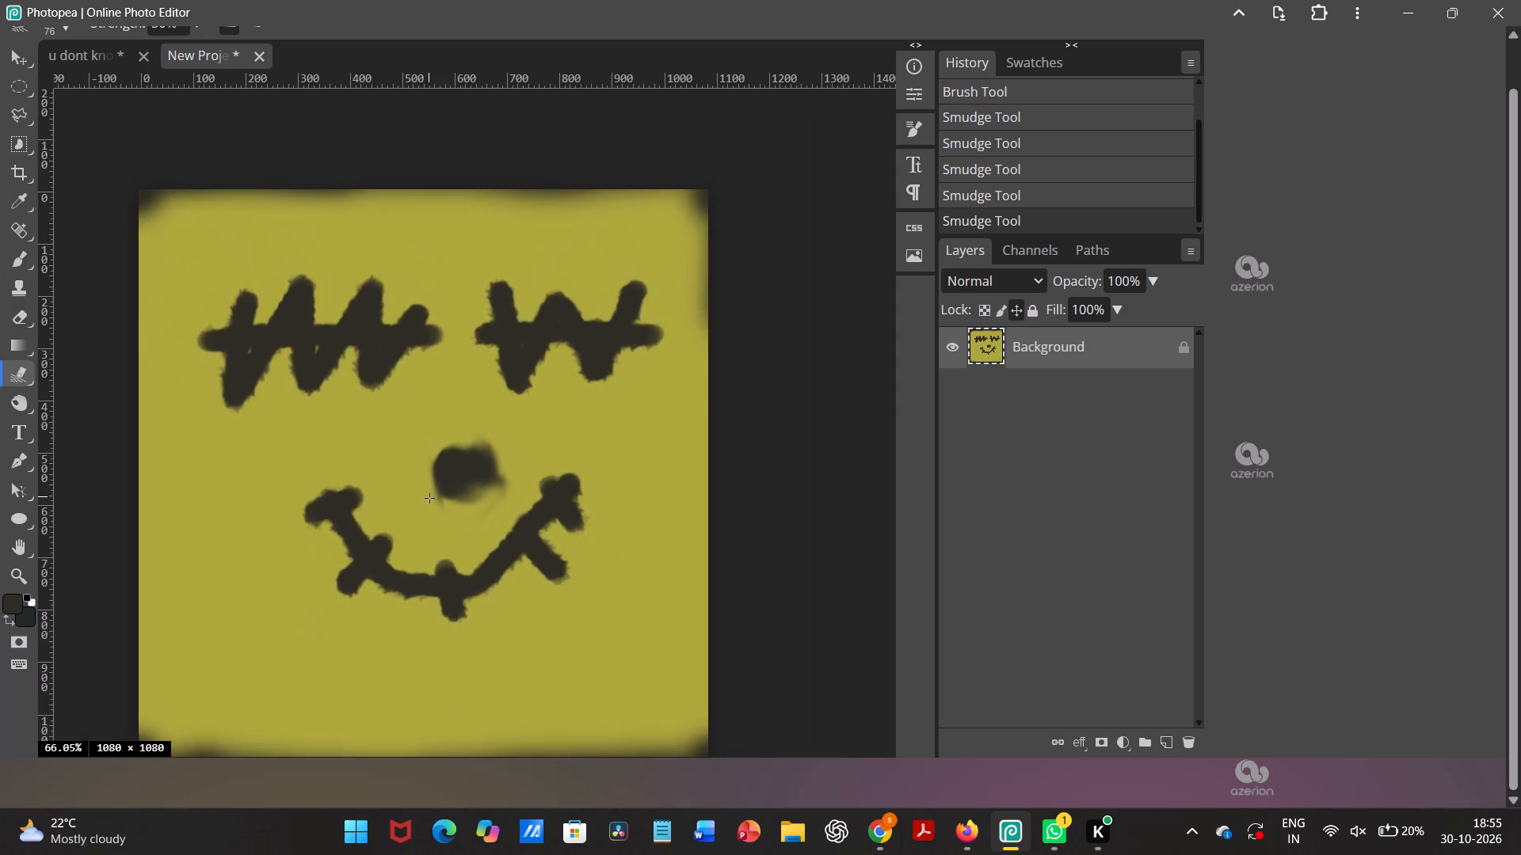
Smudge the left side of the nose up close with short strokes, rounding its upper-left and lower-left edges.
scroll(429, 497, "down", 1)
scroll(463, 427, "down", 1)
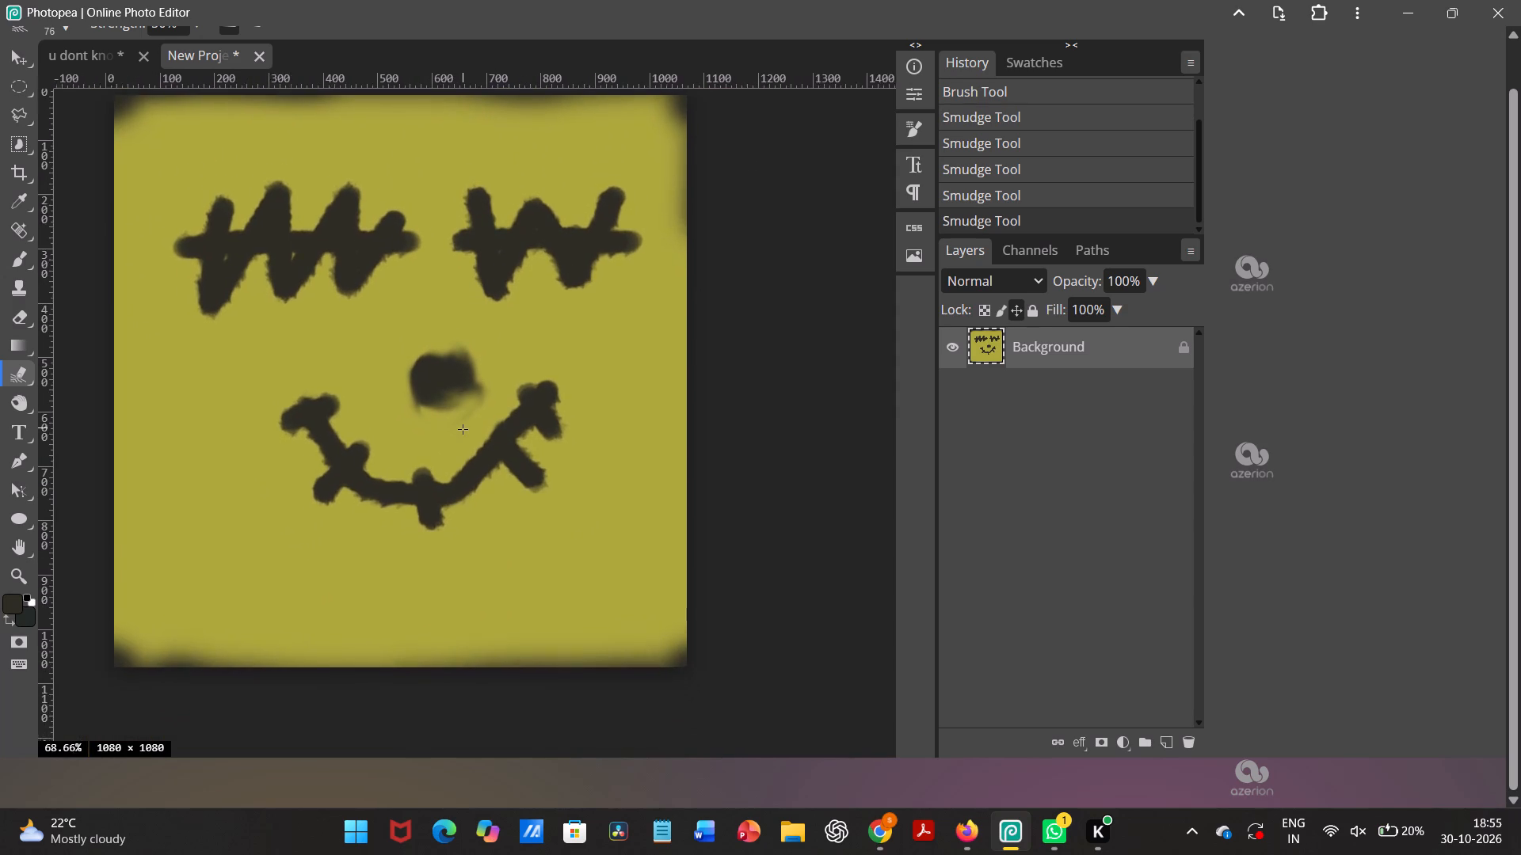
left_click_drag(443, 424, 398, 317)
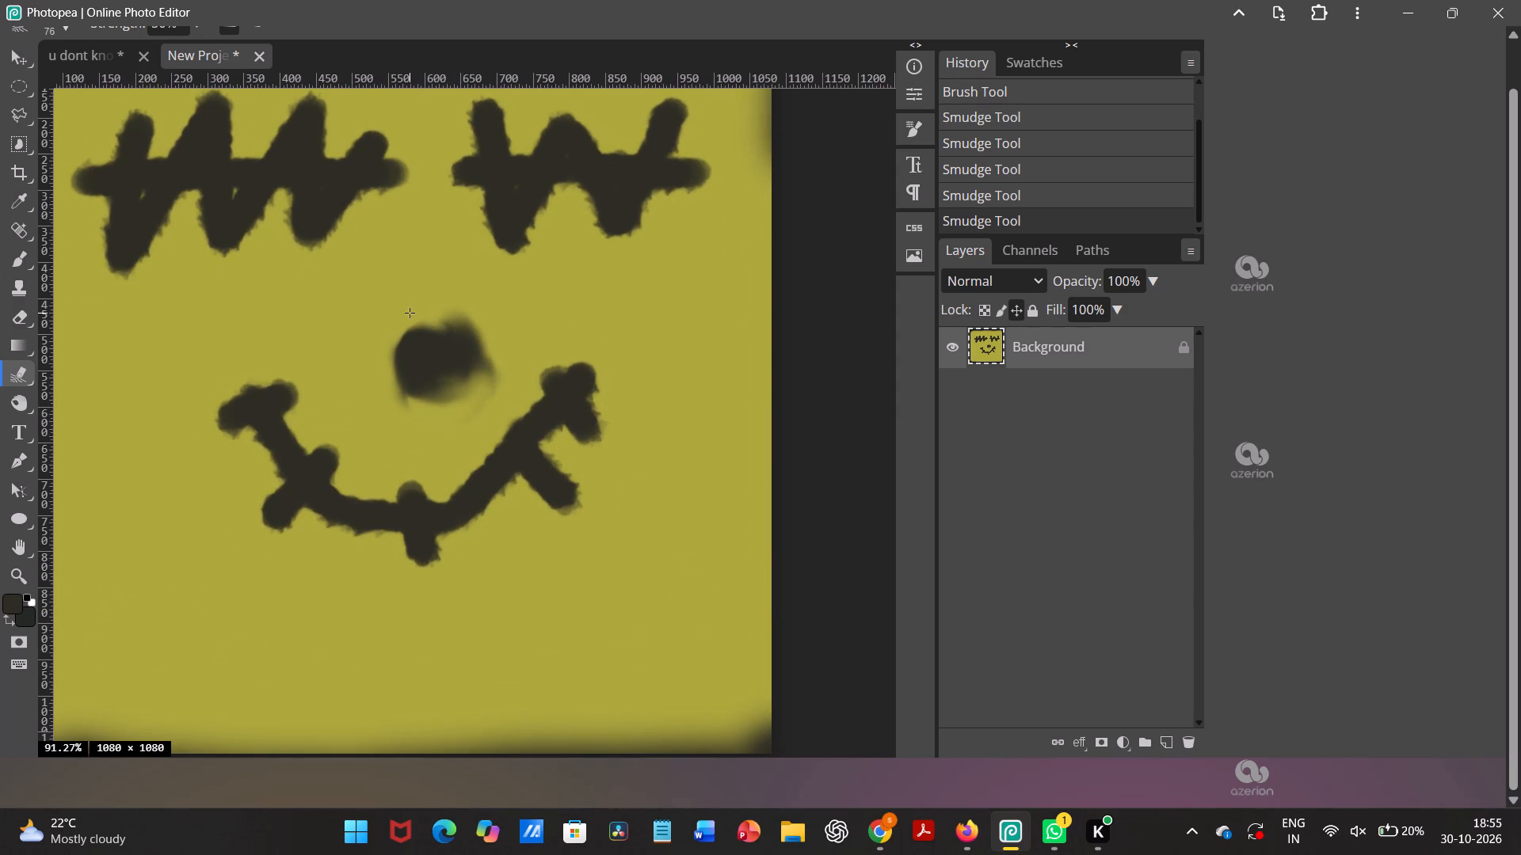
left_click_drag(398, 317, 400, 381)
left_click_drag(417, 371, 398, 335)
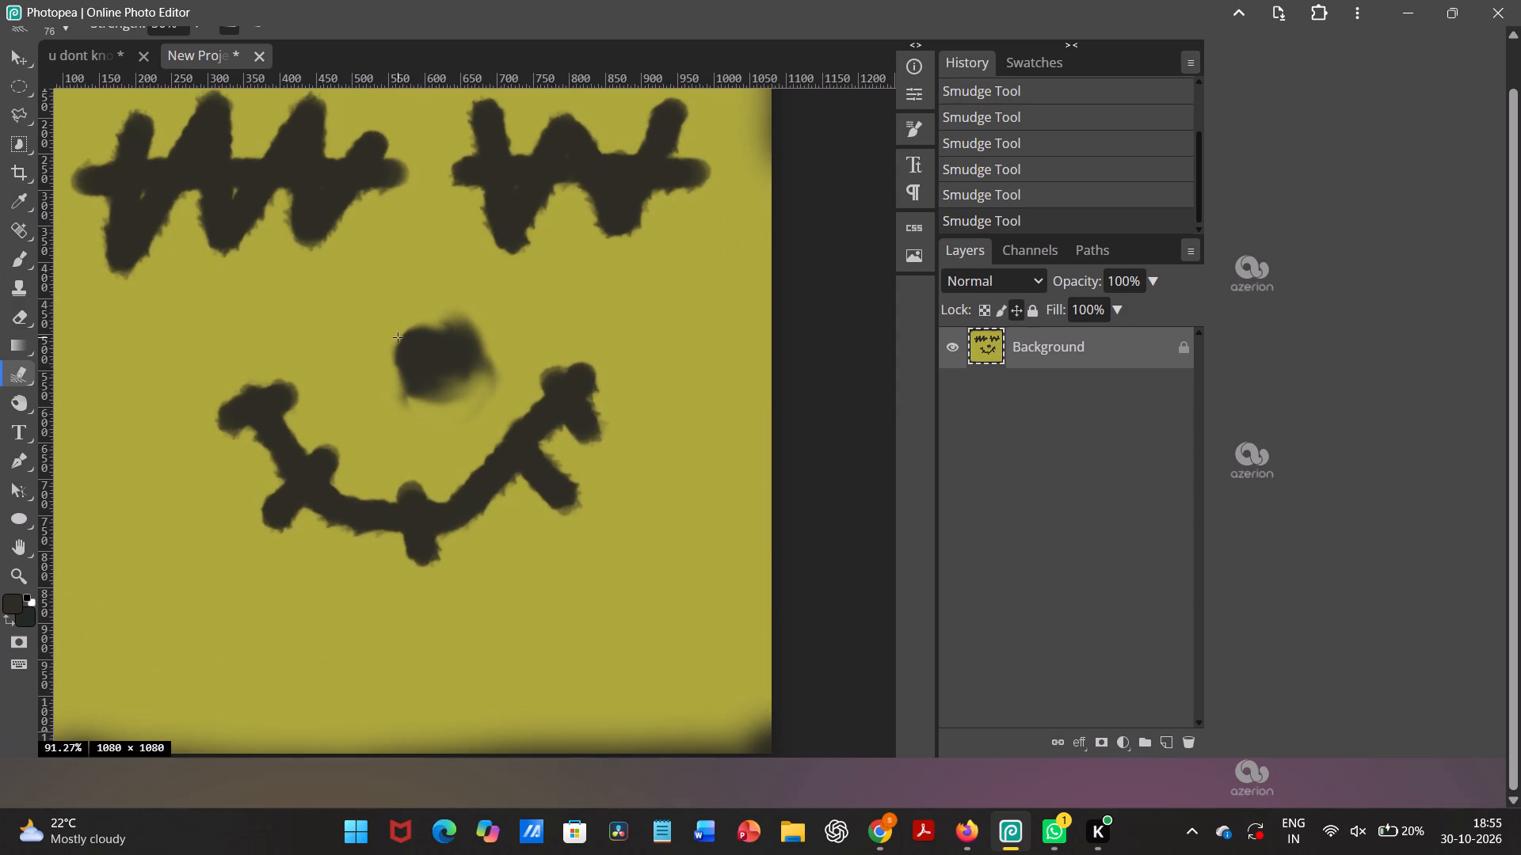
left_click_drag(398, 335, 398, 330)
left_click_drag(402, 340, 414, 313)
left_click_drag(417, 349, 394, 378)
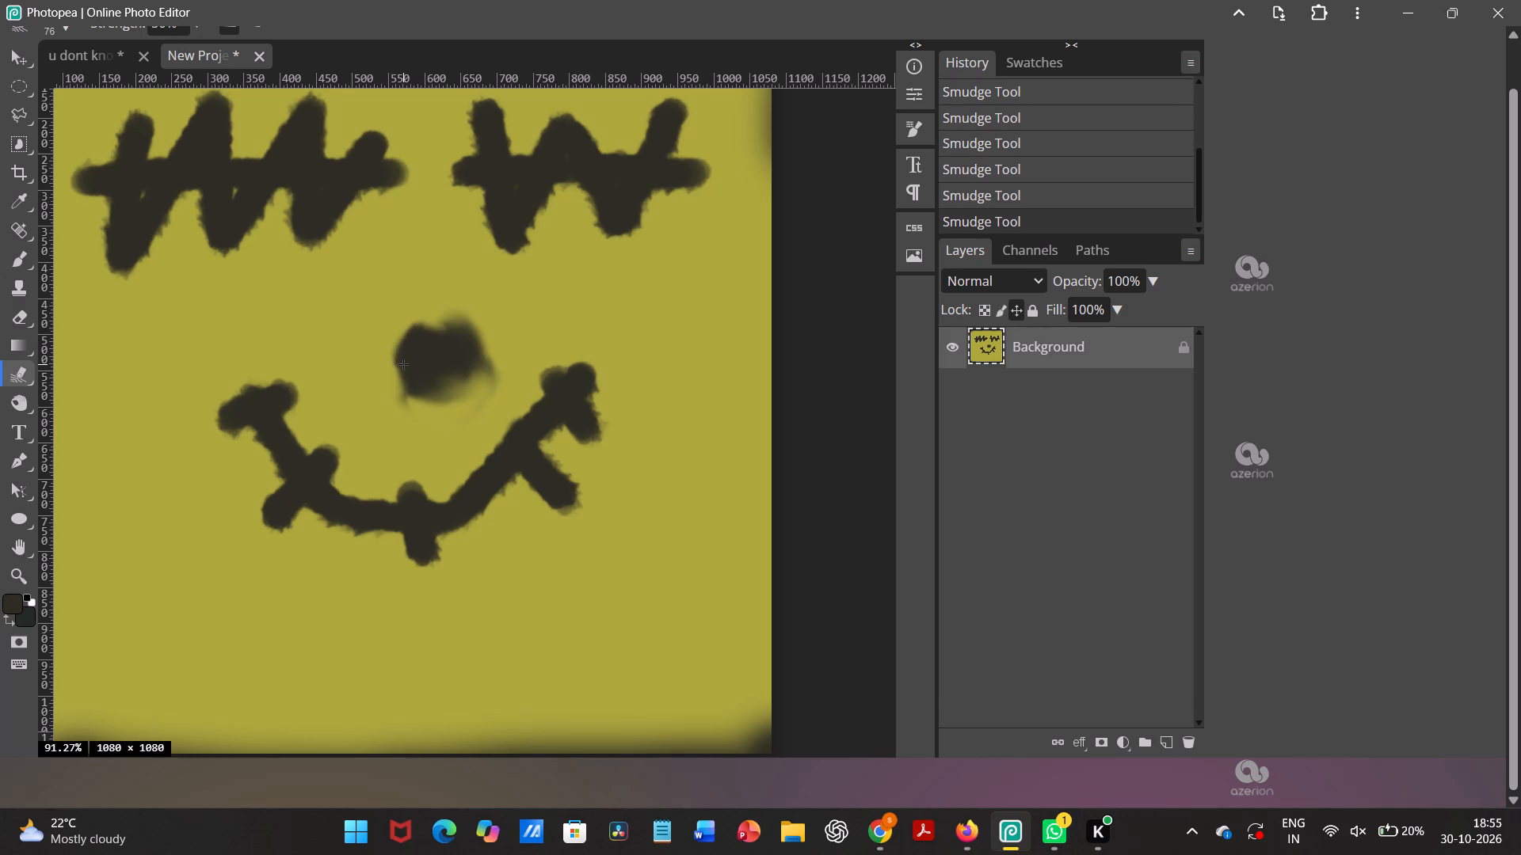
left_click_drag(394, 378, 392, 381)
left_click_drag(410, 372, 409, 397)
left_click_drag(381, 411, 403, 411)
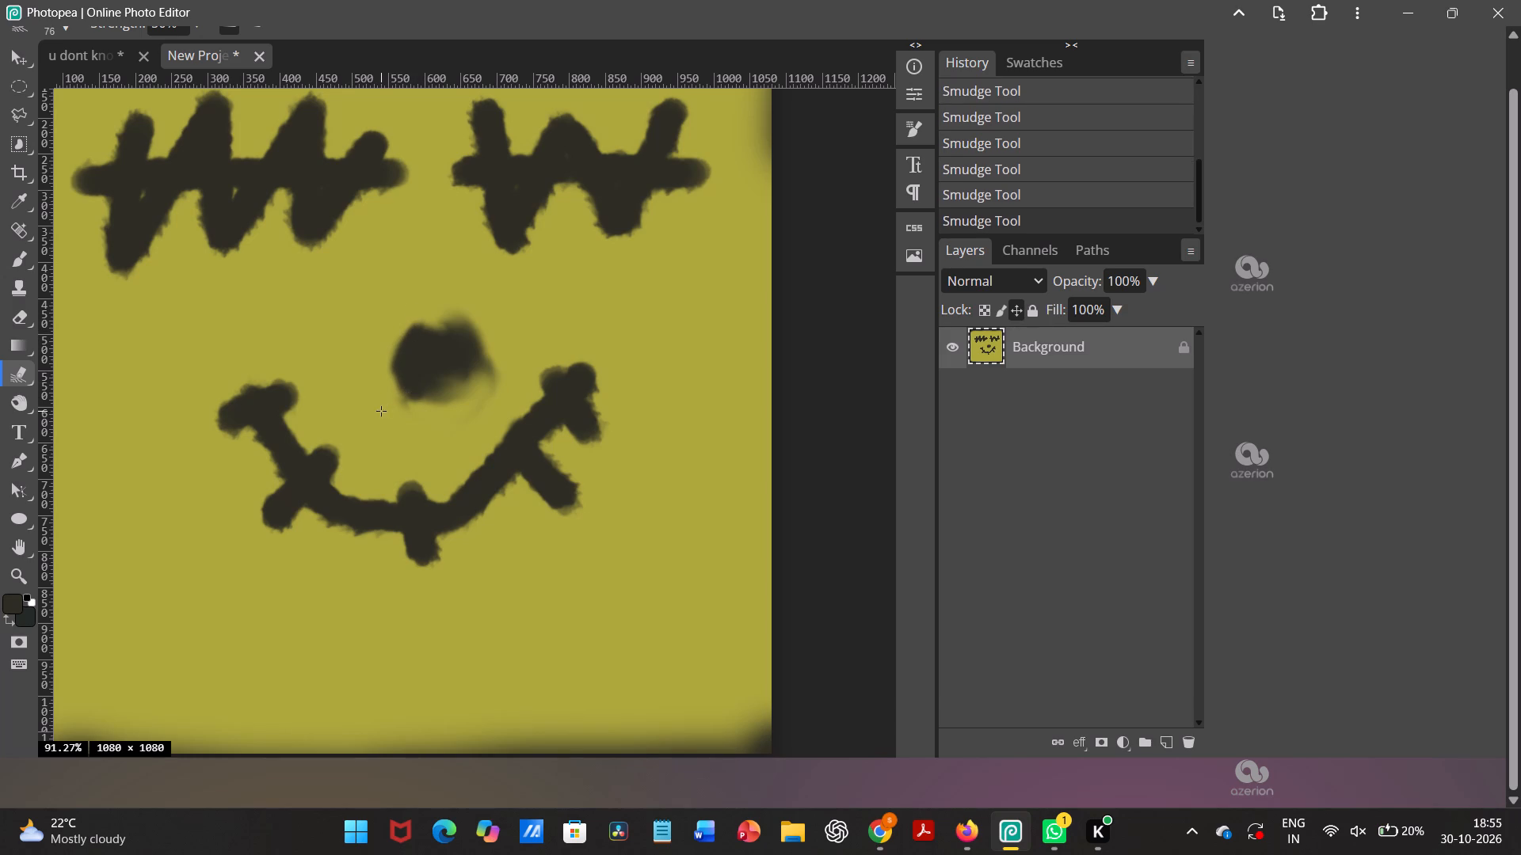
Smudge the right side of the nose upward and outward into a soft, feathered edge.
left_click_drag(403, 411, 482, 296)
left_click_drag(469, 414, 502, 310)
left_click_drag(494, 402, 492, 287)
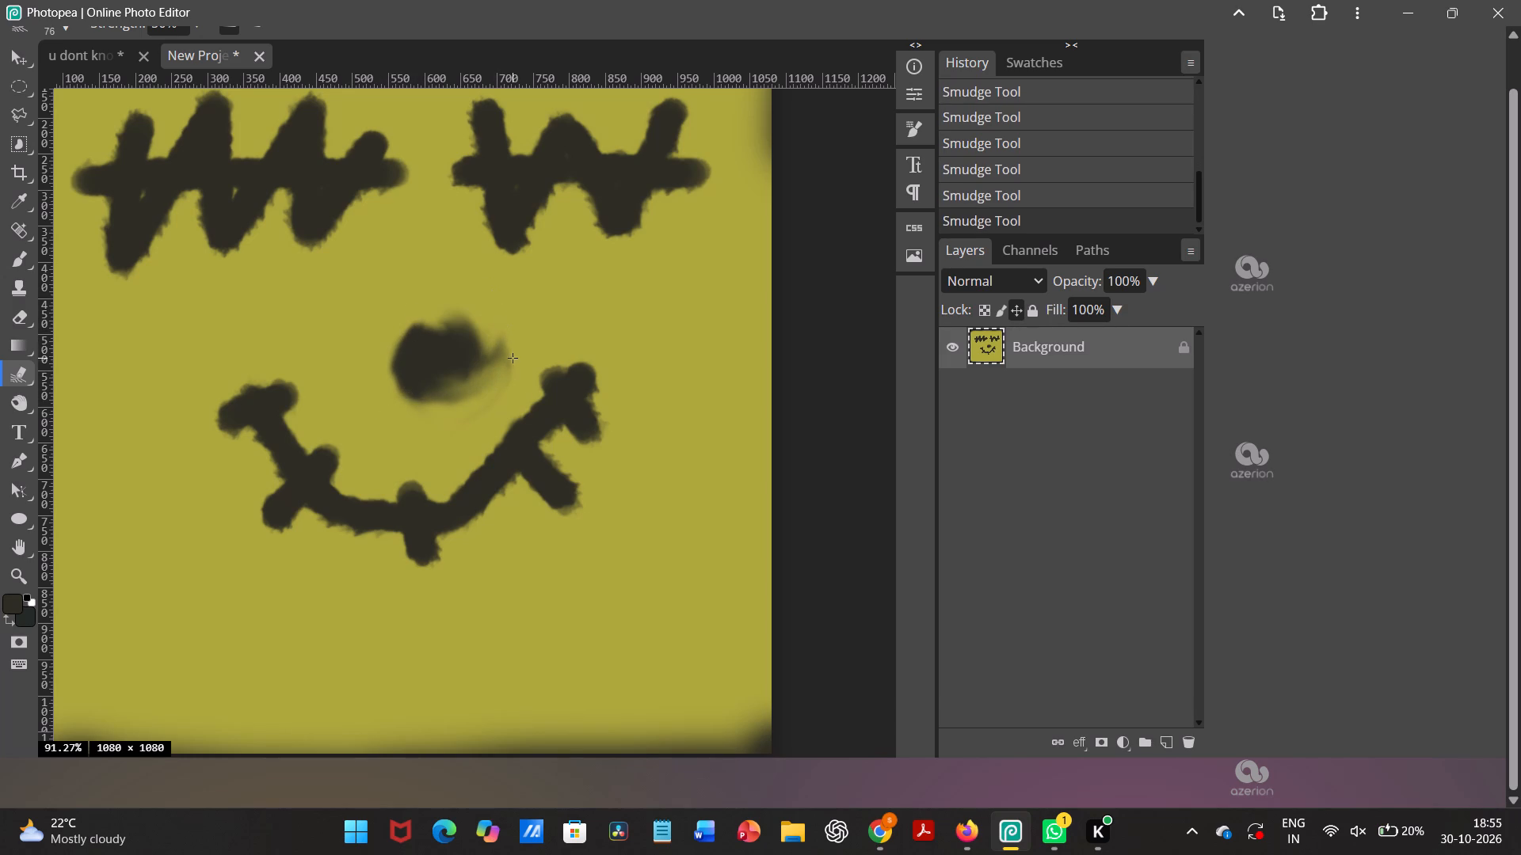
left_click_drag(513, 383, 468, 279)
Smudge the nose's left edge, lower-left corner and top outward to widen it into an irregular swirled shape.
left_click_drag(433, 360, 375, 326)
left_click_drag(406, 349, 356, 330)
left_click_drag(400, 361, 389, 376)
left_click_drag(406, 352, 381, 406)
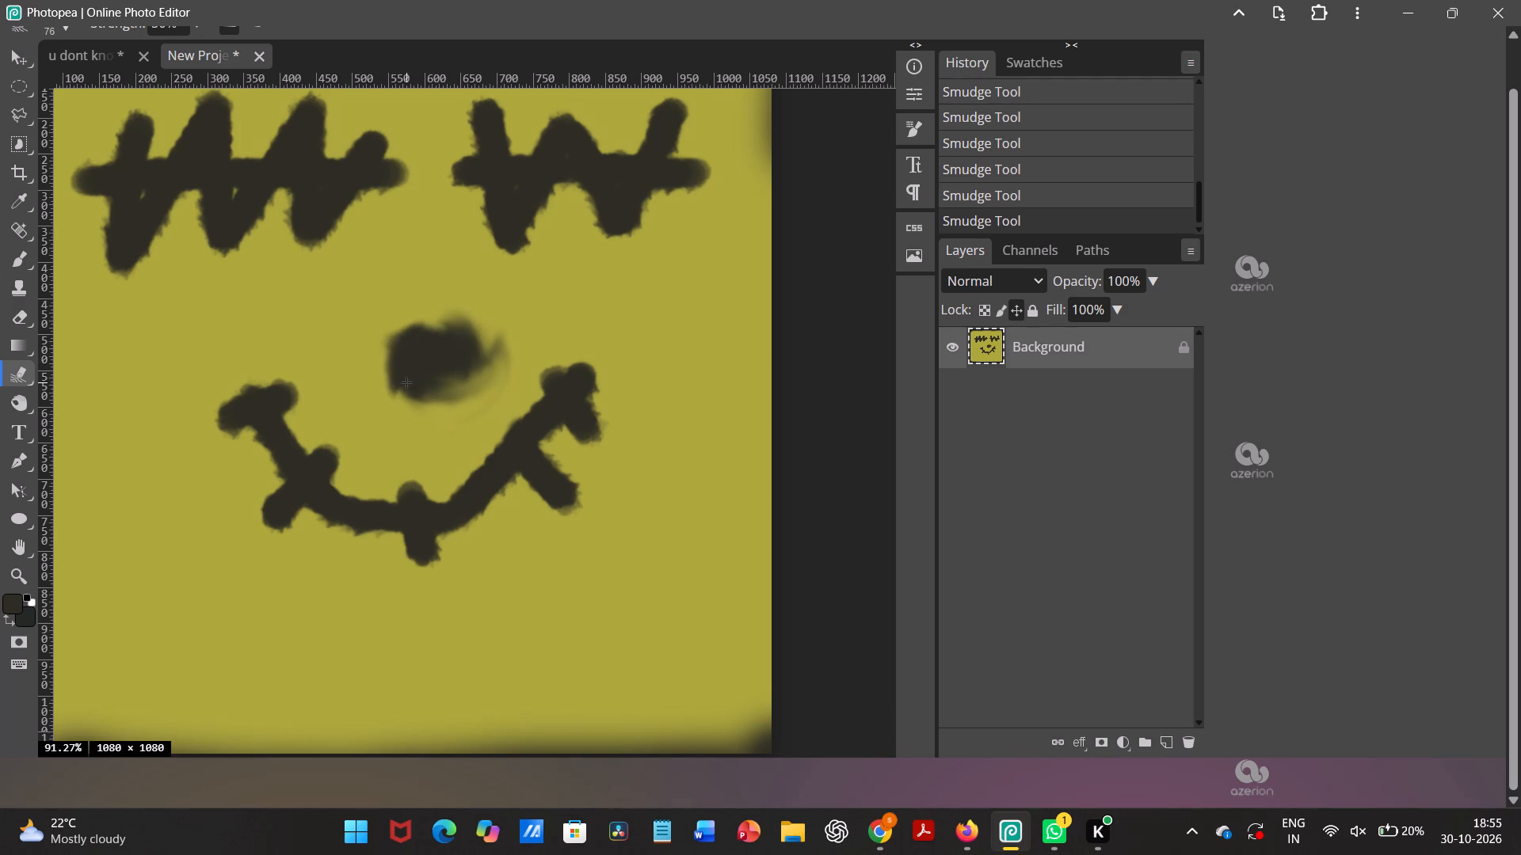
left_click_drag(404, 384, 409, 438)
left_click_drag(410, 400, 448, 431)
left_click_drag(460, 333, 434, 310)
left_click_drag(461, 329, 416, 268)
Fill the top-left corner of the face image with dark paint along a diagonal edge, using the Brush tool.
scroll(416, 268, "up", 1)
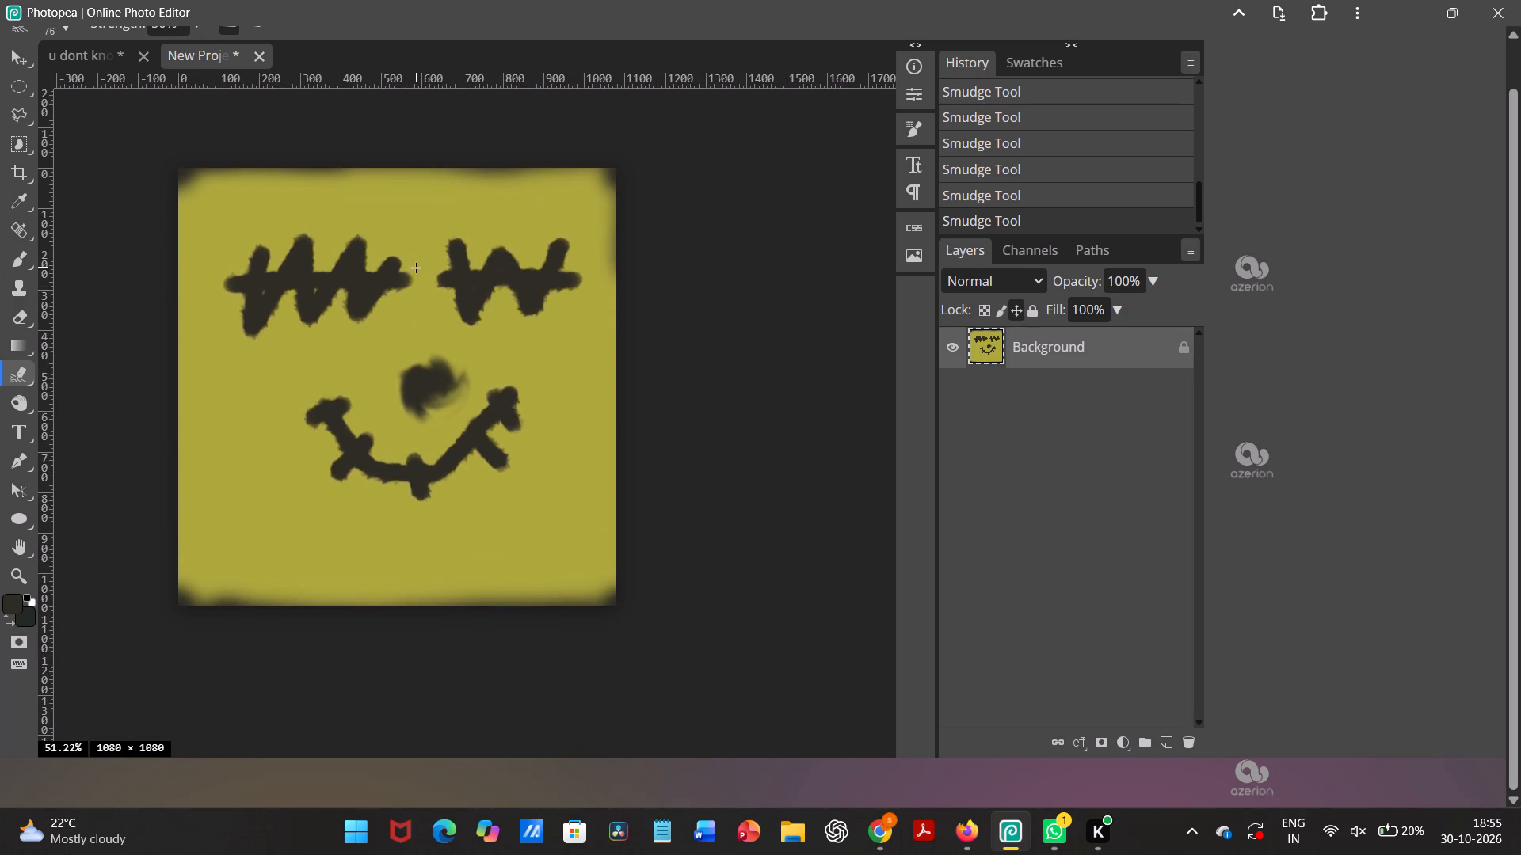
scroll(416, 268, "left", 1)
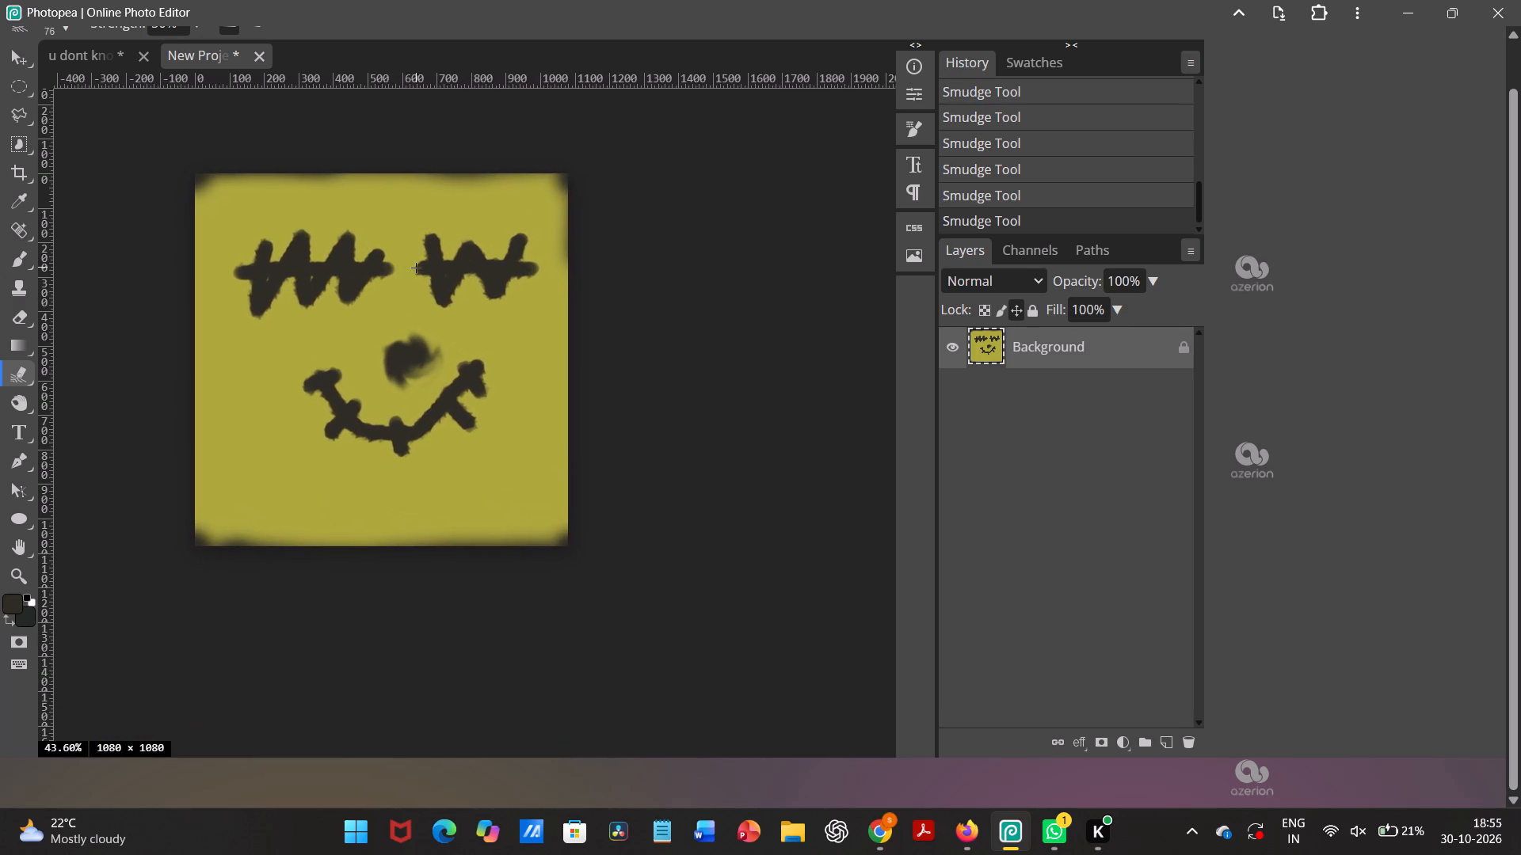
scroll(416, 268, "left", 1)
left_click(15, 264)
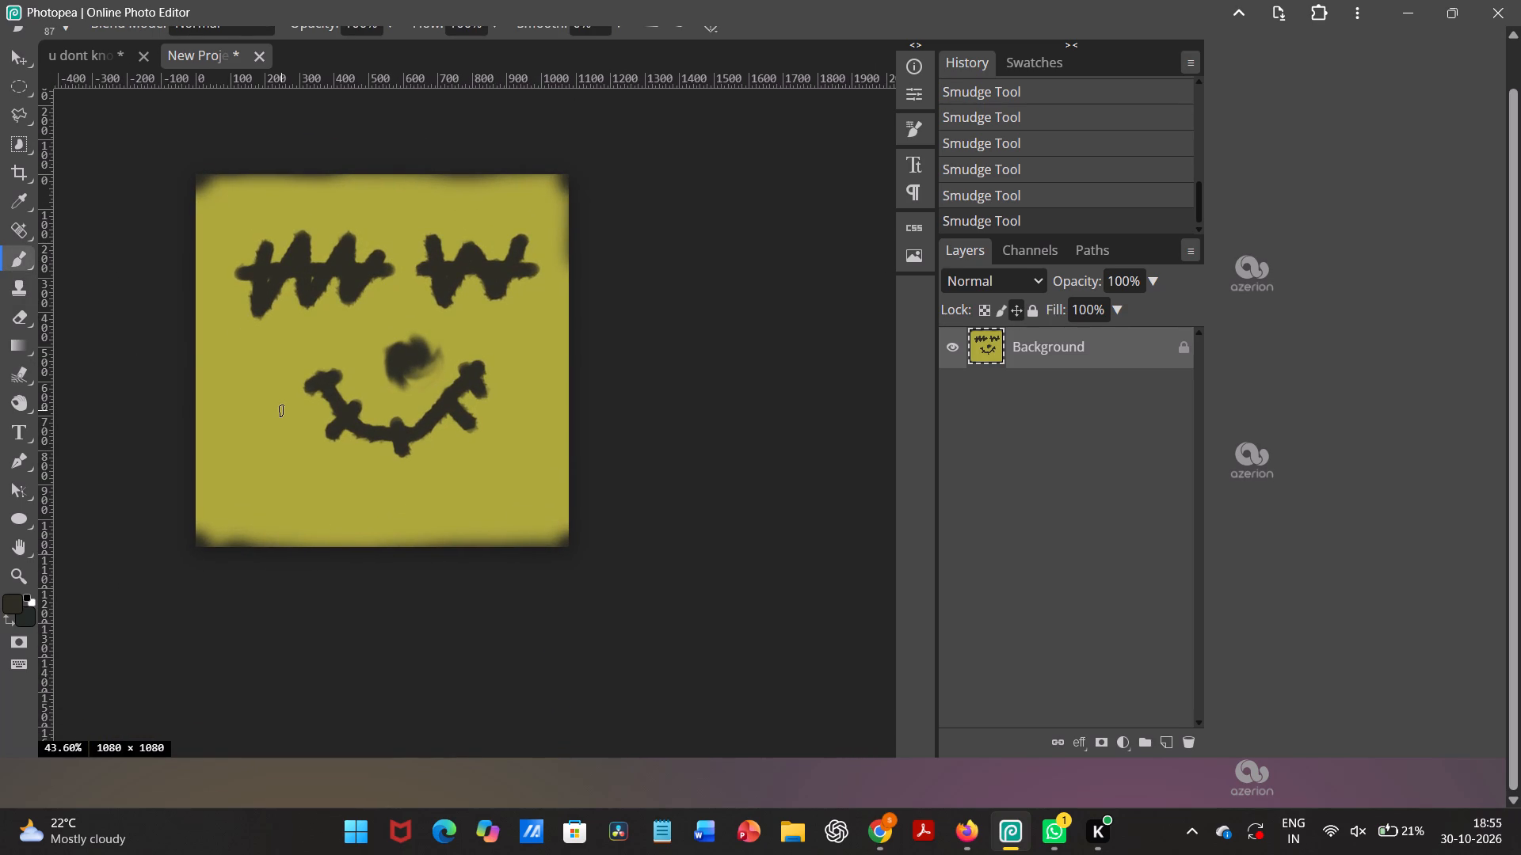
scroll(319, 435, "left", 2)
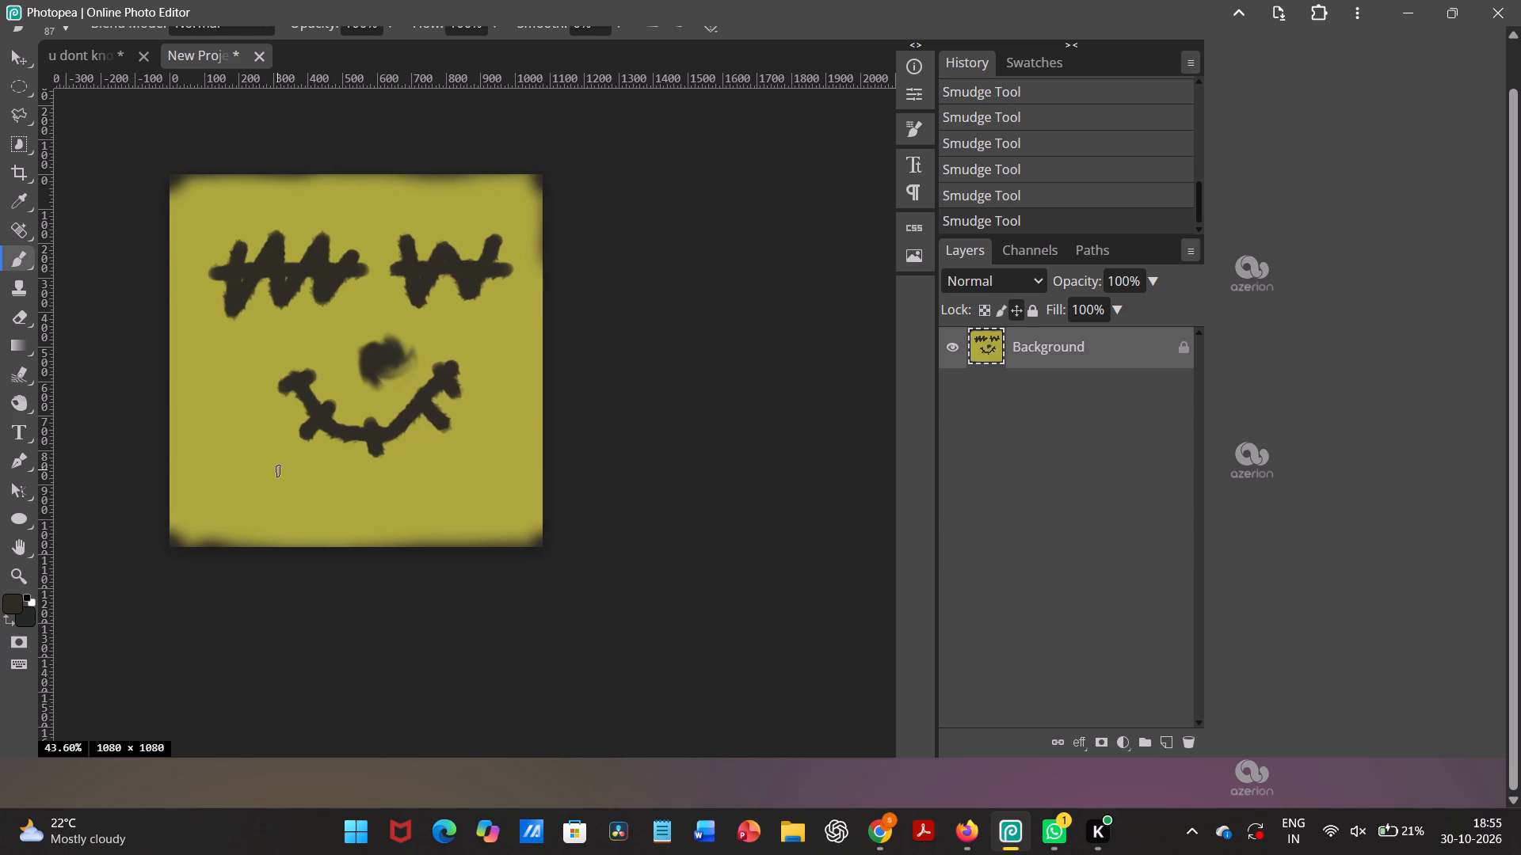
scroll(278, 470, "left", 1)
left_click_drag(153, 224, 240, 161)
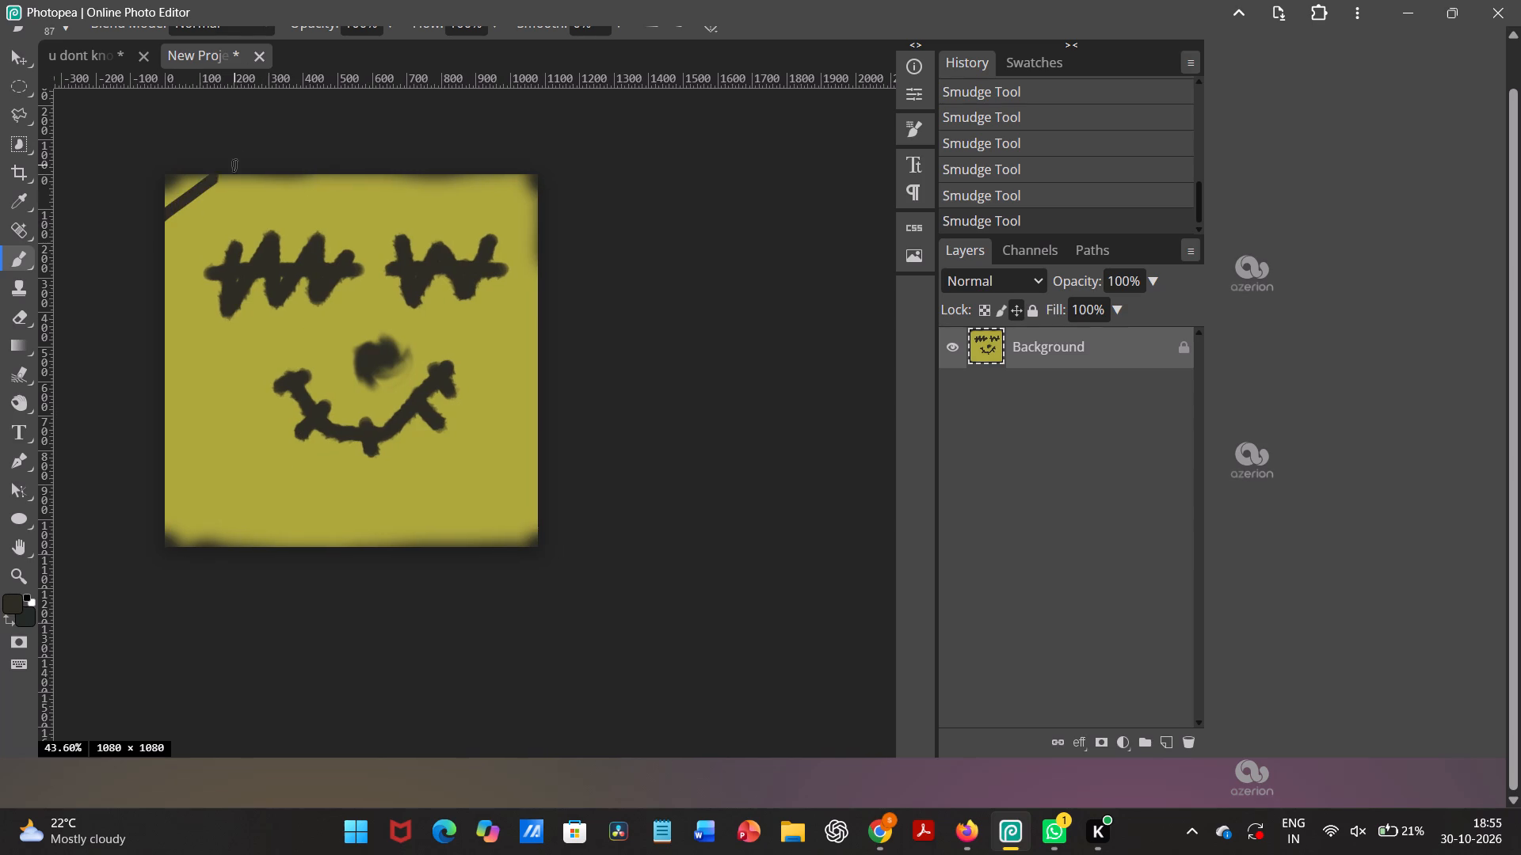
left_click_drag(240, 161, 173, 187)
left_click_drag(194, 169, 229, 162)
left_click_drag(229, 162, 166, 223)
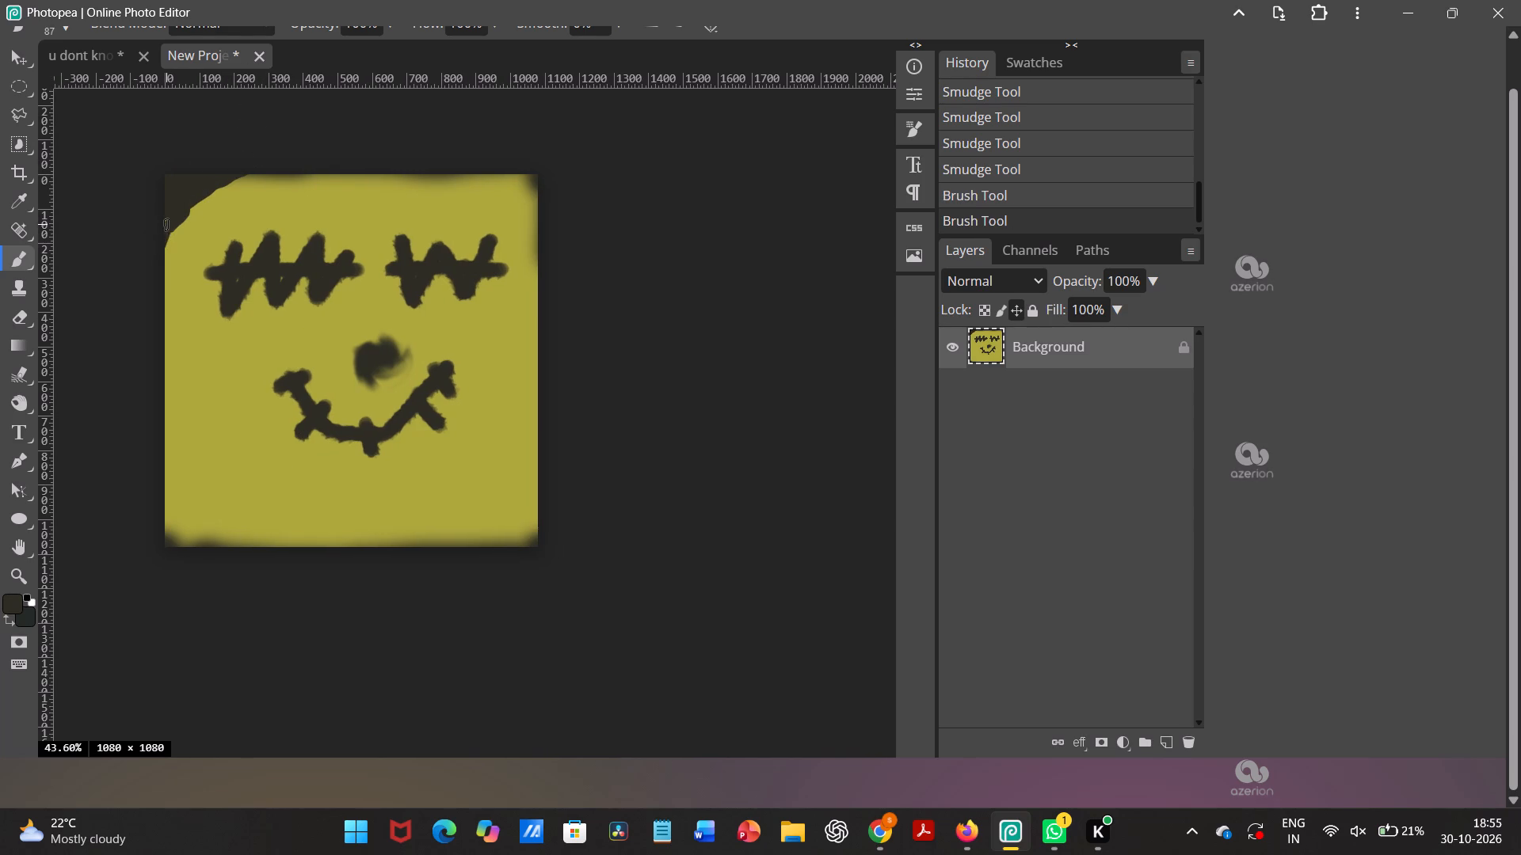
left_click_drag(166, 223, 249, 176)
Paint jagged dark hair spikes along the image's top edge, from the filled left corner to the middle.
left_click_drag(249, 176, 298, 162)
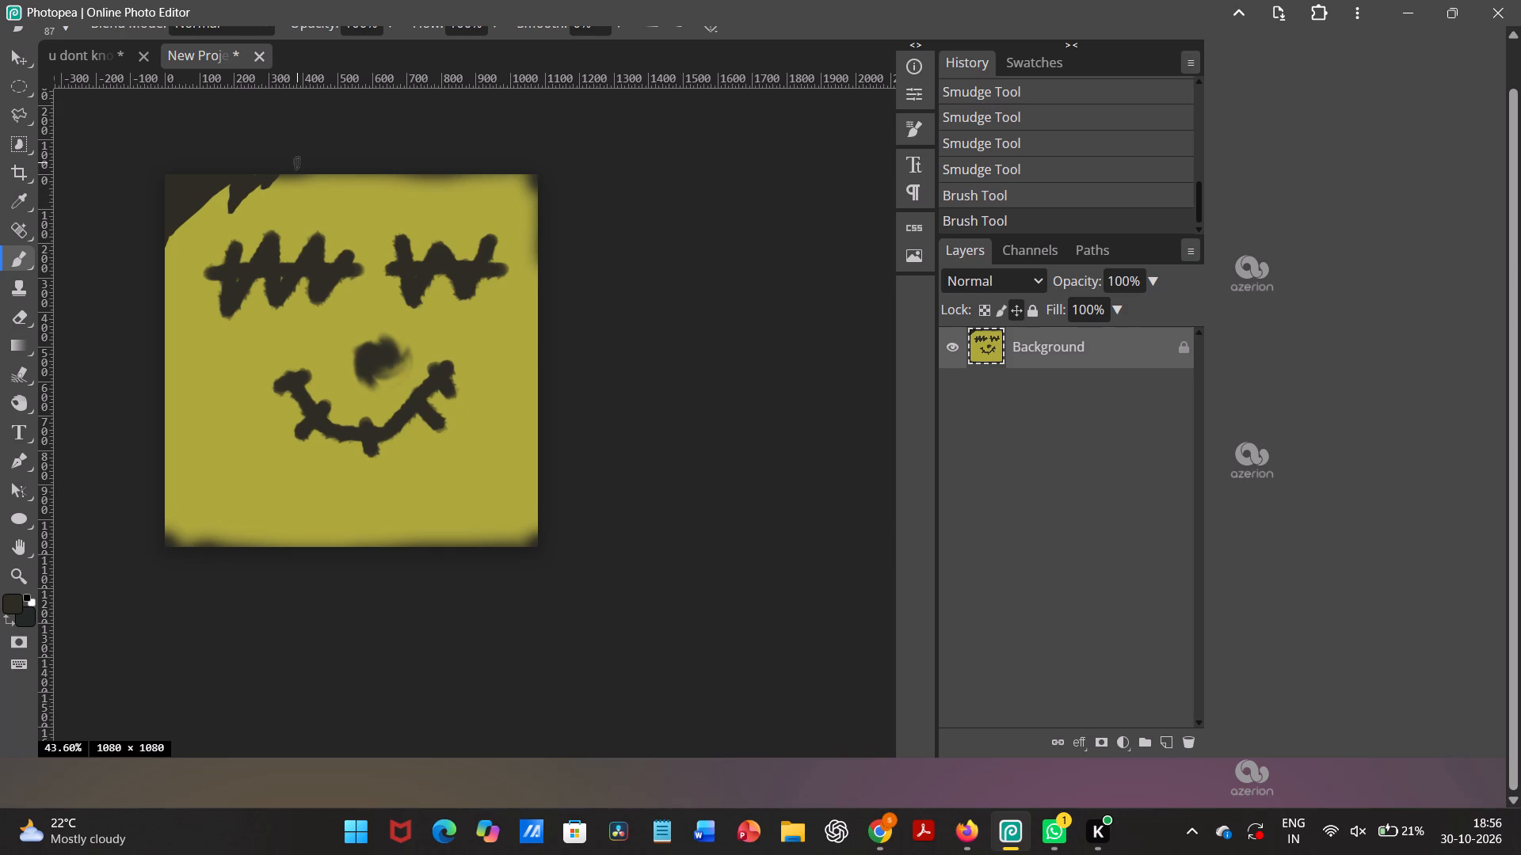
left_click_drag(298, 162, 299, 177)
left_click_drag(299, 177, 363, 165)
Paint a dark, jagged hairline from the middle of the image's top edge down to its right edge, above the right eye.
left_click_drag(363, 165, 456, 196)
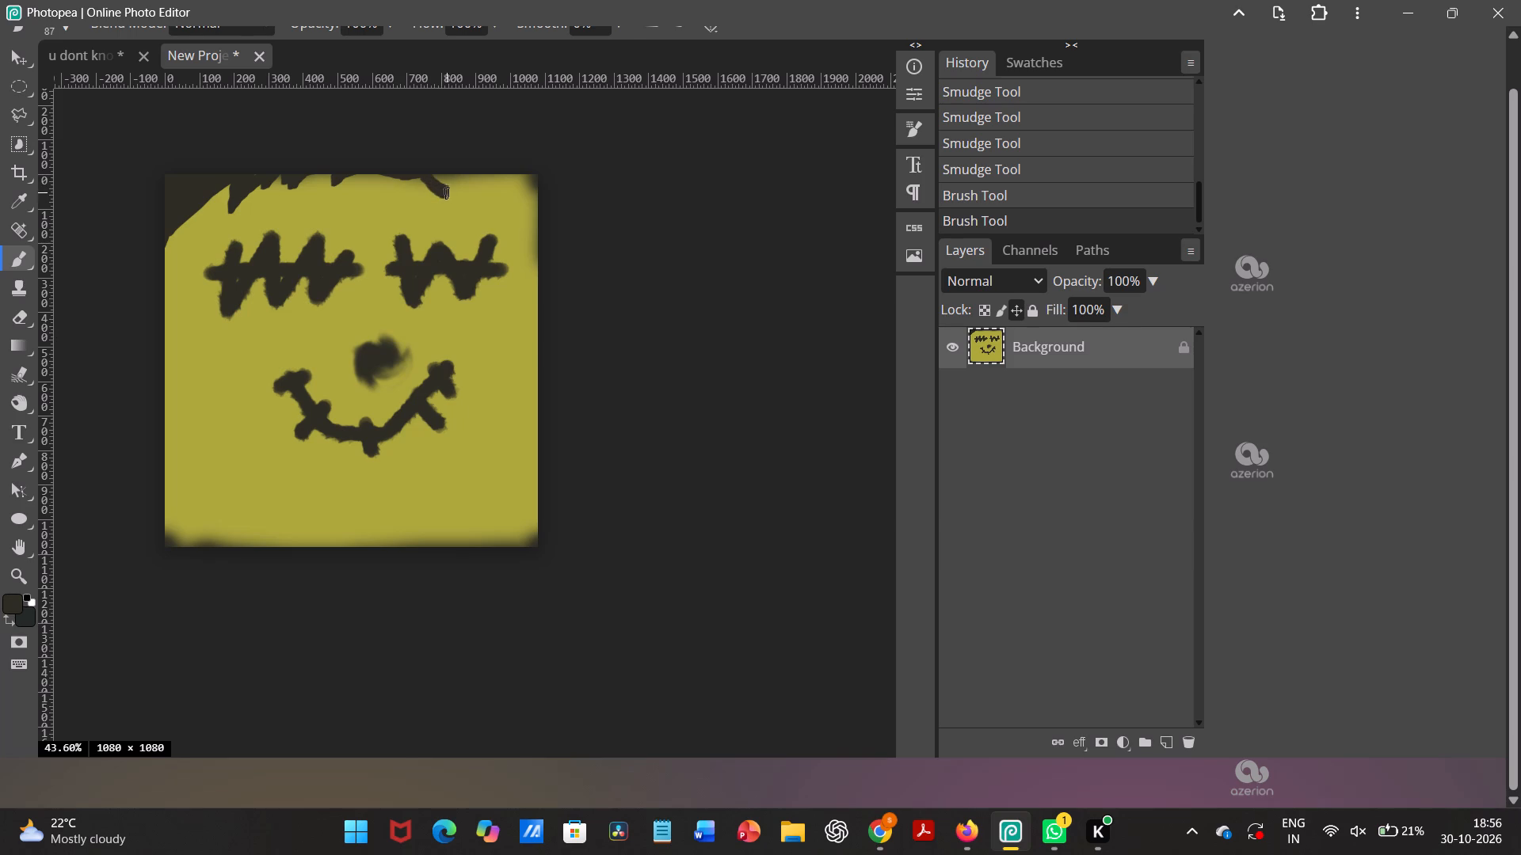
left_click_drag(456, 196, 427, 165)
left_click_drag(427, 165, 496, 188)
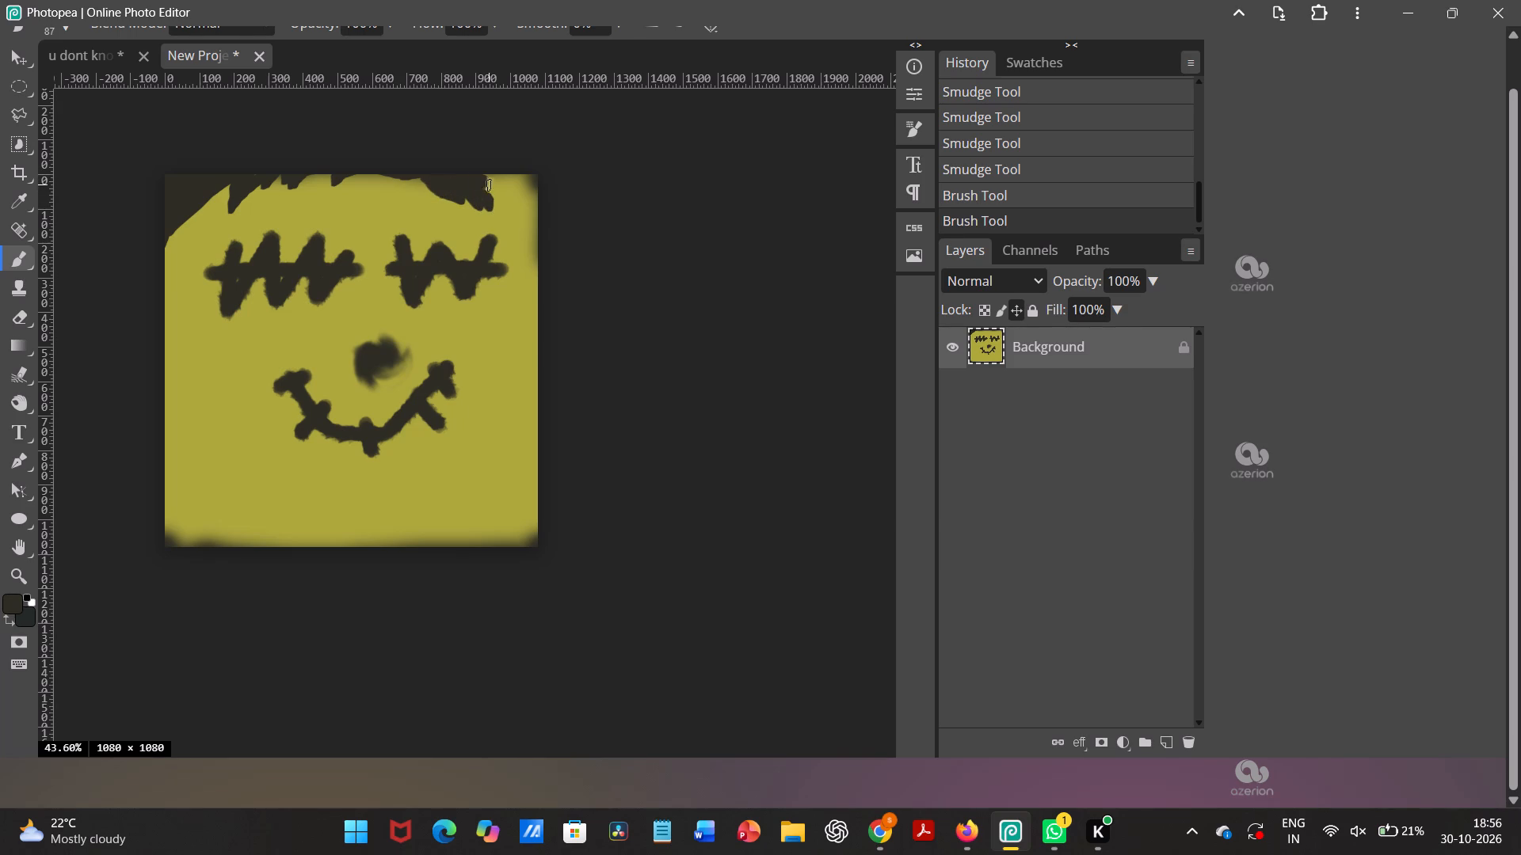
left_click_drag(496, 188, 523, 212)
left_click_drag(523, 212, 506, 204)
left_click(468, 204)
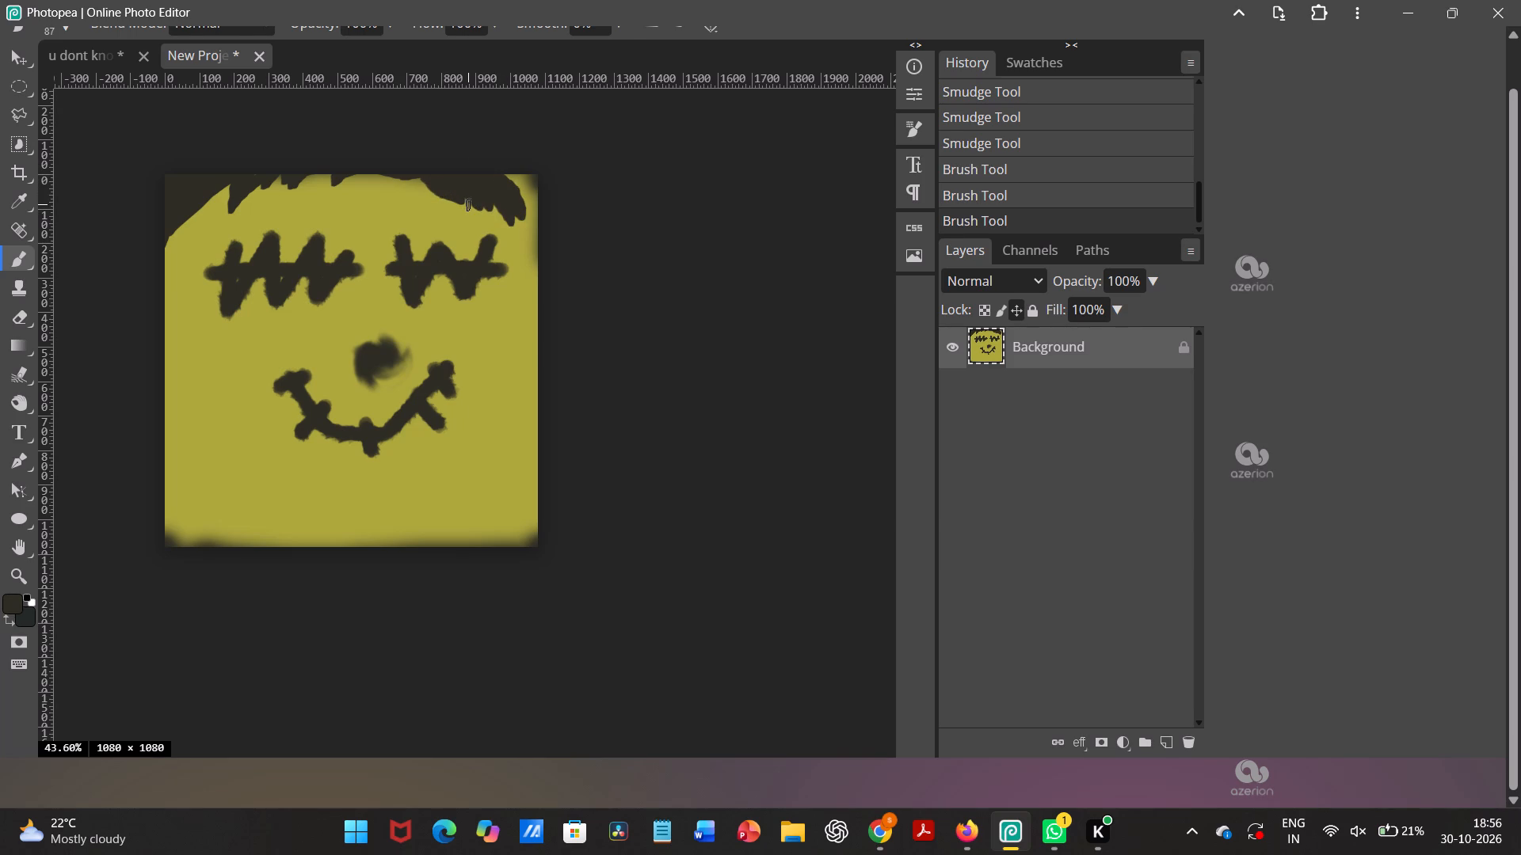
left_click_drag(499, 219, 503, 227)
left_click_drag(503, 227, 539, 223)
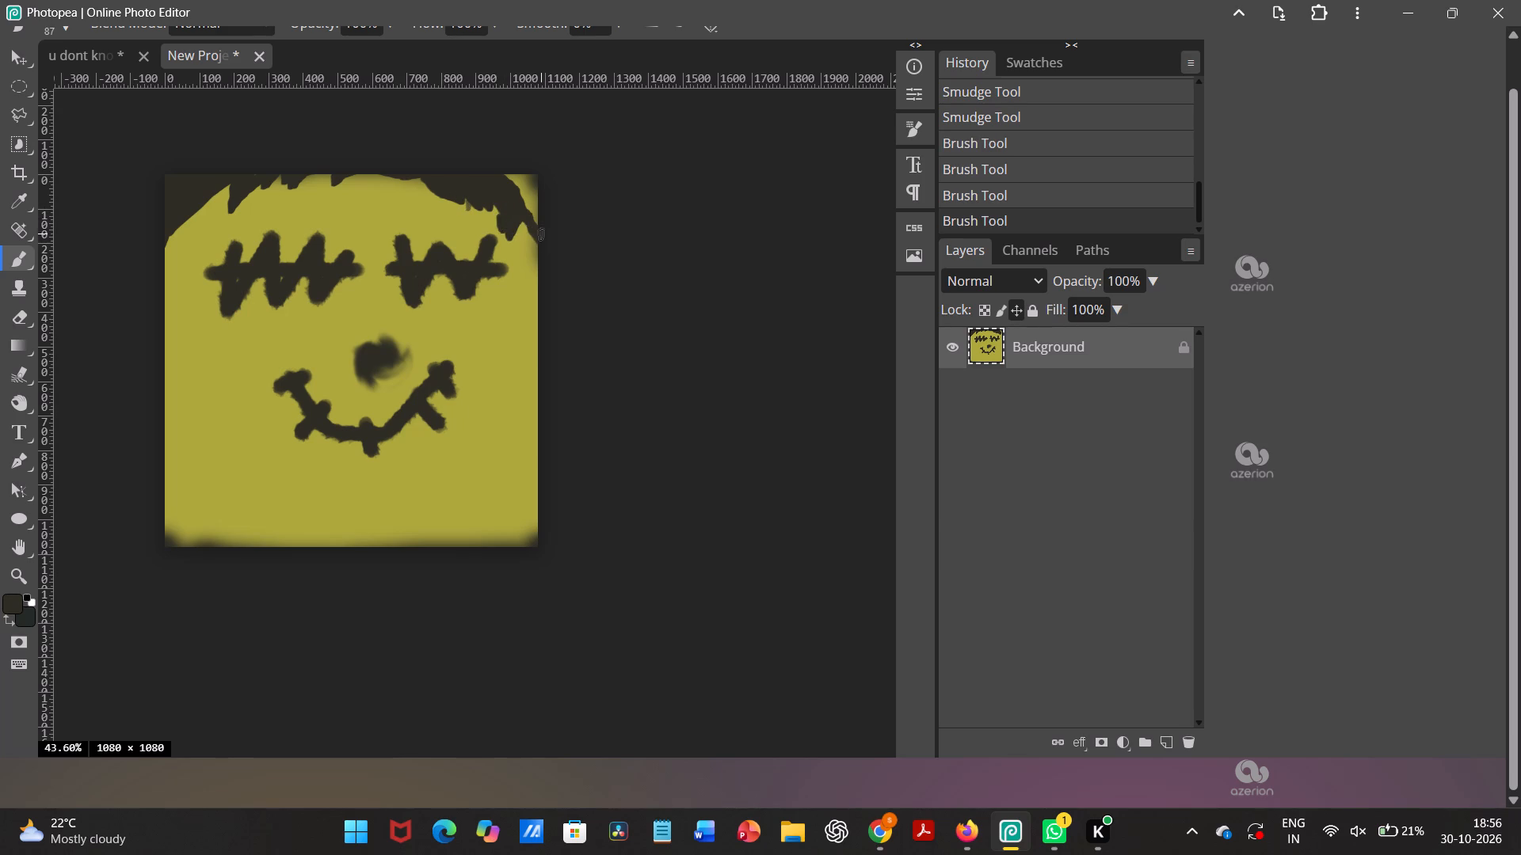
left_click_drag(539, 223, 523, 249)
Fill the remaining yellow gaps in the image's top-right corner and upper right edge with dark paint.
left_click_drag(523, 249, 531, 169)
left_click_drag(531, 169, 531, 185)
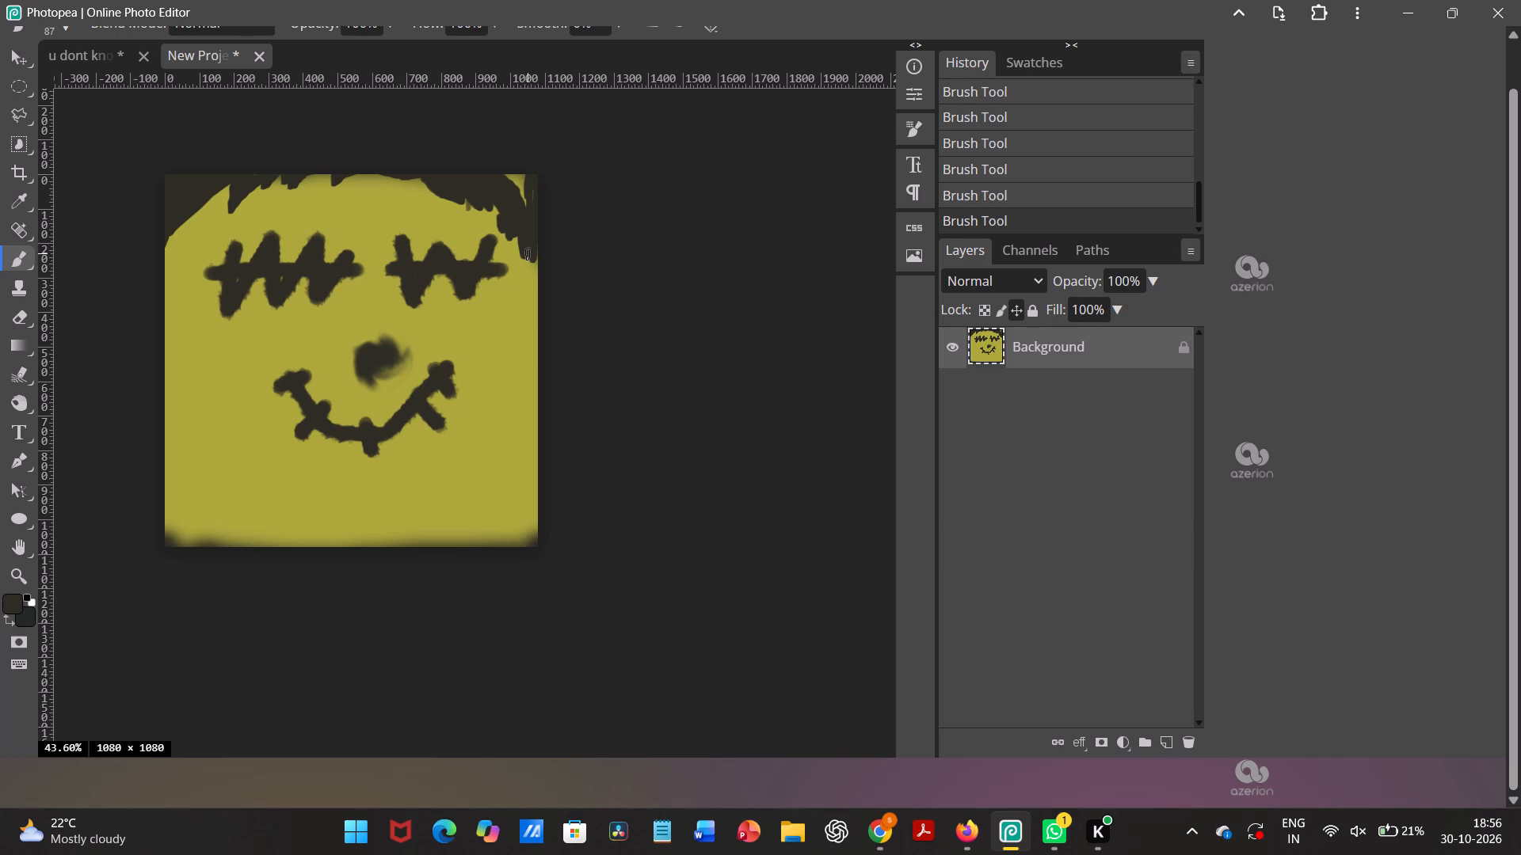
left_click_drag(526, 254, 537, 281)
left_click_drag(536, 249, 532, 273)
left_click_drag(526, 215, 494, 171)
left_click_drag(494, 171, 539, 173)
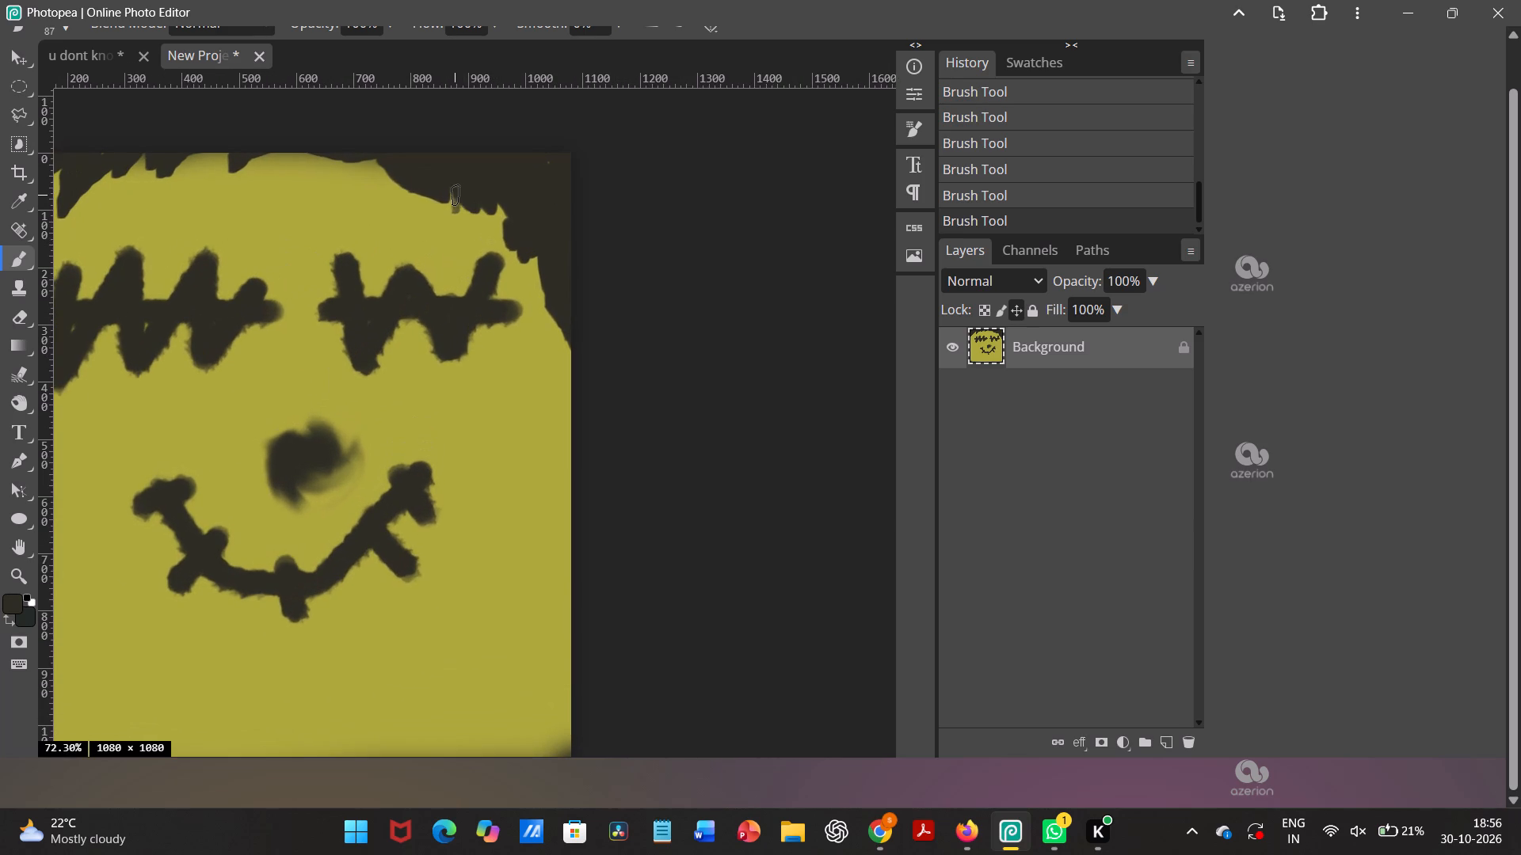
Paint over the notches along the inner edge of the right-hand hair up close to even out its outline.
left_click_drag(448, 193, 503, 207)
left_click_drag(503, 207, 533, 253)
left_click_drag(533, 253, 546, 287)
Touch up the lower end of the right-hand hair with dark strokes toward the image's right edge.
left_click_drag(546, 287, 562, 324)
left_click_drag(562, 324, 578, 336)
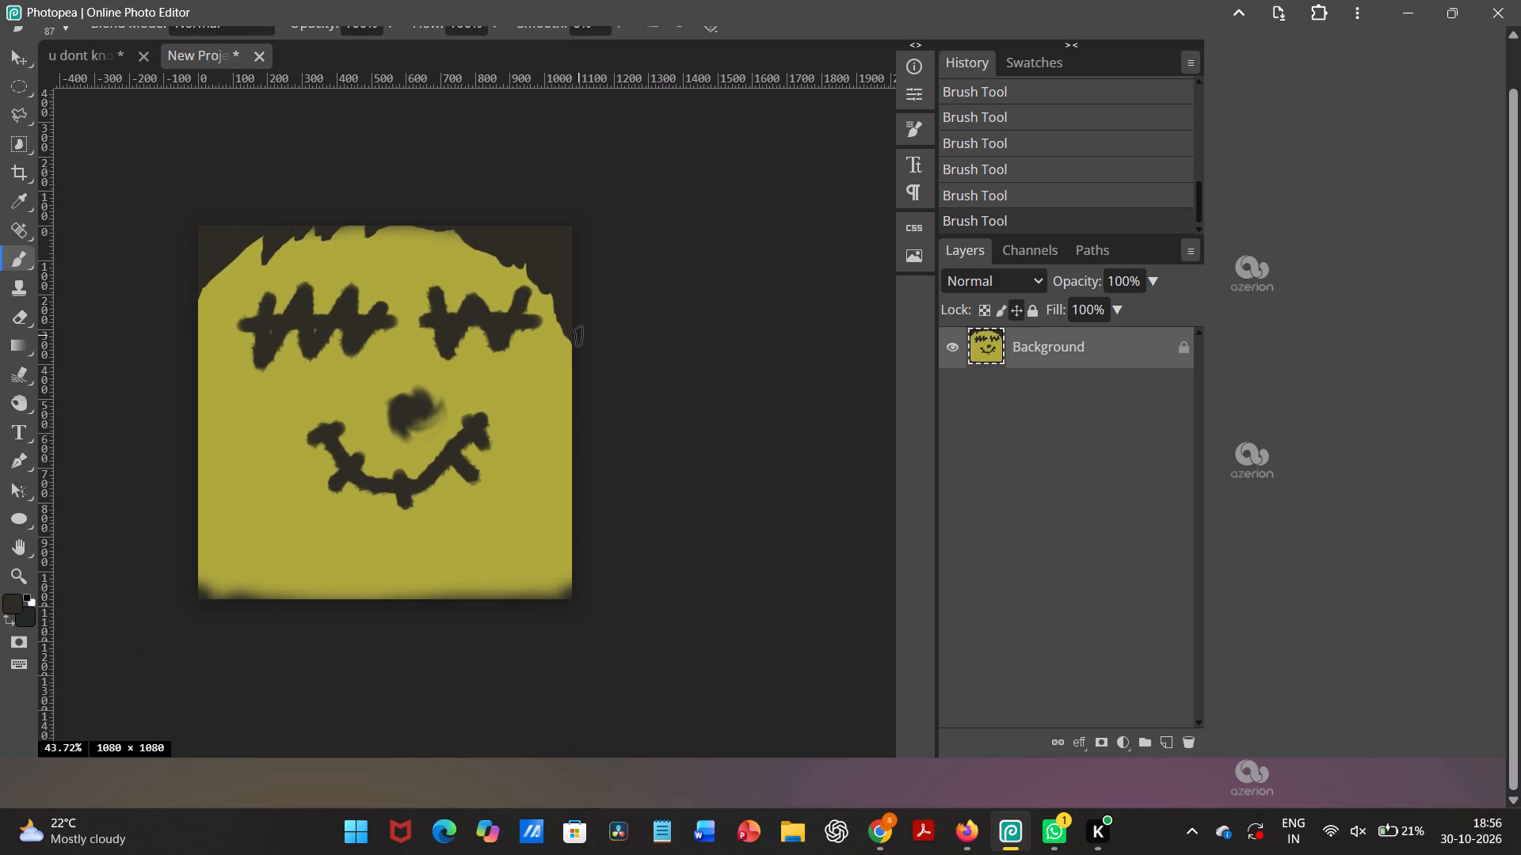
Set the brush size to 269 px and paint a solid dark band along the image's entire bottom edge.
scroll(442, 274, "up", 1)
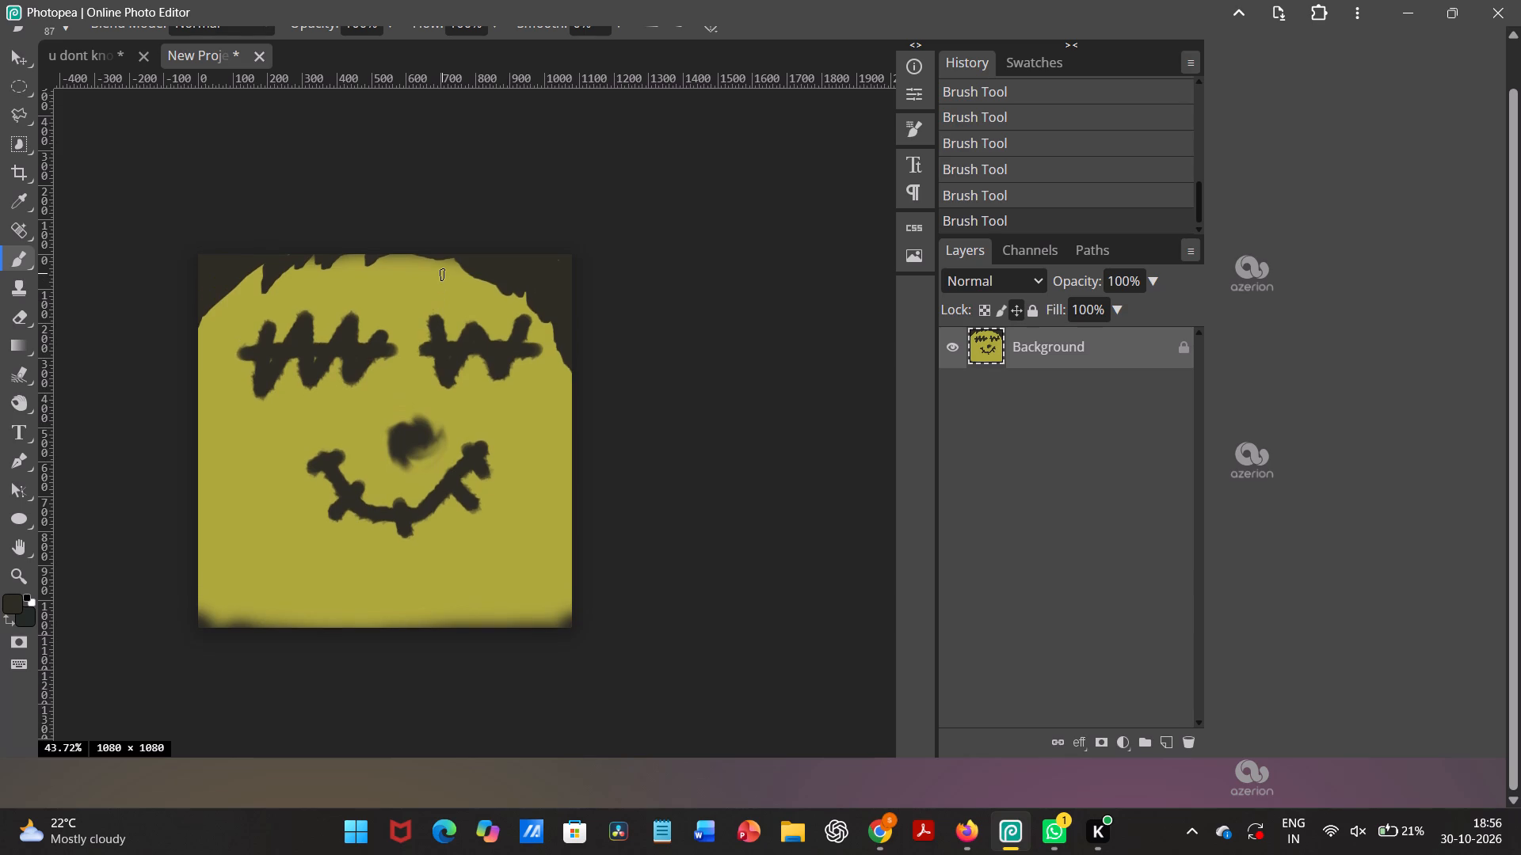
scroll(364, 275, "down", 1)
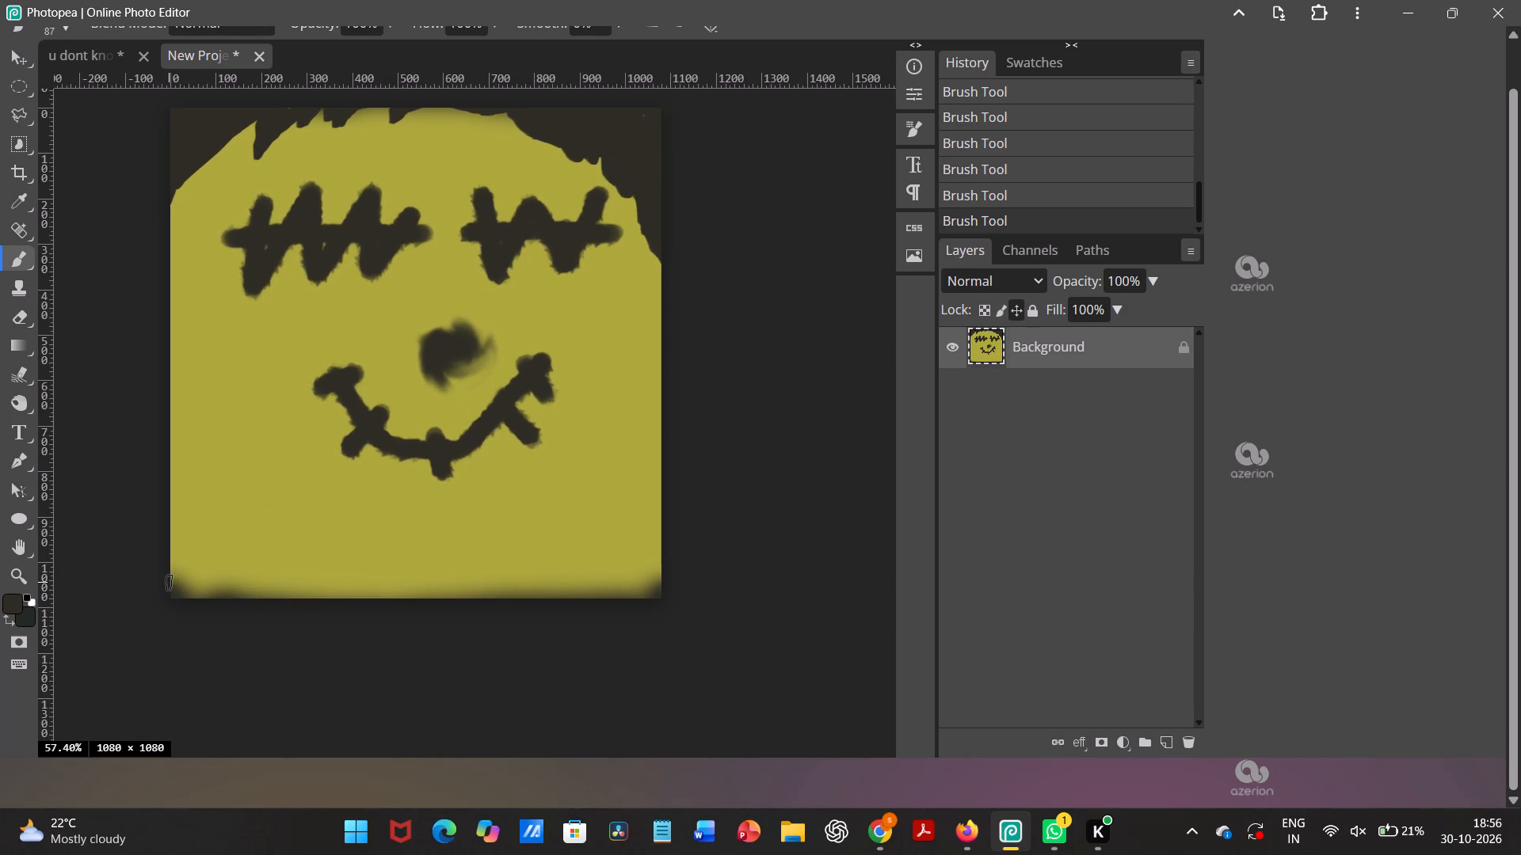
right_click(170, 589)
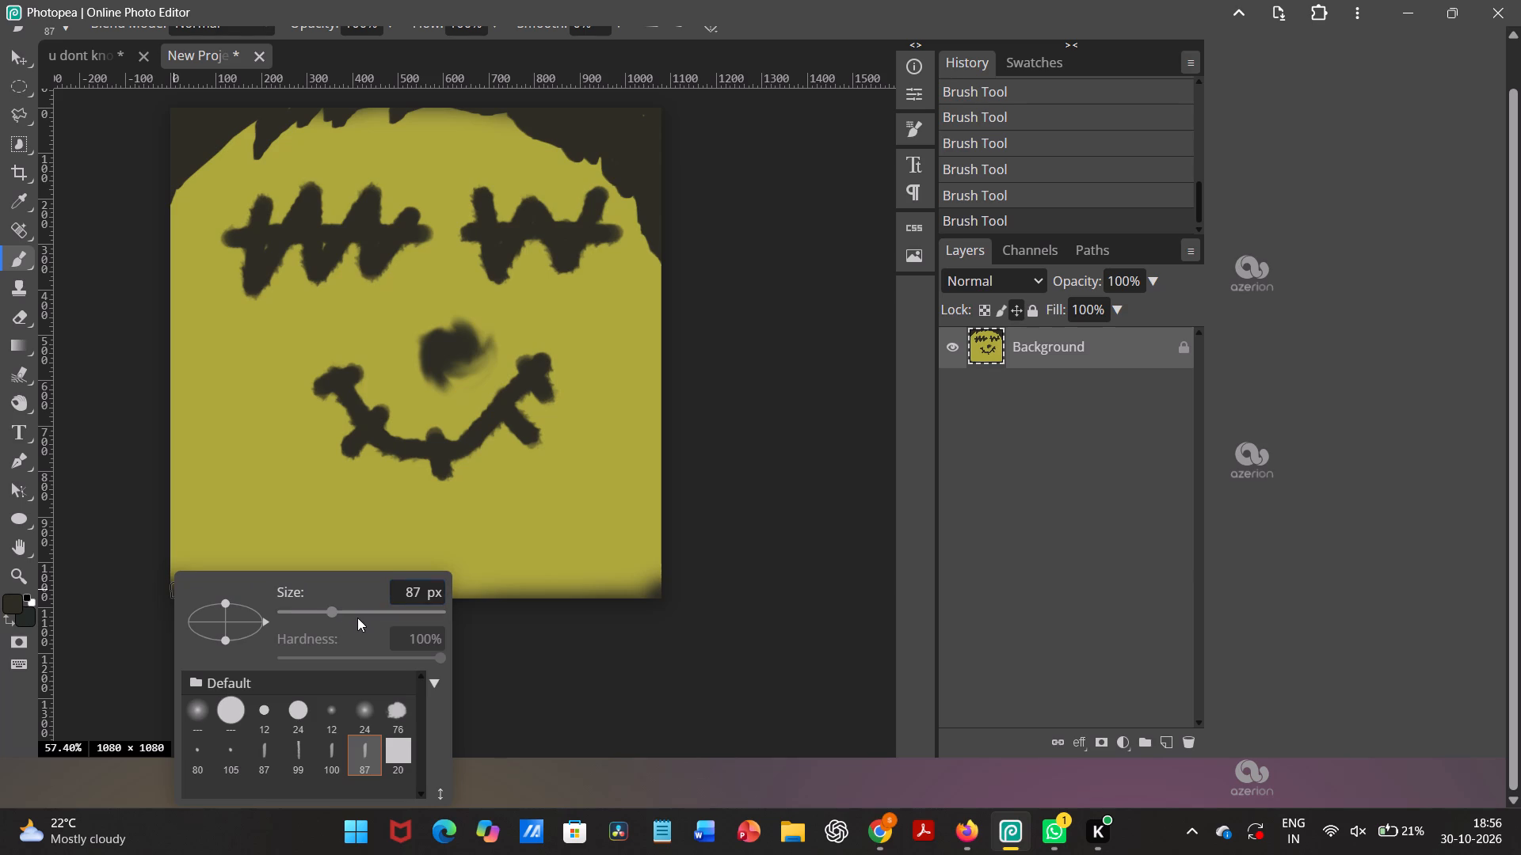
left_click(357, 617)
left_click(357, 614)
left_click_drag(173, 573, 330, 576)
scroll(330, 576, "left", 1)
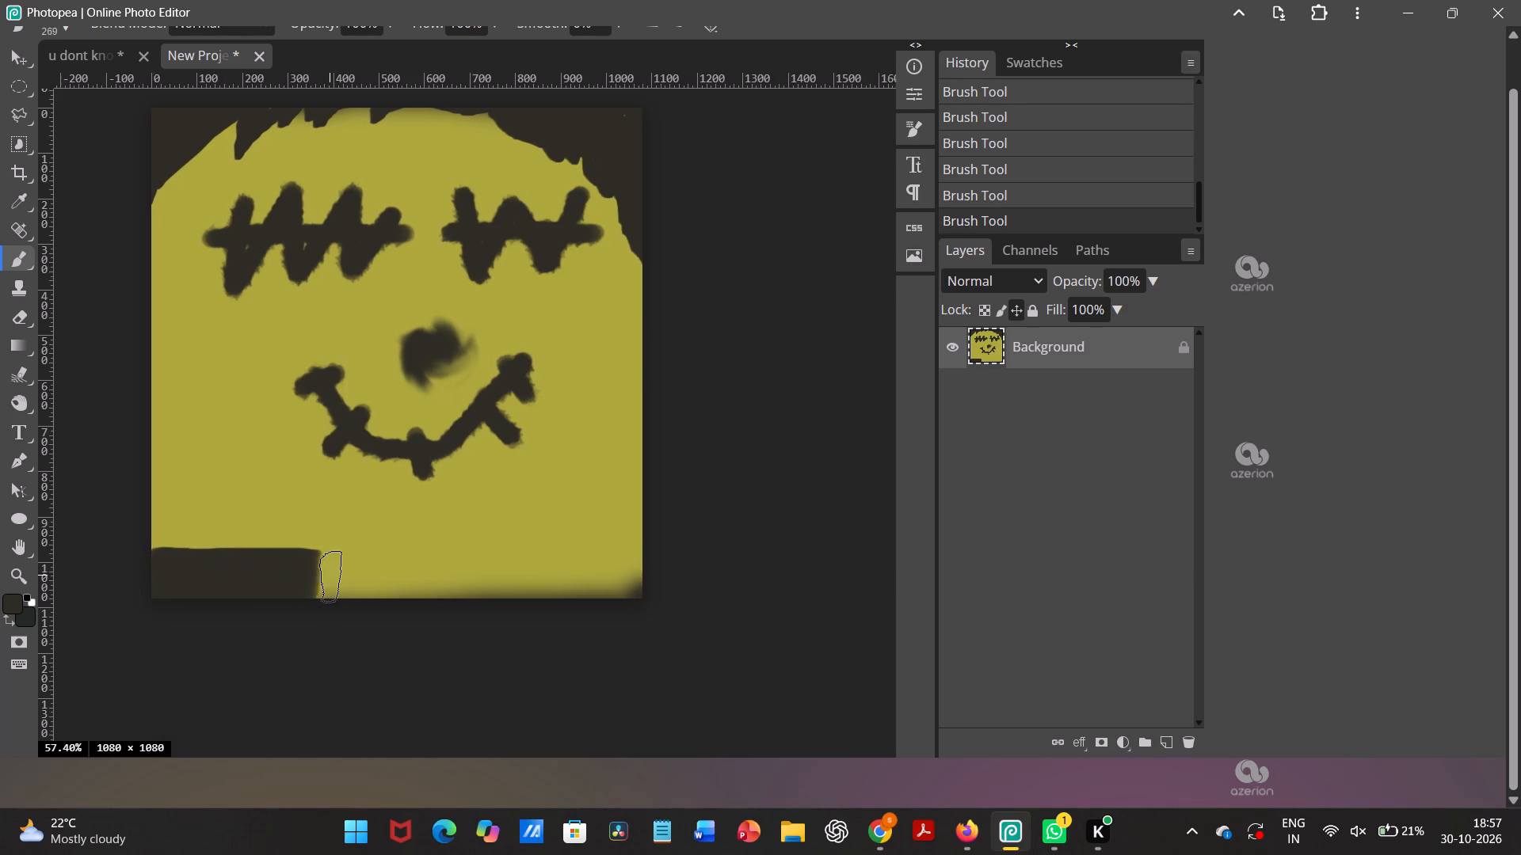
scroll(330, 576, "left", 1)
left_click_drag(284, 576, 452, 576)
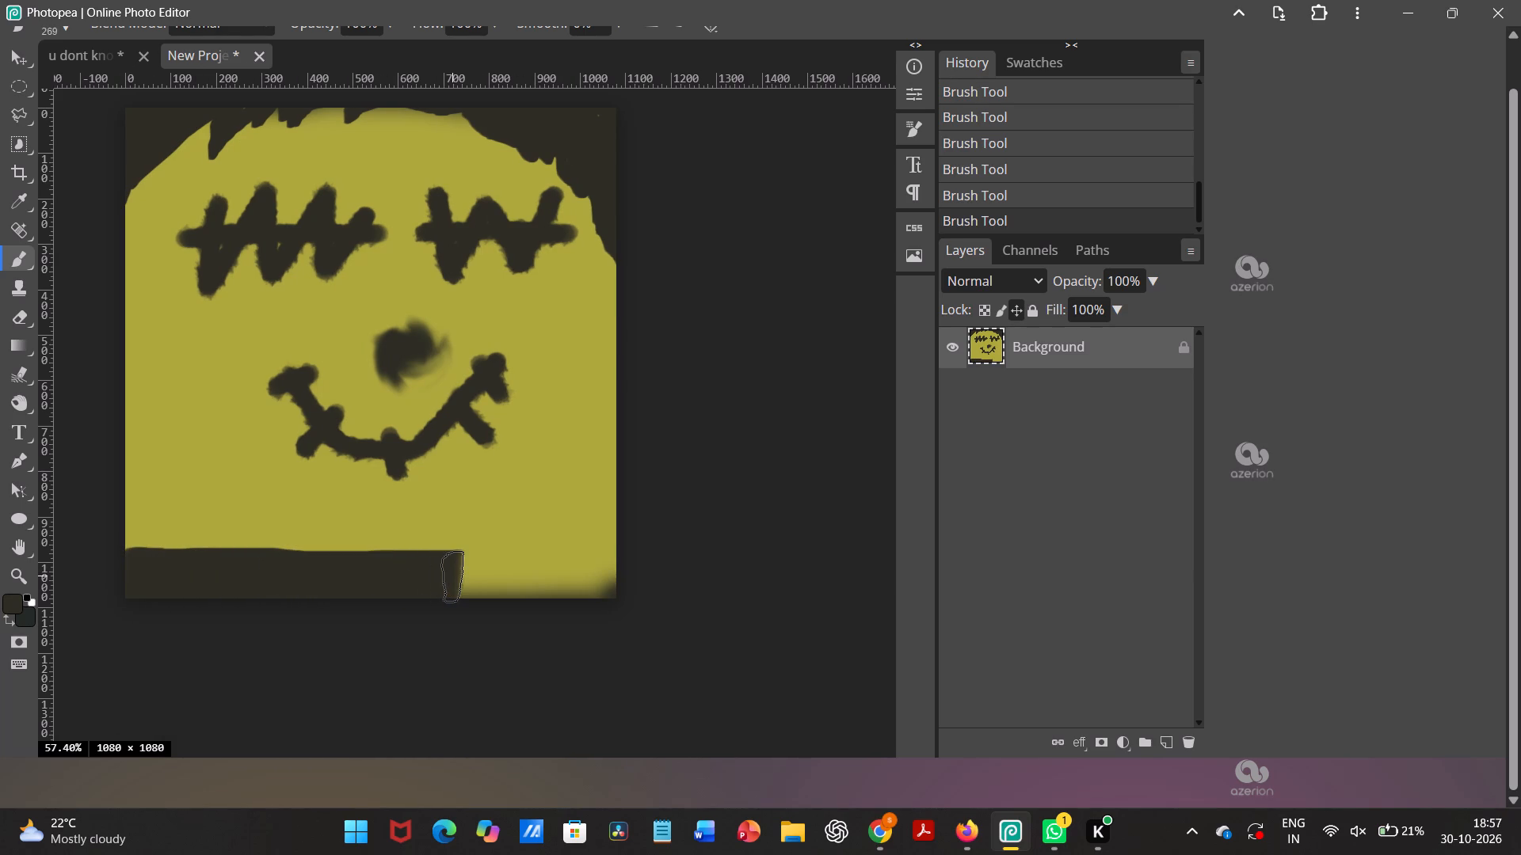
left_click_drag(452, 576, 632, 568)
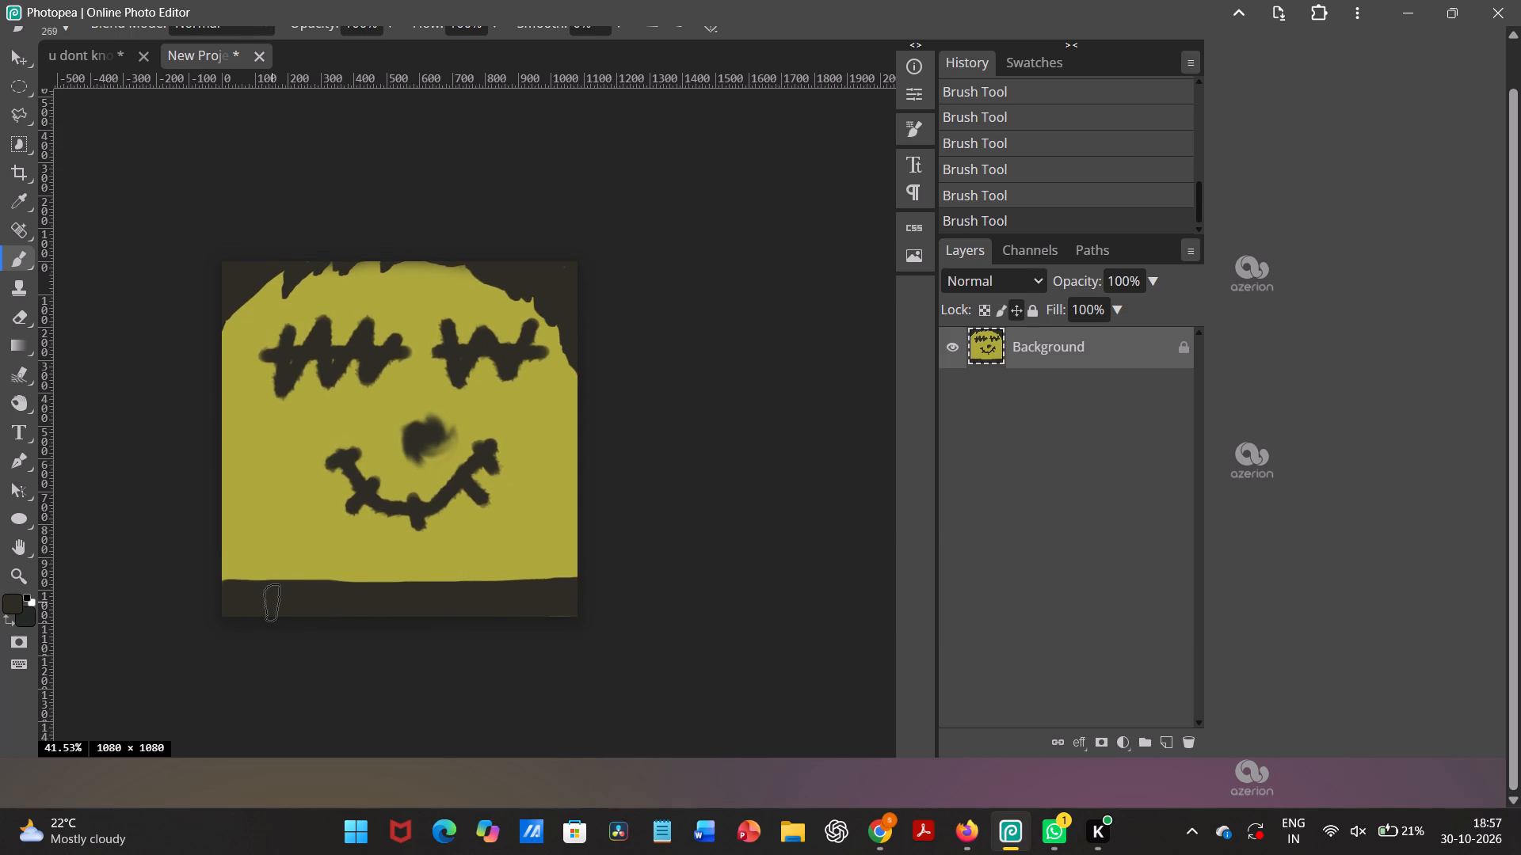
Extend the dark bottom band slightly upward at both lower corners so its ends curve up.
left_click_drag(253, 602, 194, 583)
left_click_drag(194, 583, 239, 595)
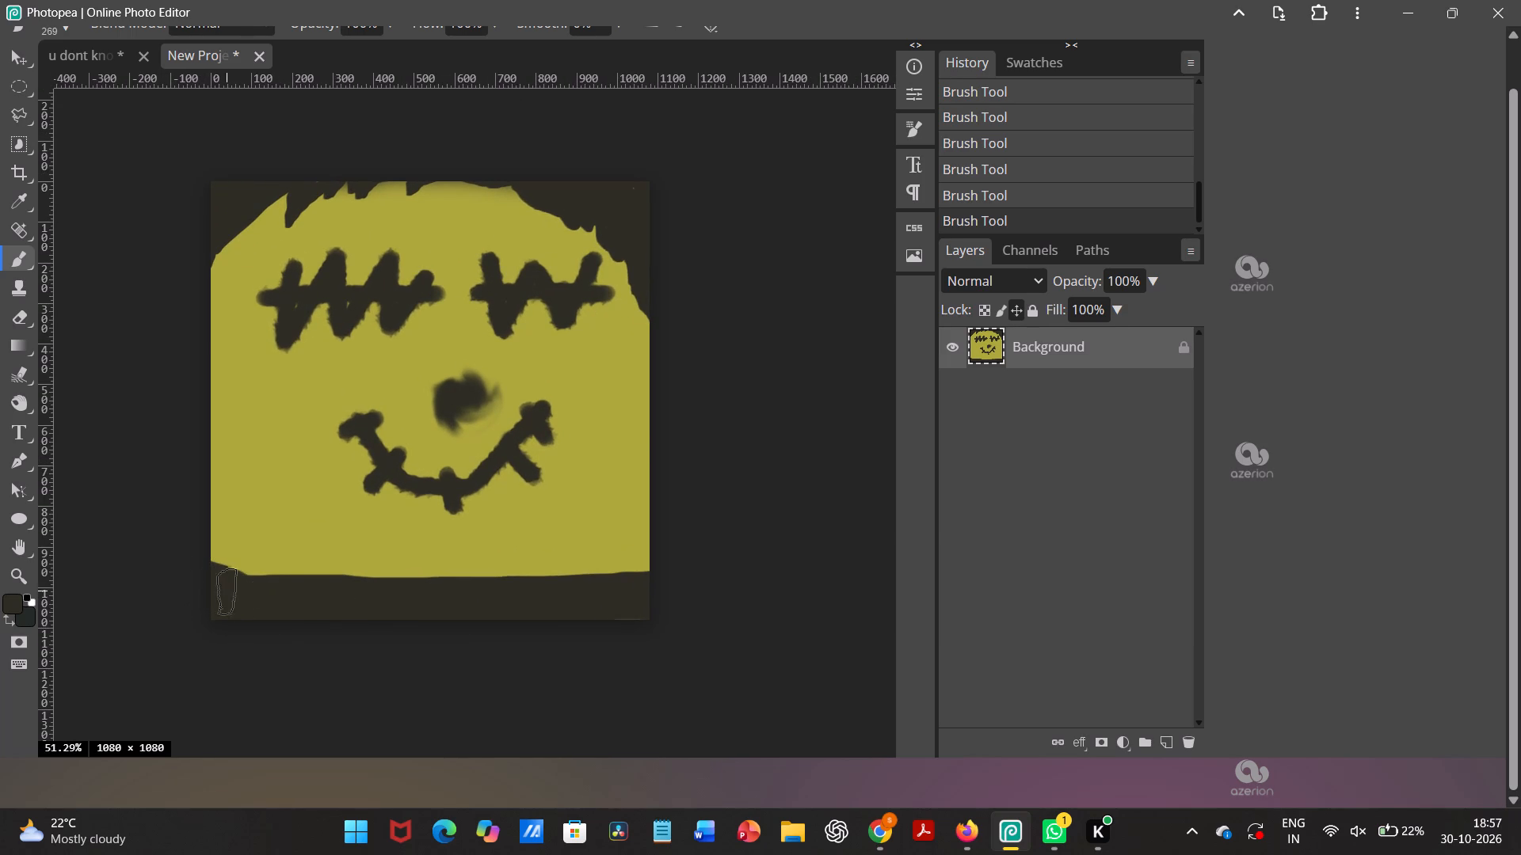
left_click_drag(239, 595, 317, 604)
left_click_drag(565, 606, 679, 569)
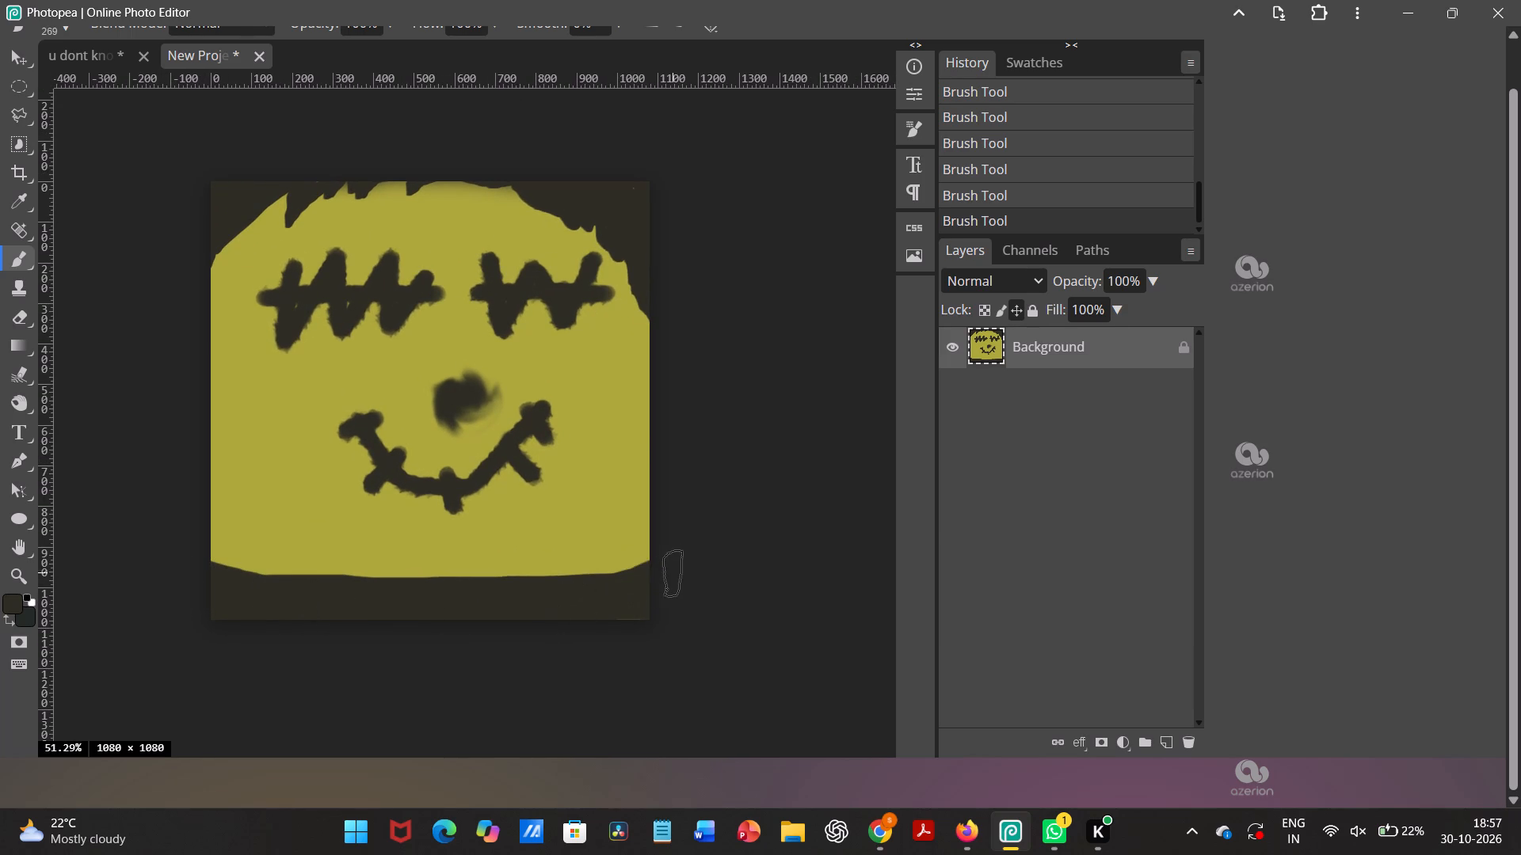
left_click_drag(679, 569, 680, 569)
left_click_drag(650, 624, 665, 622)
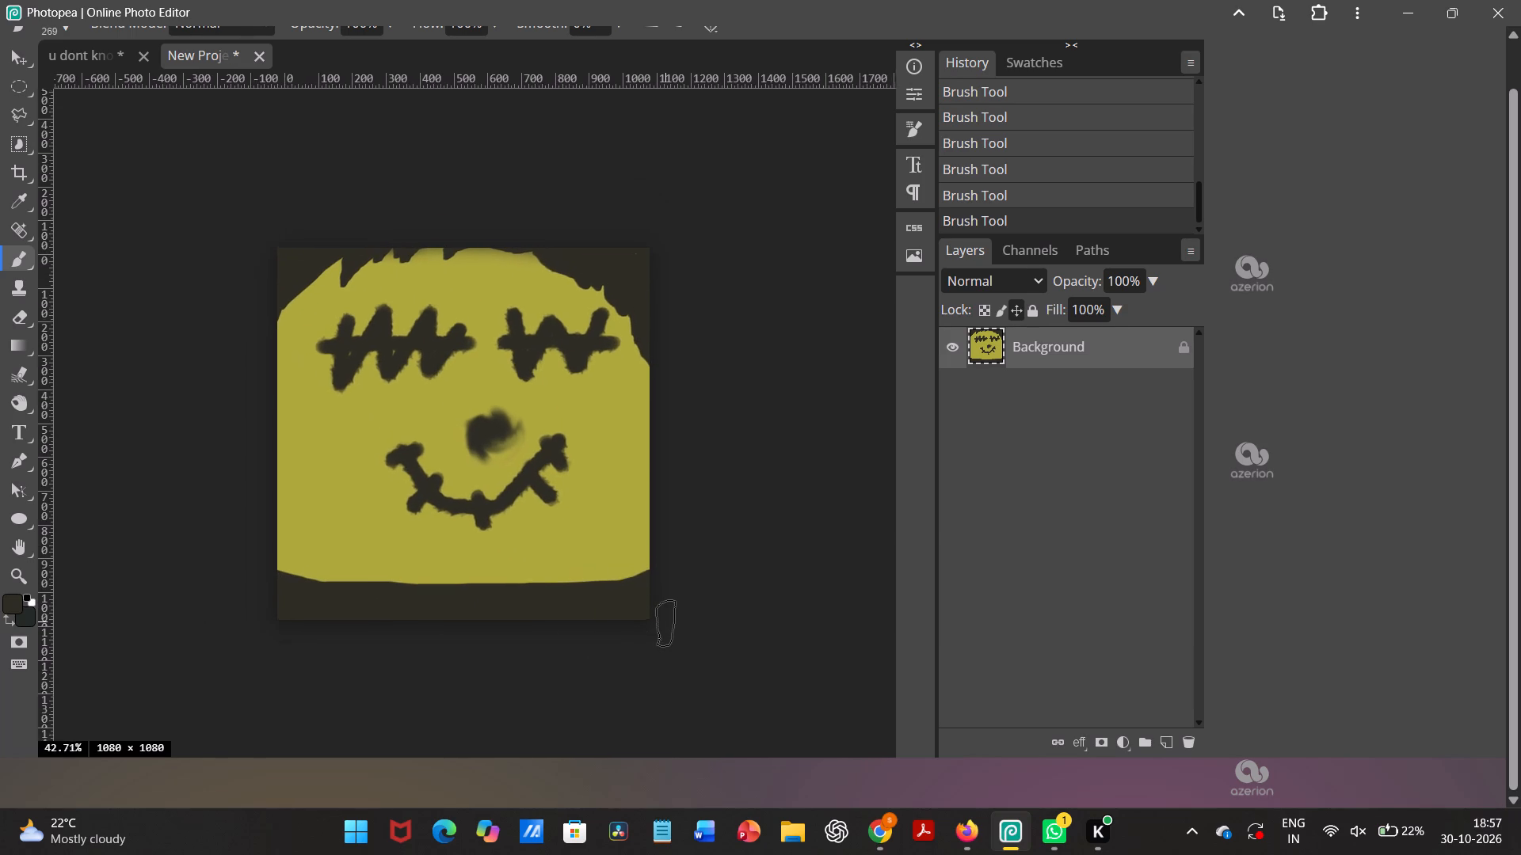
Paint over the smudged nose with the large brush to make it a solid dark block.
scroll(558, 559, "up", 1)
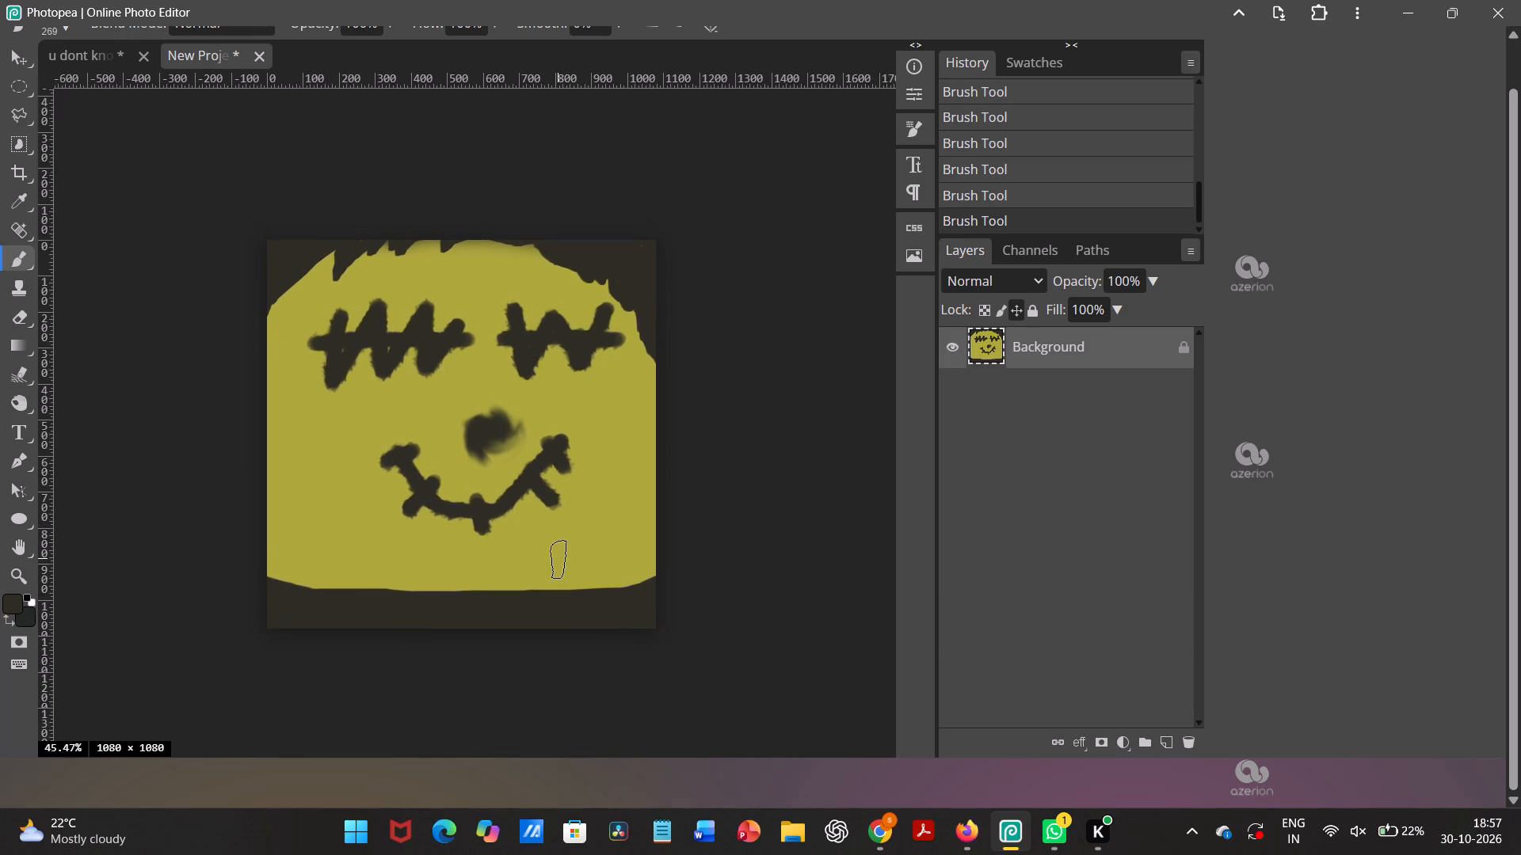
scroll(558, 559, "up", 1)
left_click_drag(497, 461, 480, 470)
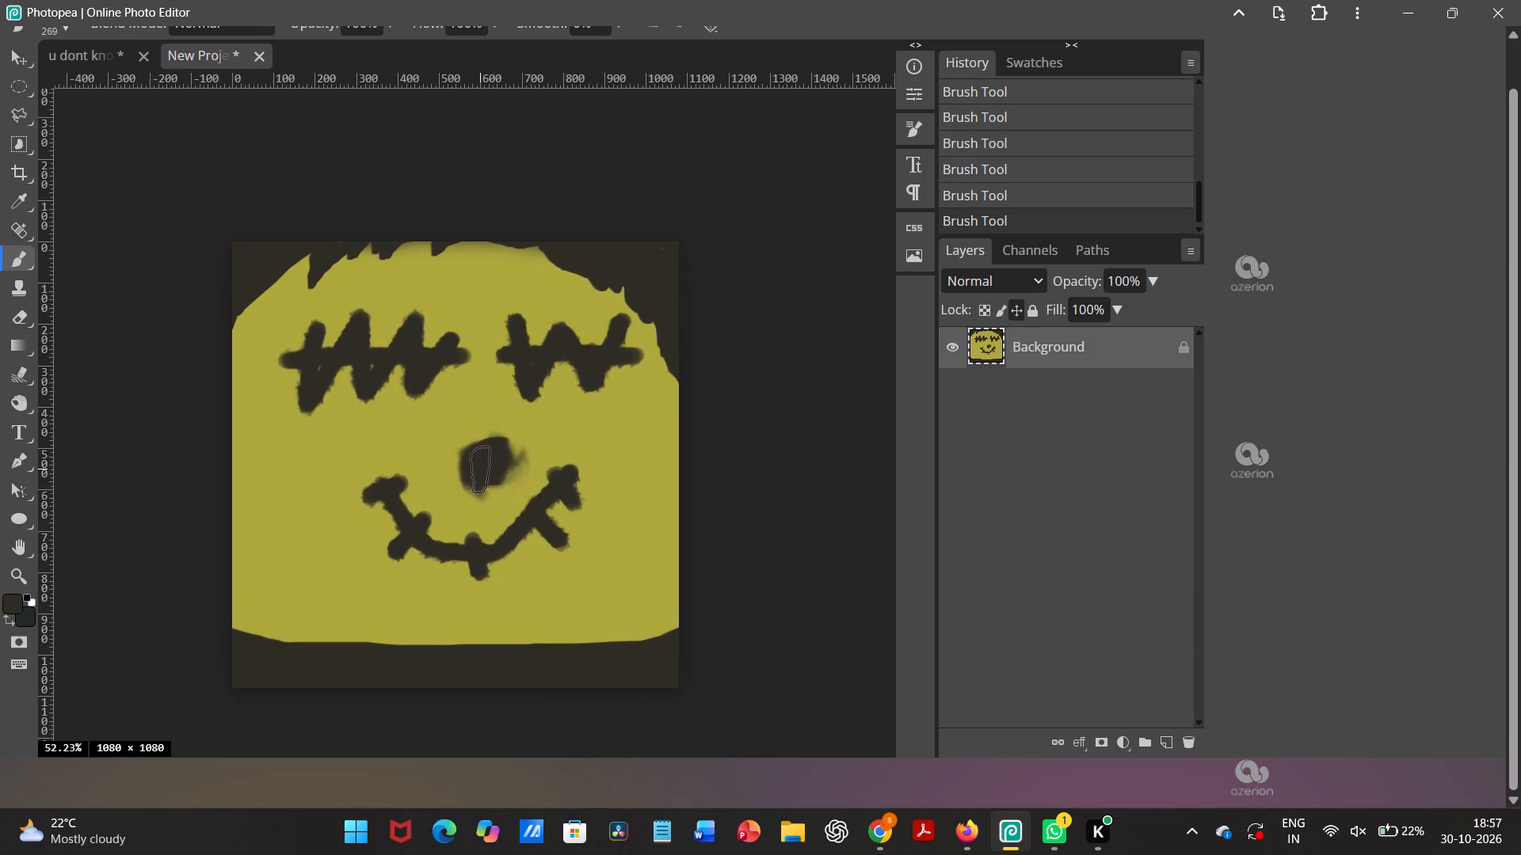
left_click_drag(480, 470, 471, 478)
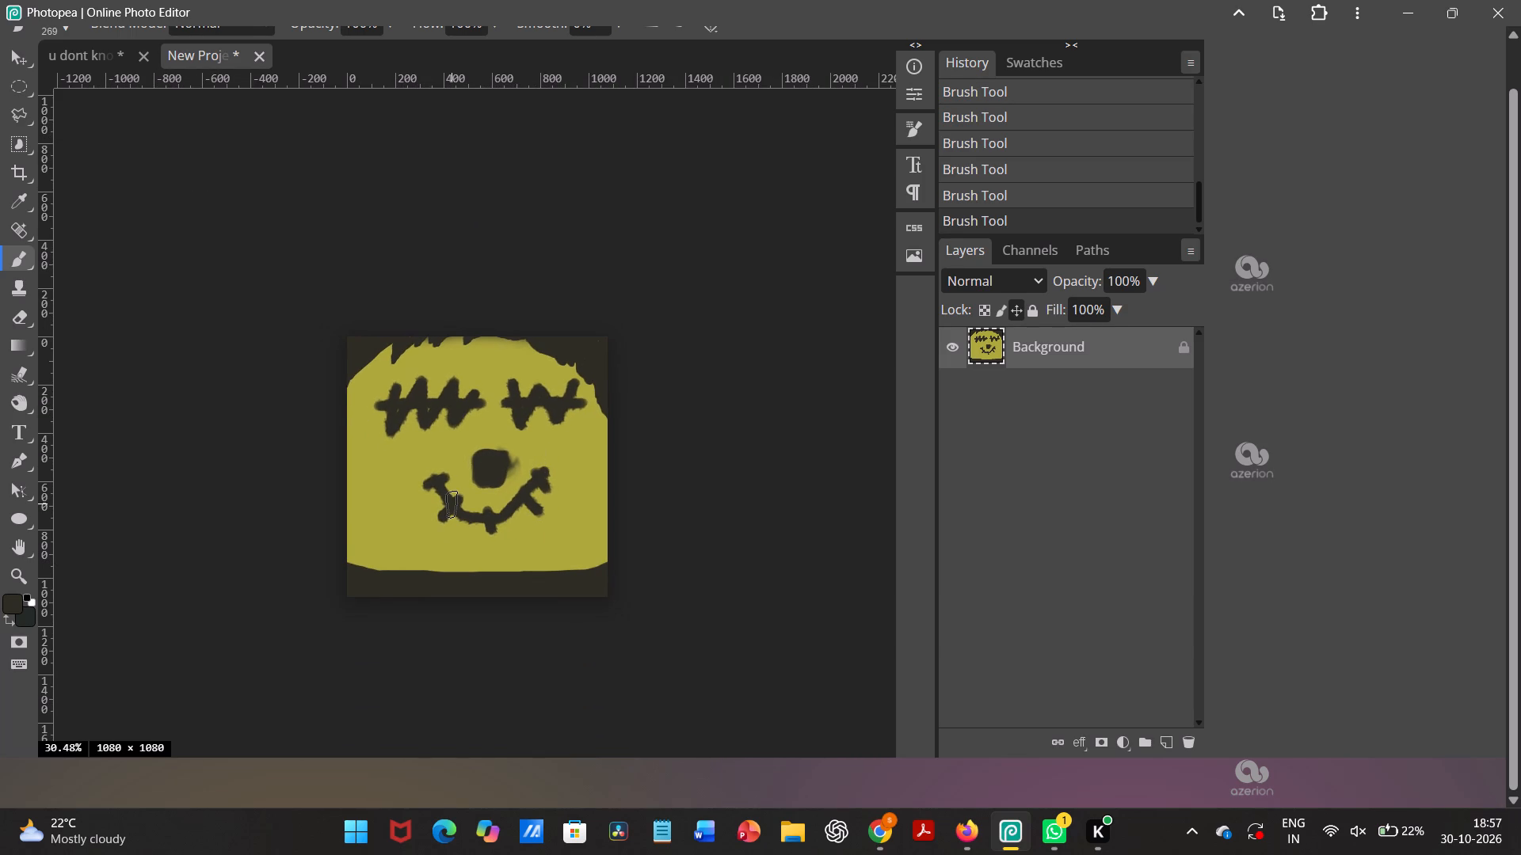
Paint the lower-left corner dark in a rounded jaw curve, tapering up along the image's left edge.
scroll(452, 503, "down", 1)
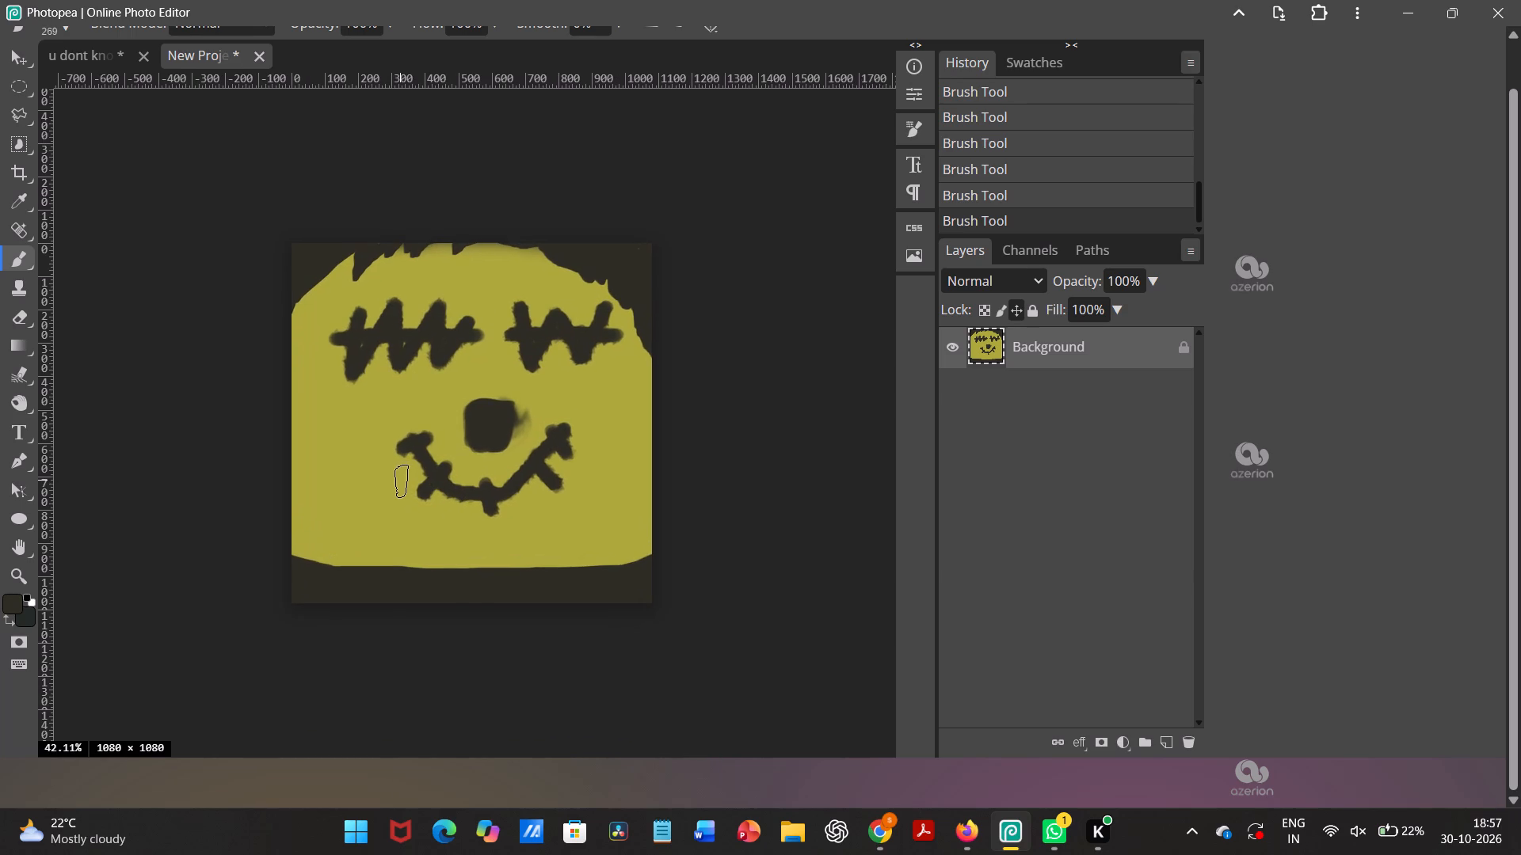
left_click_drag(291, 477, 428, 588)
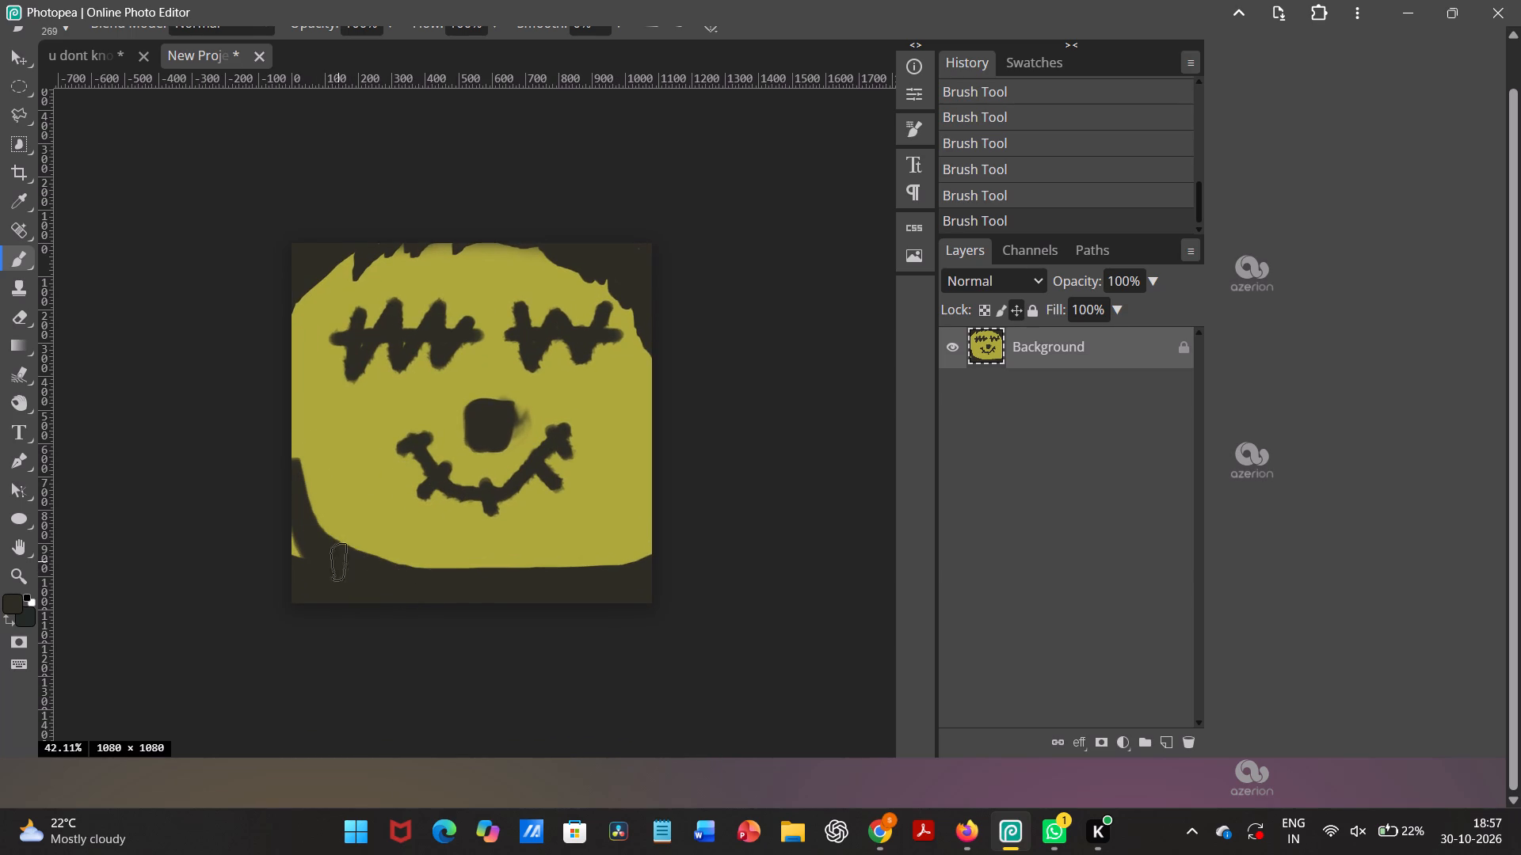
left_click_drag(329, 557, 297, 555)
left_click_drag(294, 486, 281, 412)
left_click_drag(289, 445, 280, 376)
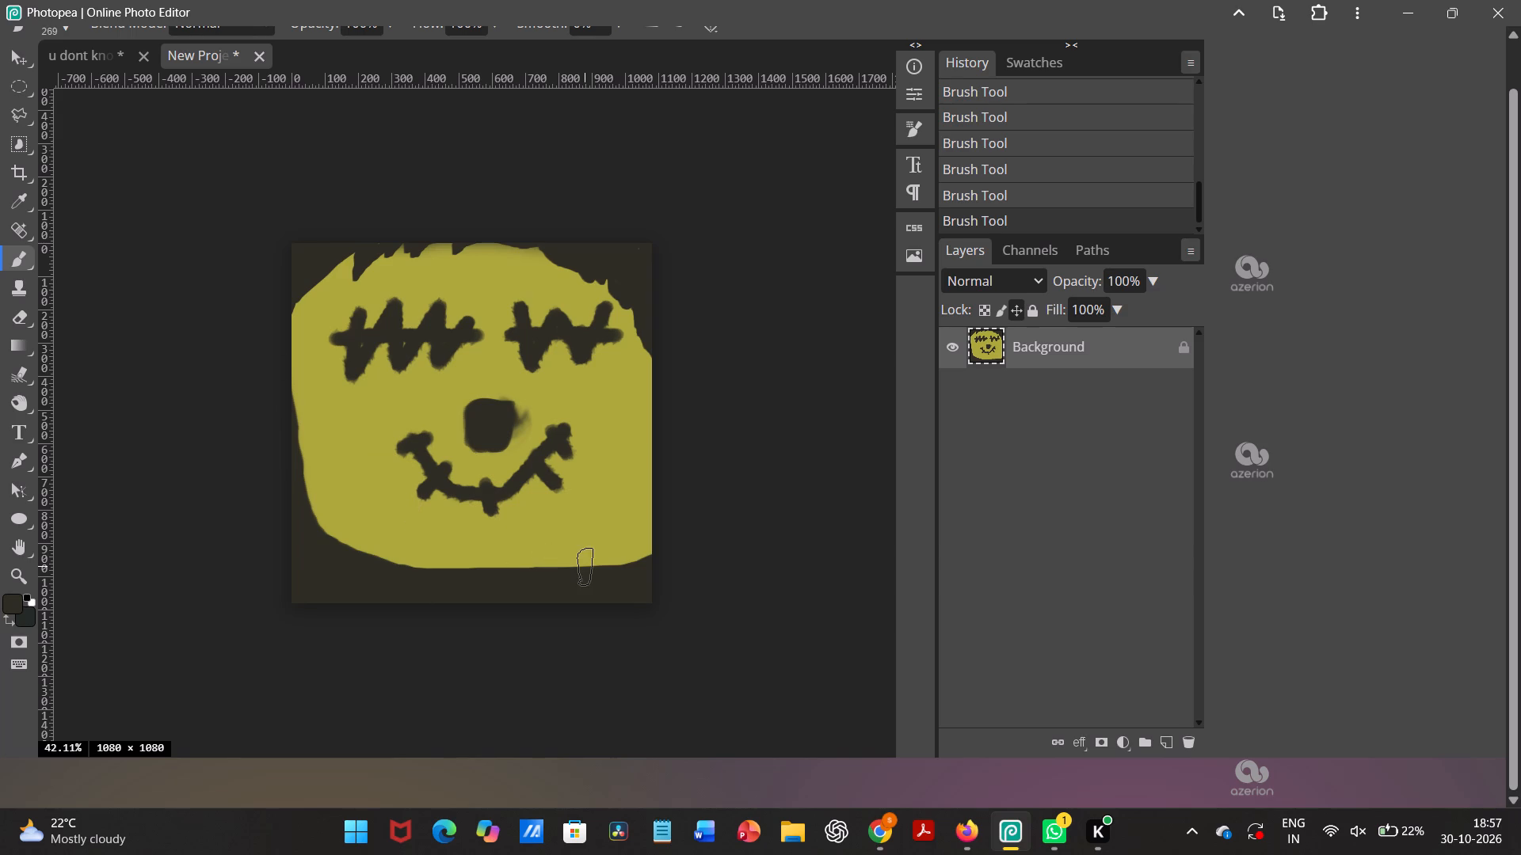
Paint the lower-right corner dark in a matching rounded jaw curve, tapering up along the image's right edge.
left_click_drag(609, 583, 677, 486)
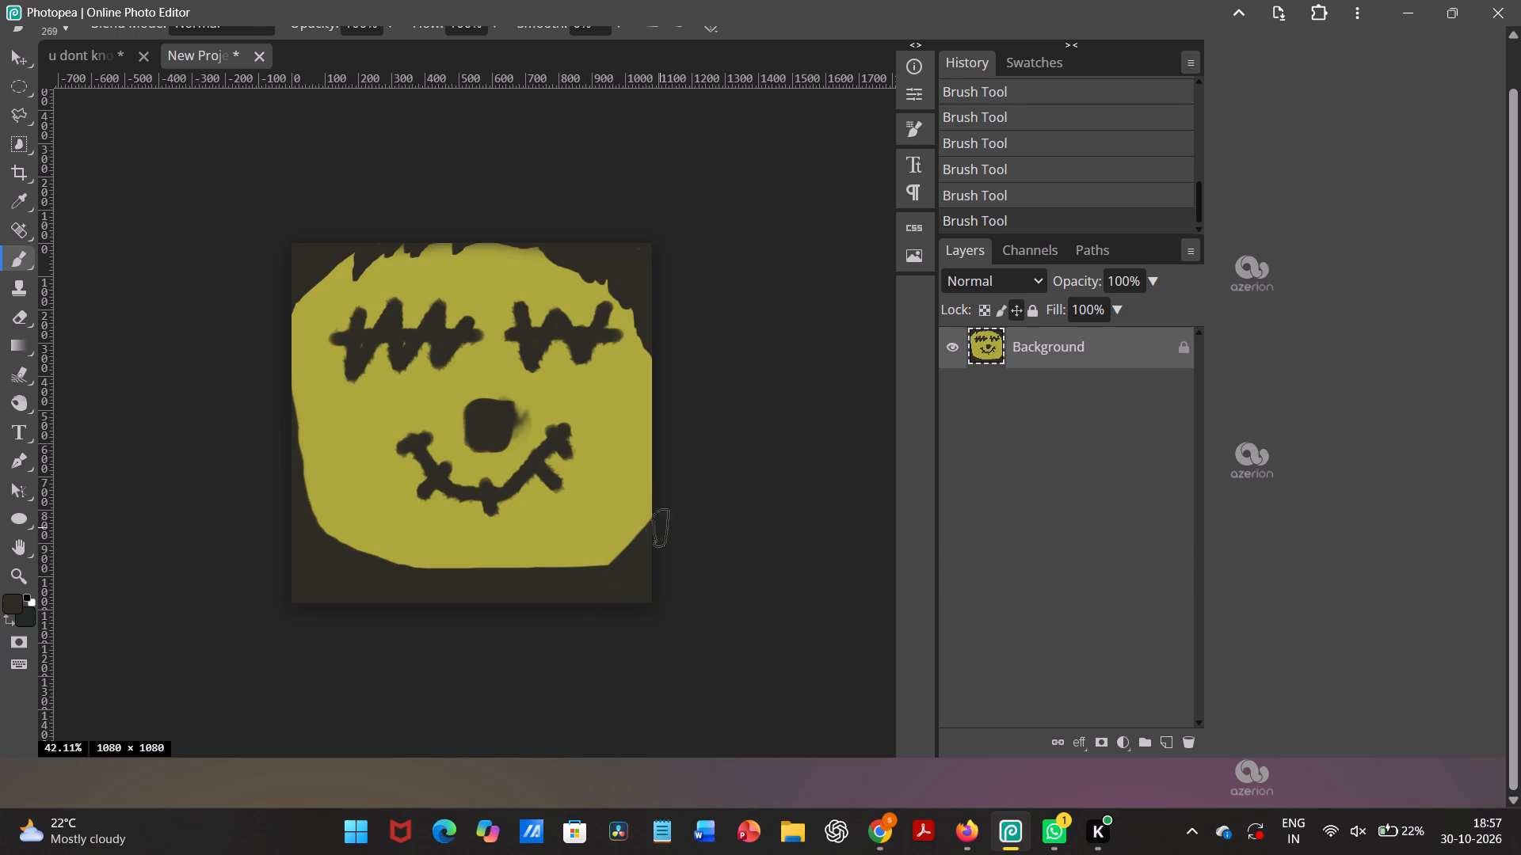
left_click_drag(621, 582, 662, 435)
left_click_drag(635, 537, 551, 591)
left_click_drag(619, 568, 588, 579)
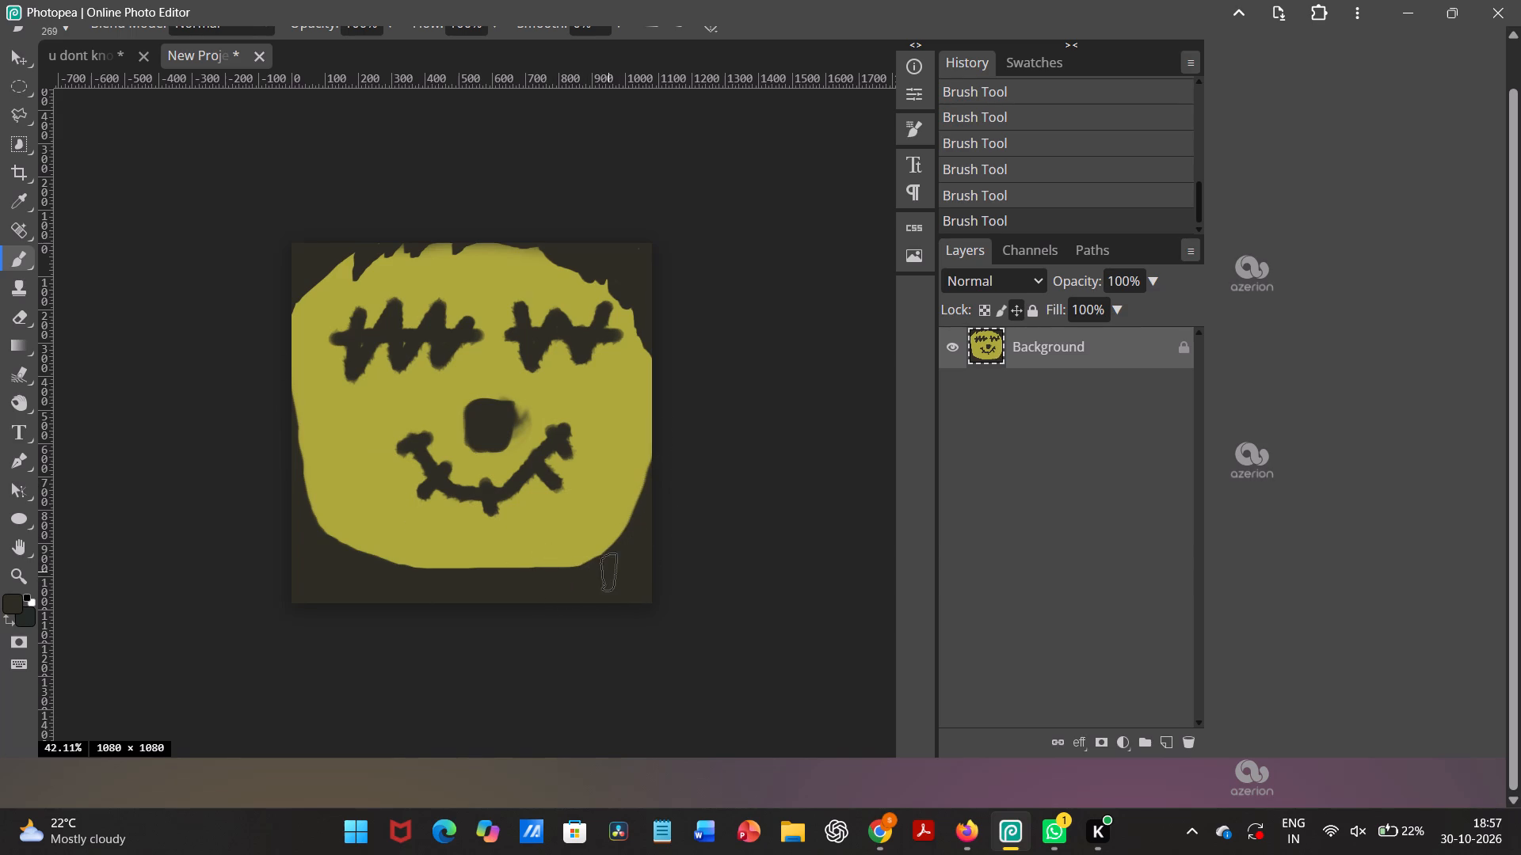
left_click_drag(588, 579, 521, 594)
Round off the face's upper-left side by painting dark from the corner hair down the image's left edge.
scroll(438, 486, "left", 1)
scroll(438, 486, "up", 1)
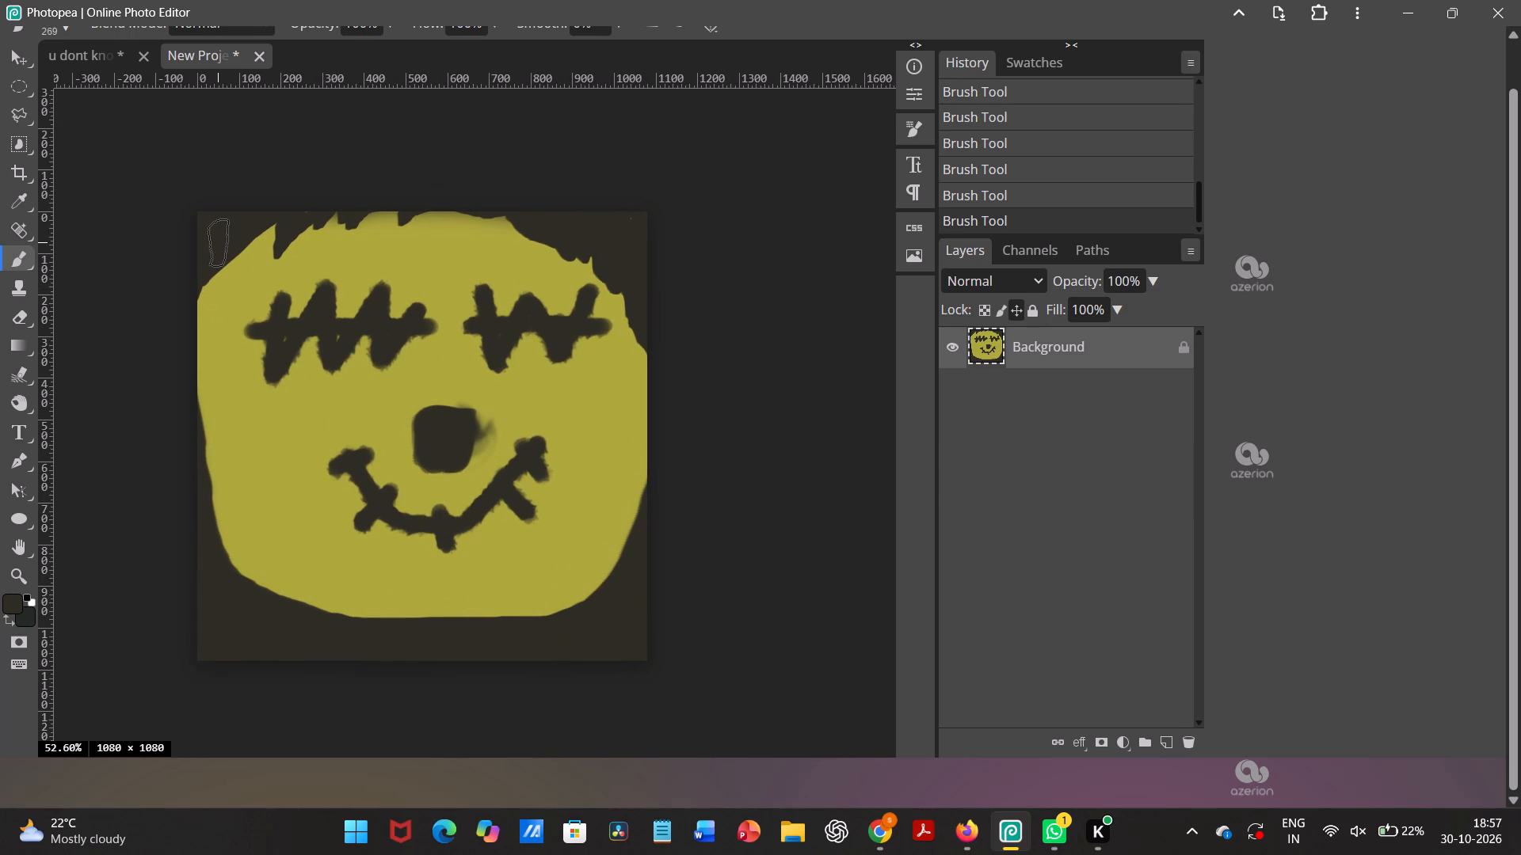
left_click_drag(218, 242, 197, 279)
left_click_drag(197, 279, 185, 338)
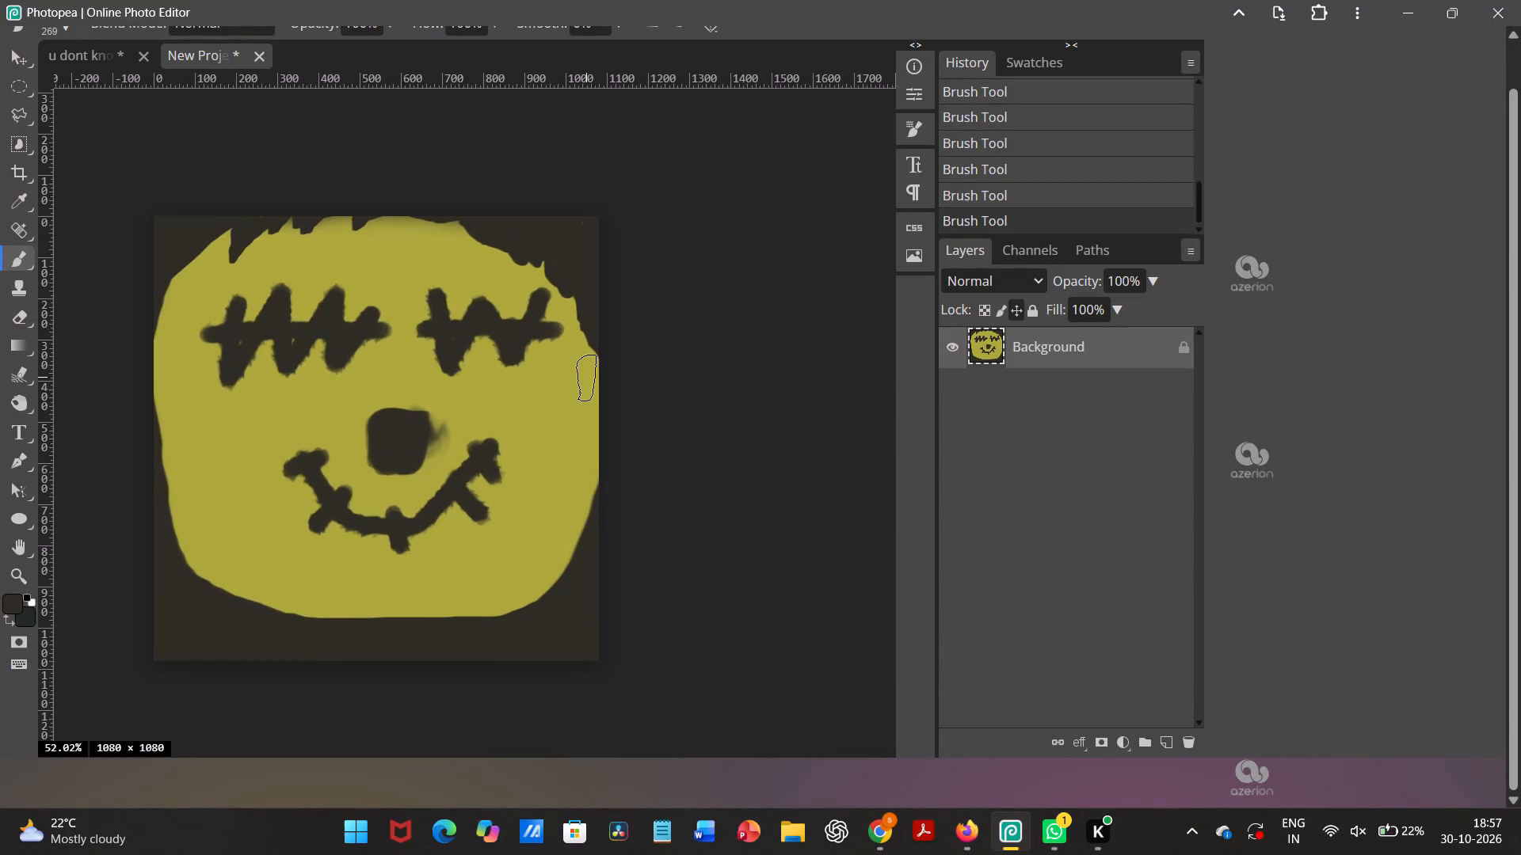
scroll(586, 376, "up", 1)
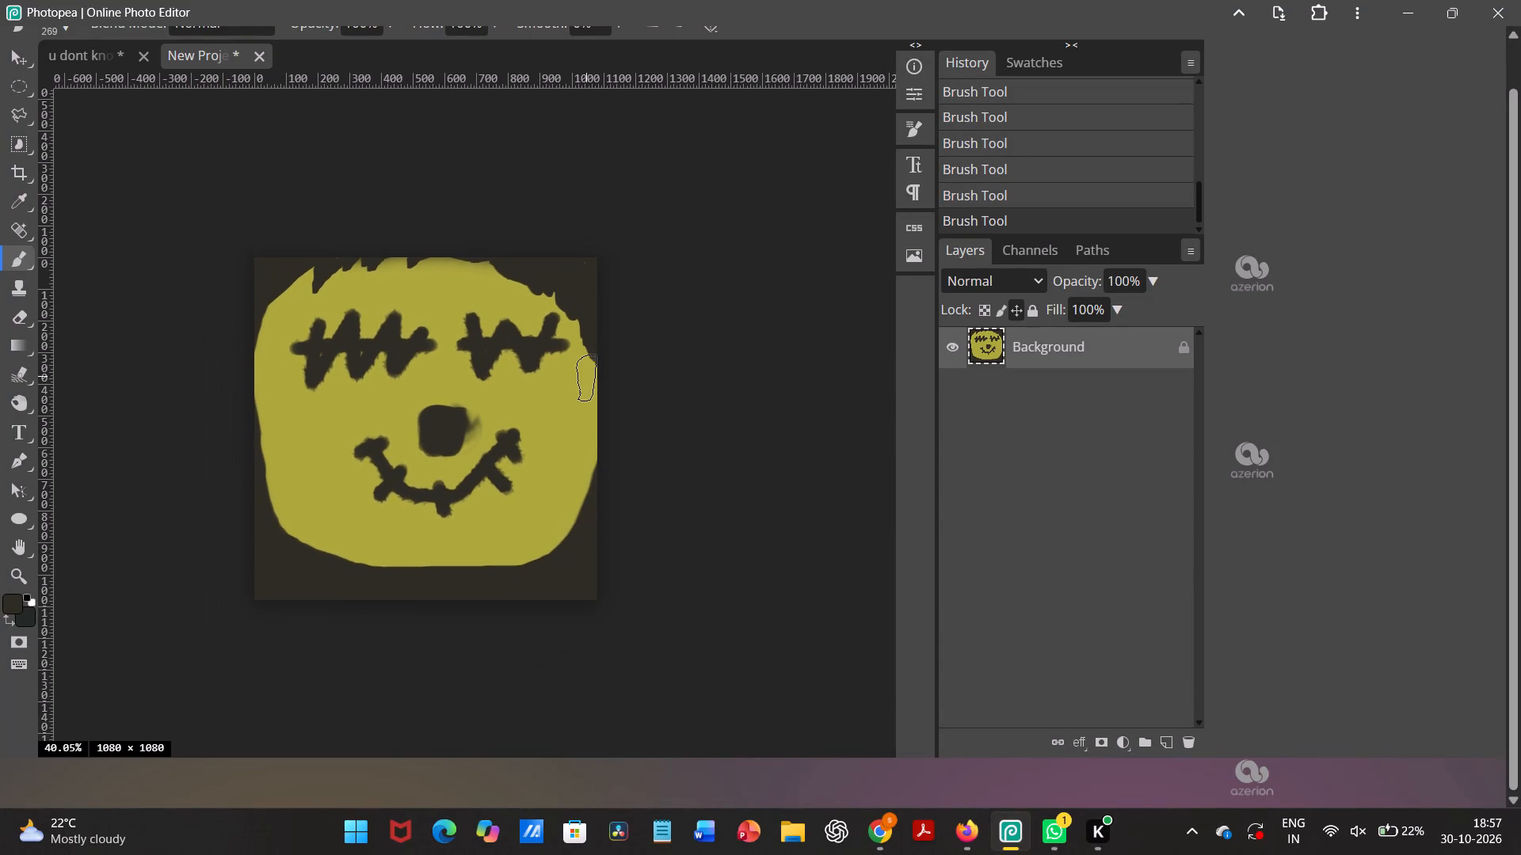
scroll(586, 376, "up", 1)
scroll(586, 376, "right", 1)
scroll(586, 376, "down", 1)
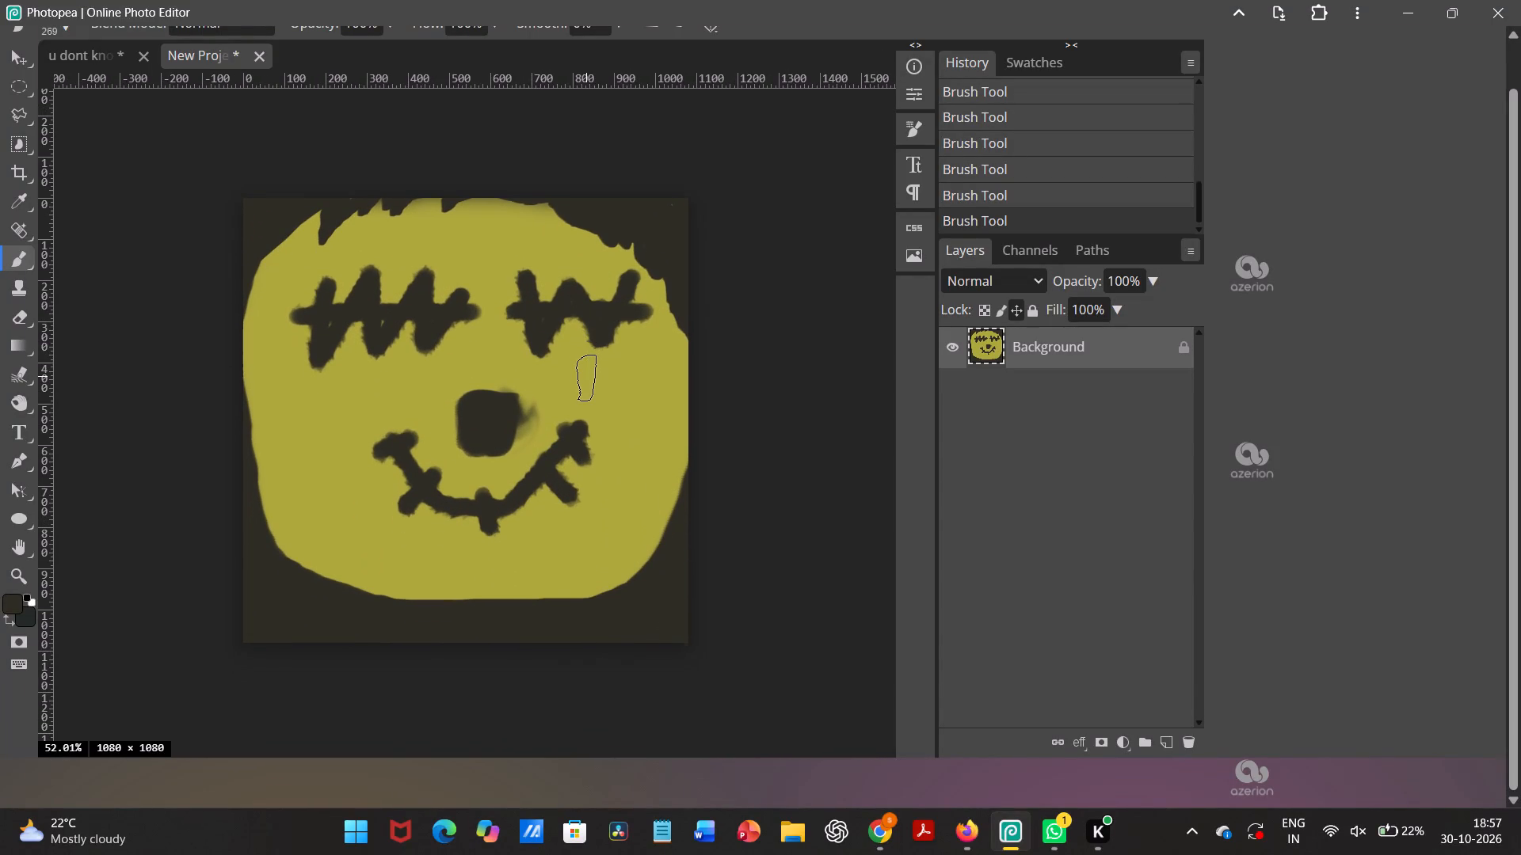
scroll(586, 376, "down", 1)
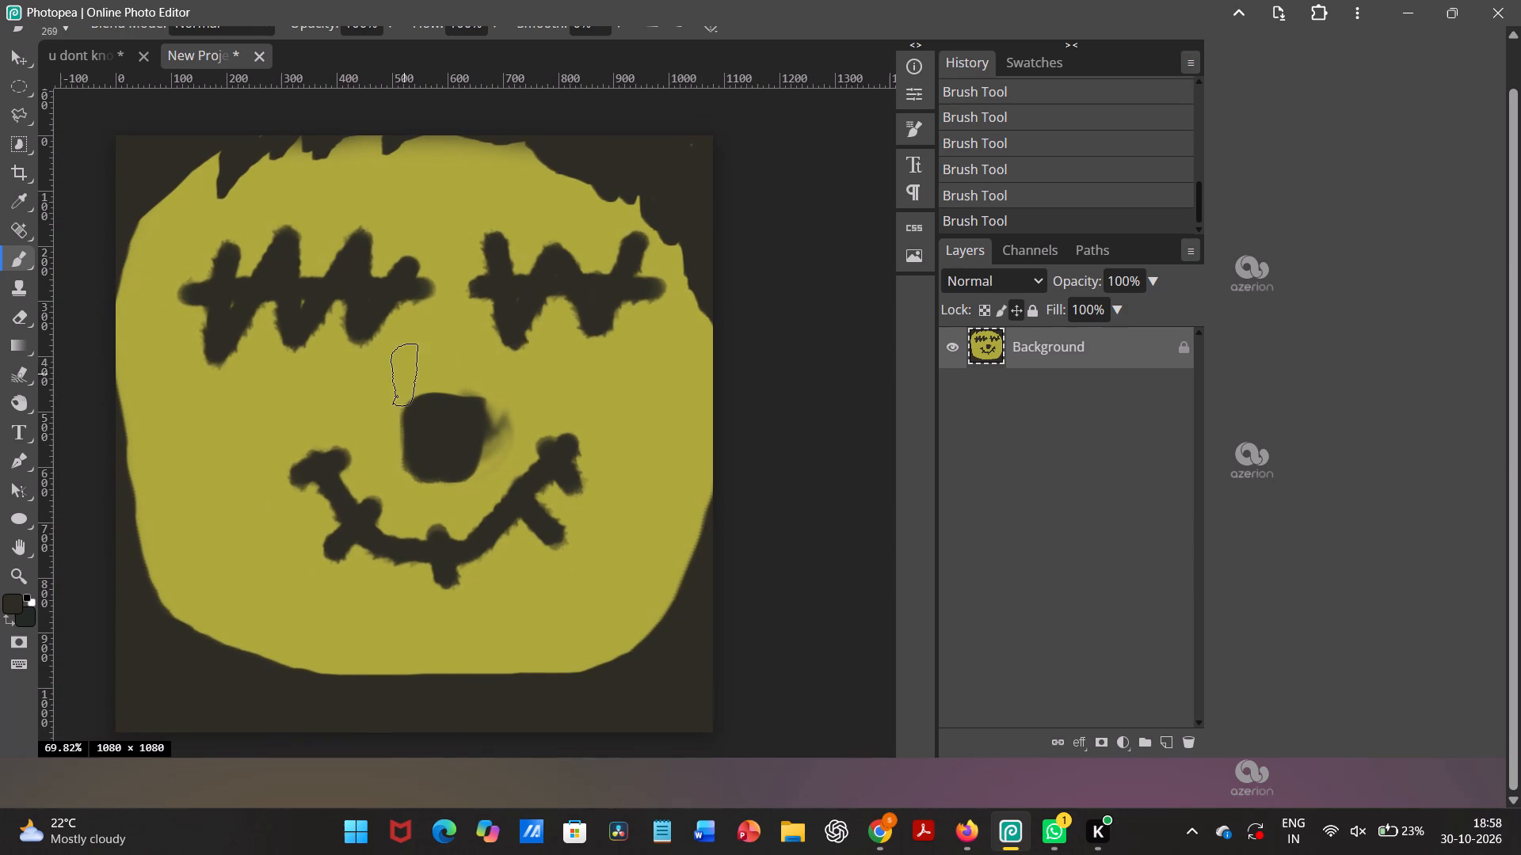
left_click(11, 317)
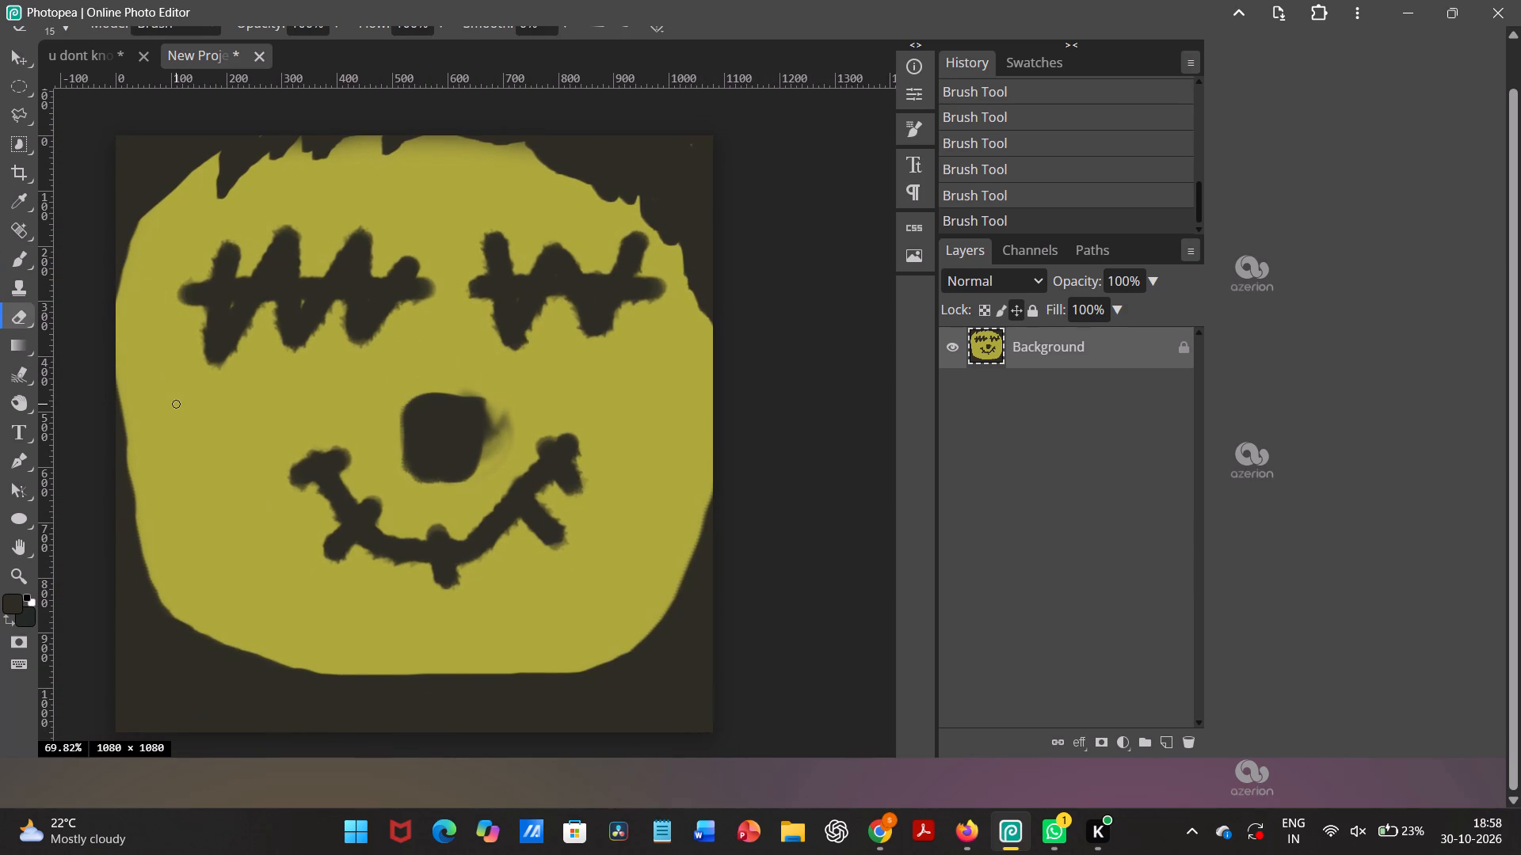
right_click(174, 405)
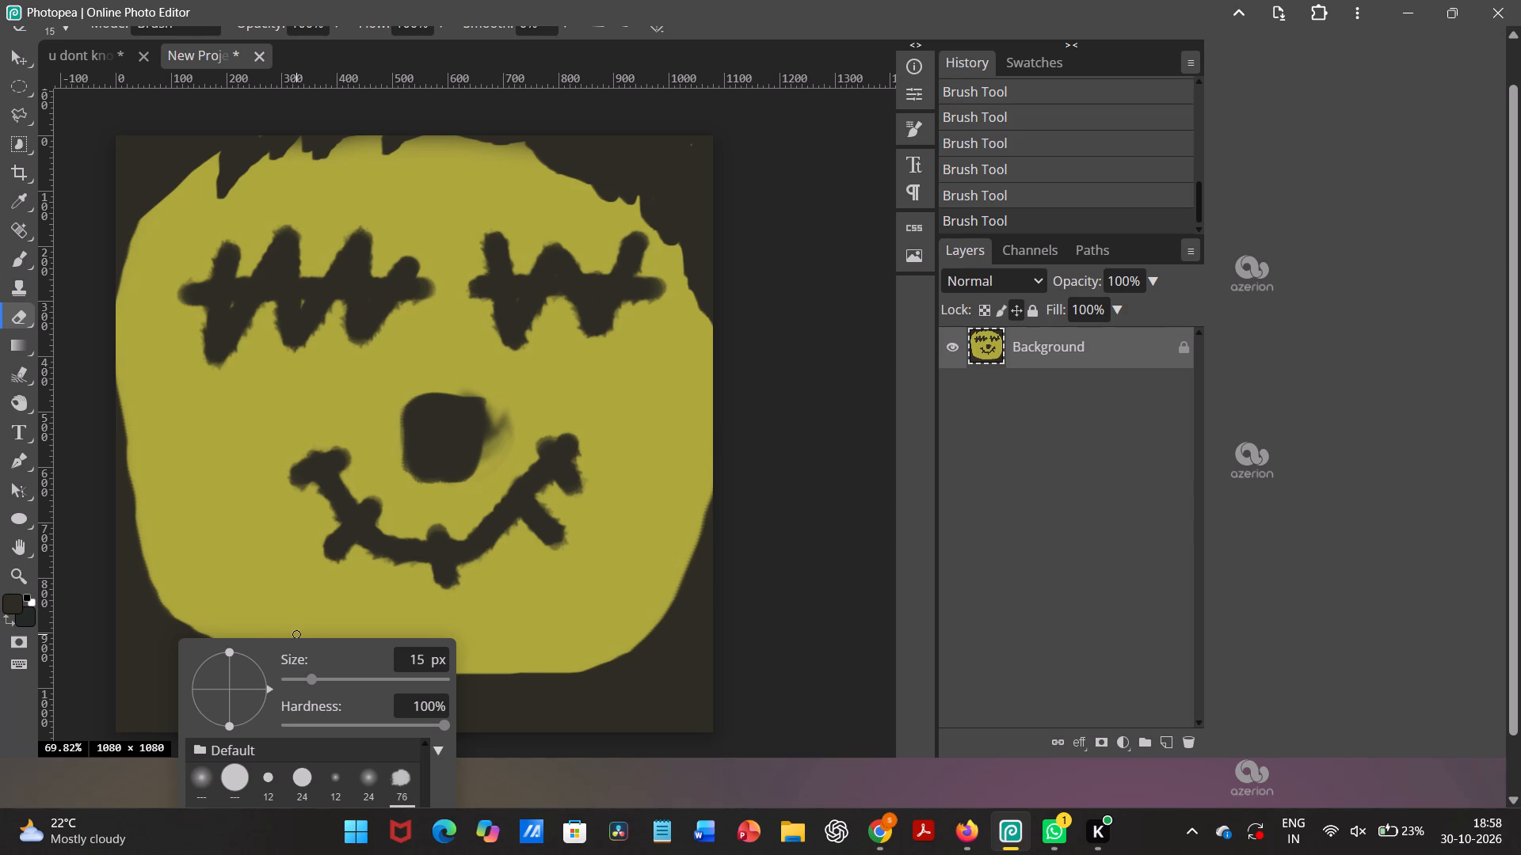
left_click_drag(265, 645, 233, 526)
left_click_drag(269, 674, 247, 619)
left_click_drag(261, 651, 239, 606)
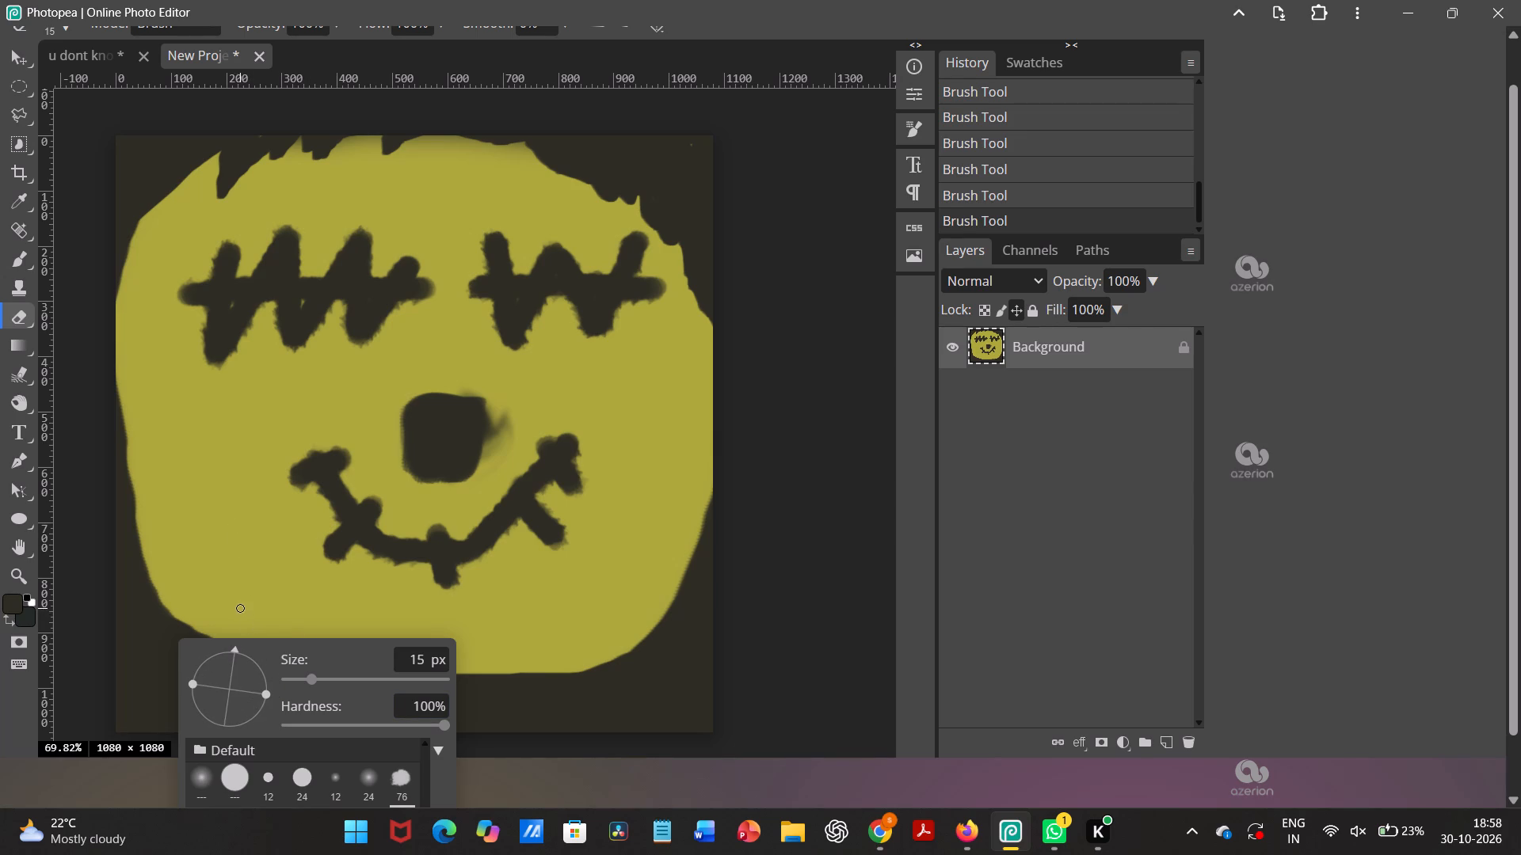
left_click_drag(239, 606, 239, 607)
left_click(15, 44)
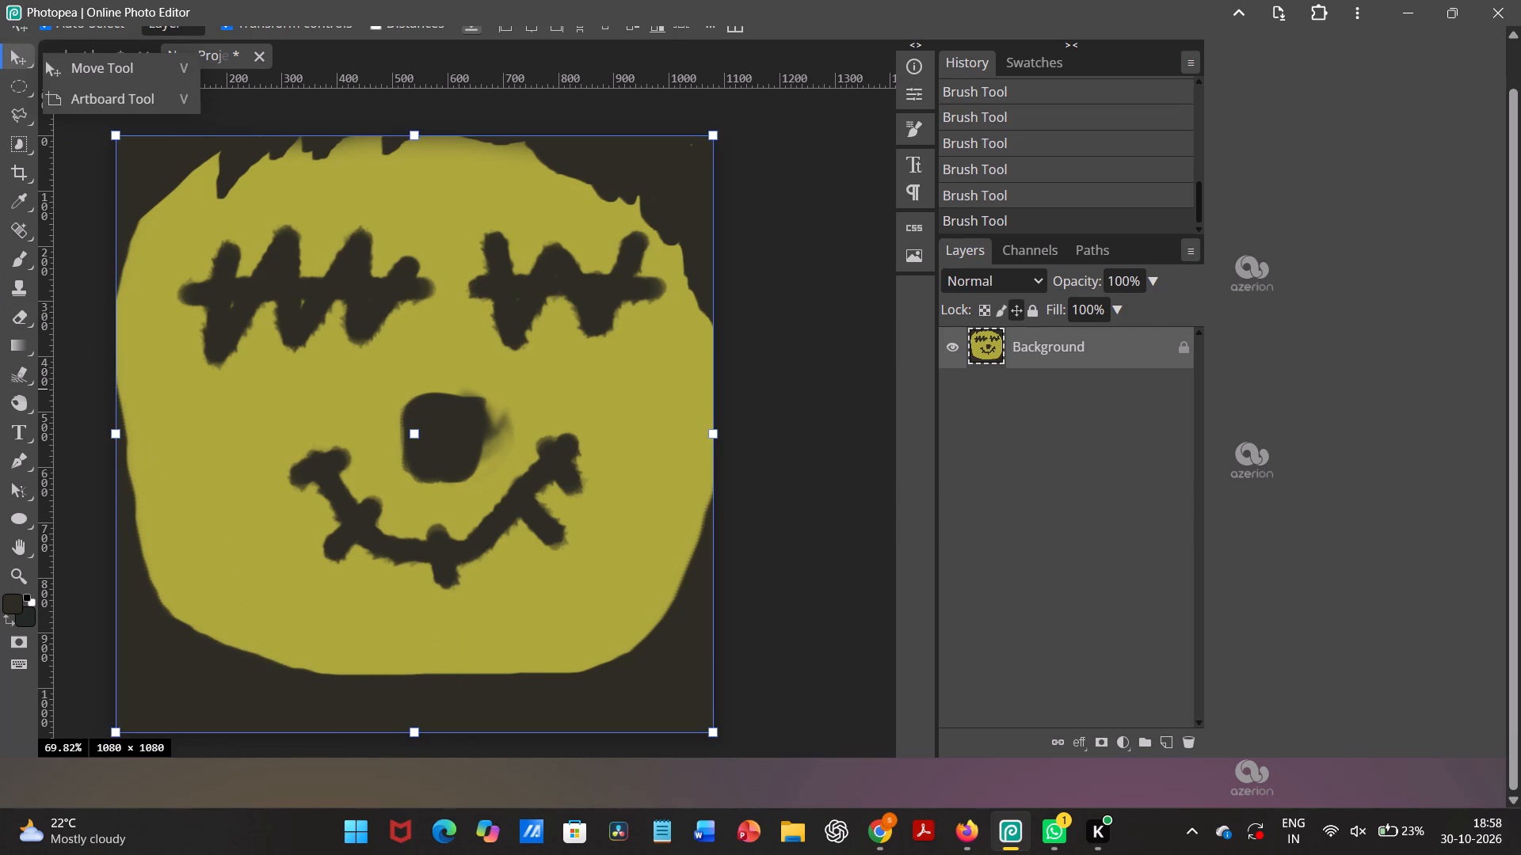
Set the Eraser to the soft round brush at 0% hardness and about 161 px.
left_click(17, 312)
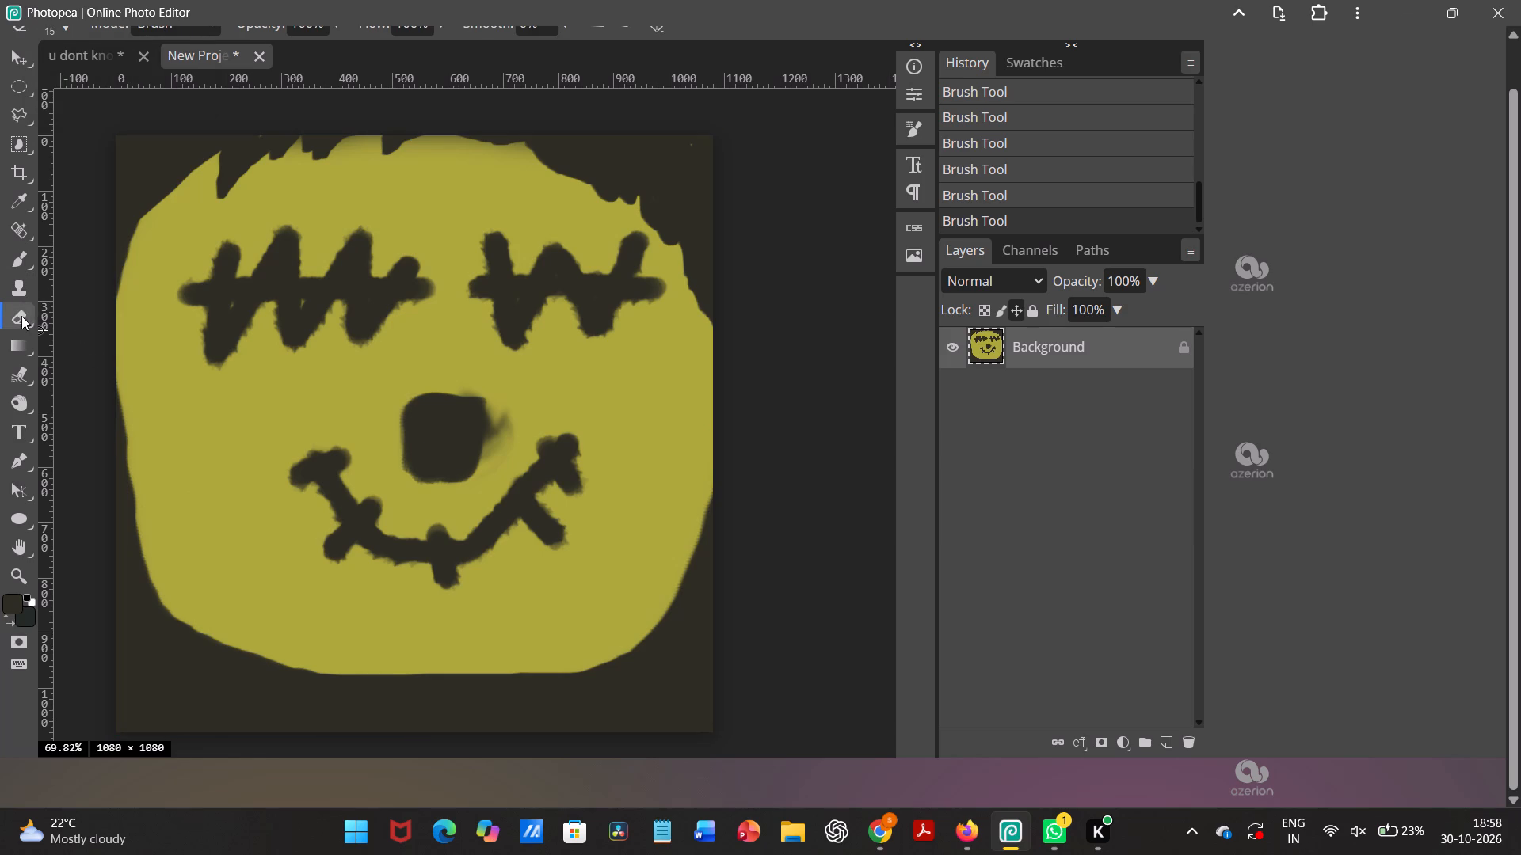
left_click(21, 315)
right_click(152, 338)
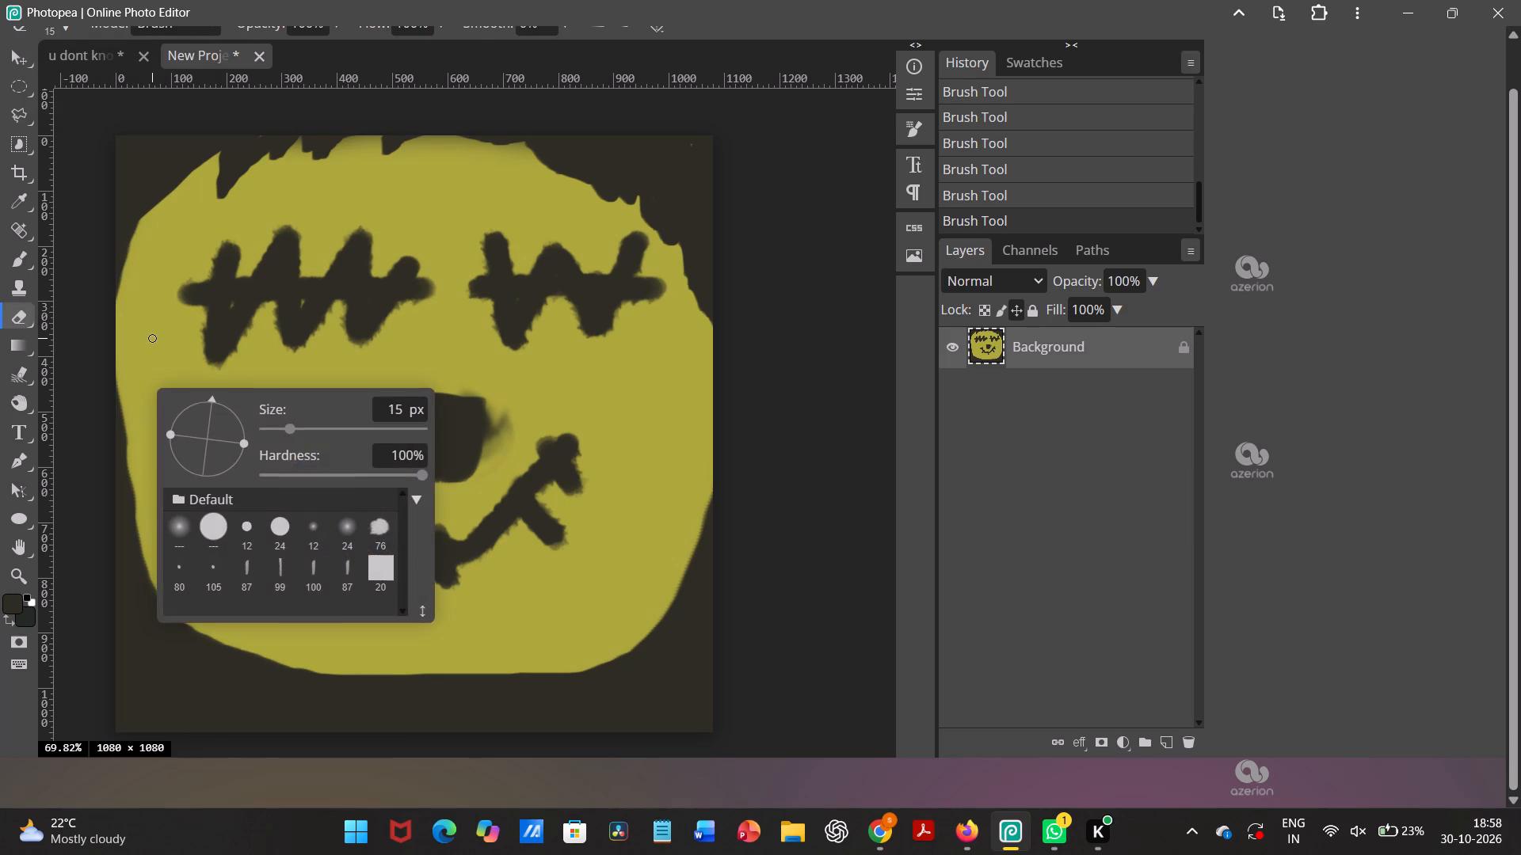
left_click_drag(209, 396, 249, 431)
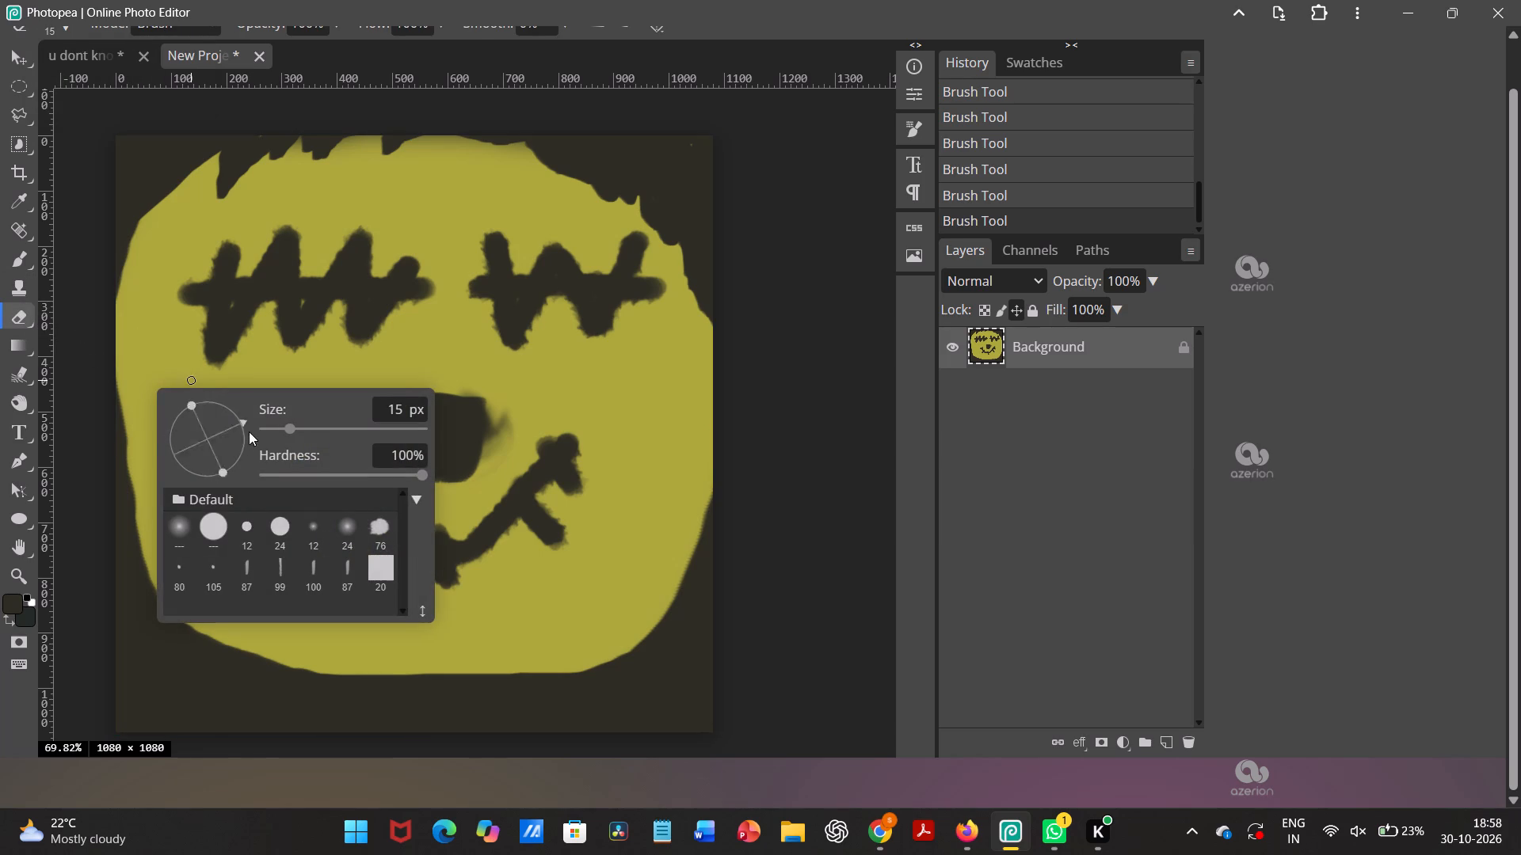
left_click_drag(249, 431, 217, 484)
left_click(185, 524)
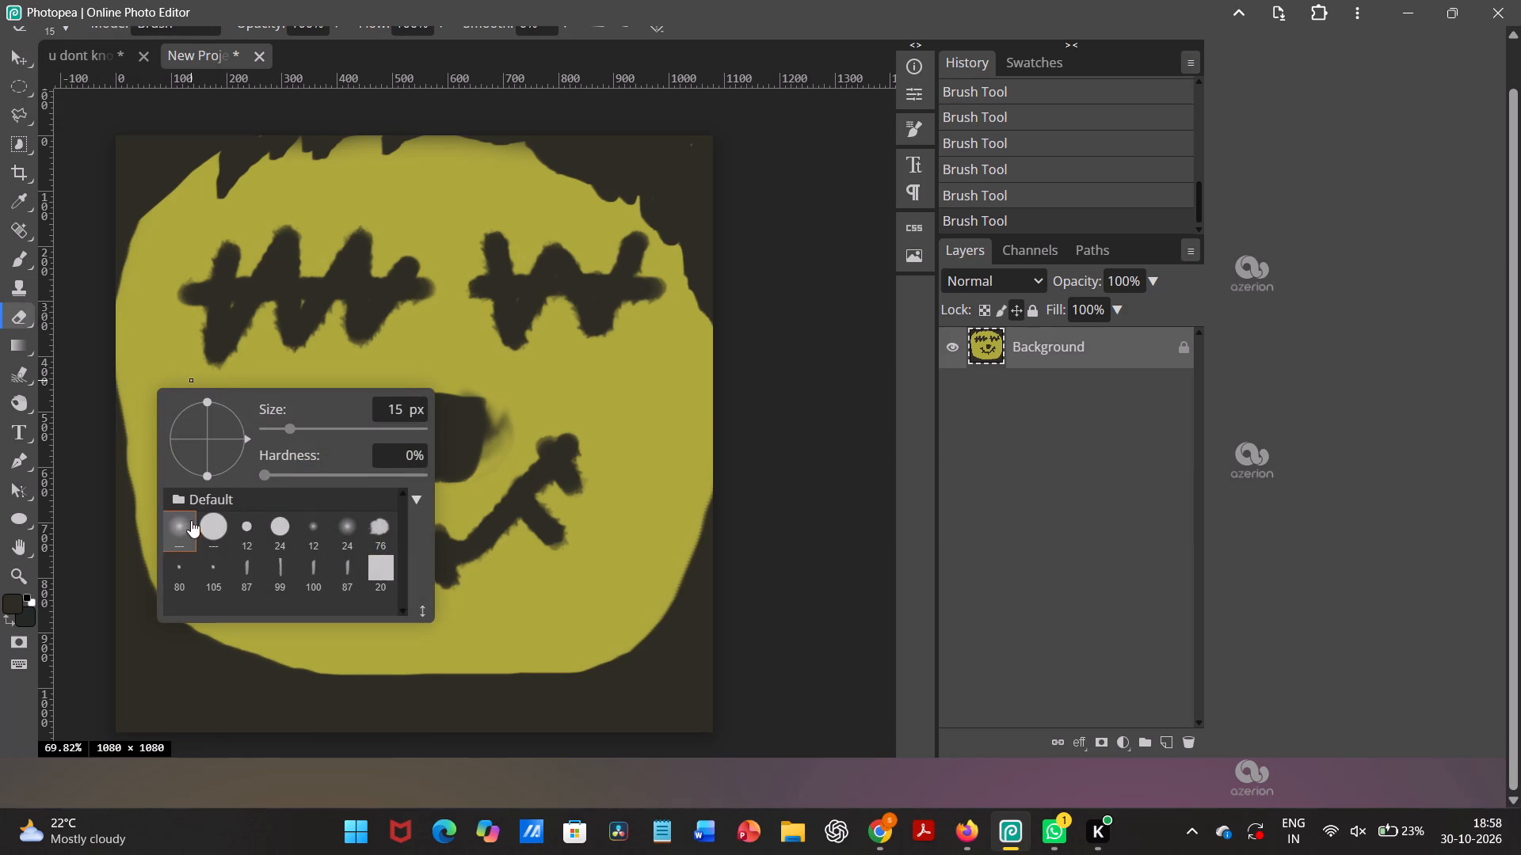
left_click_drag(293, 427, 324, 421)
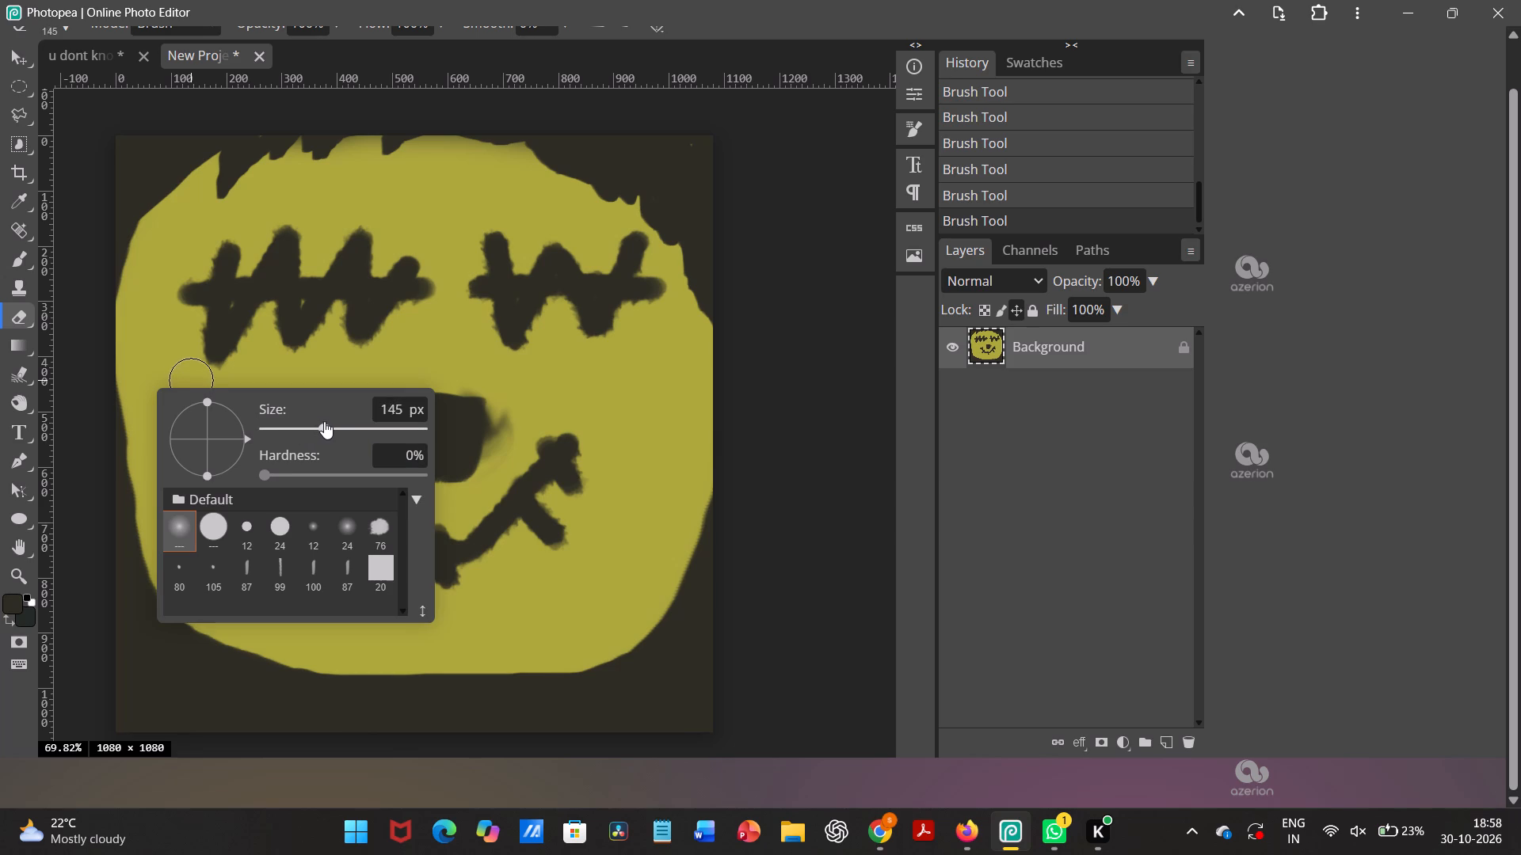
left_click_drag(324, 421, 326, 421)
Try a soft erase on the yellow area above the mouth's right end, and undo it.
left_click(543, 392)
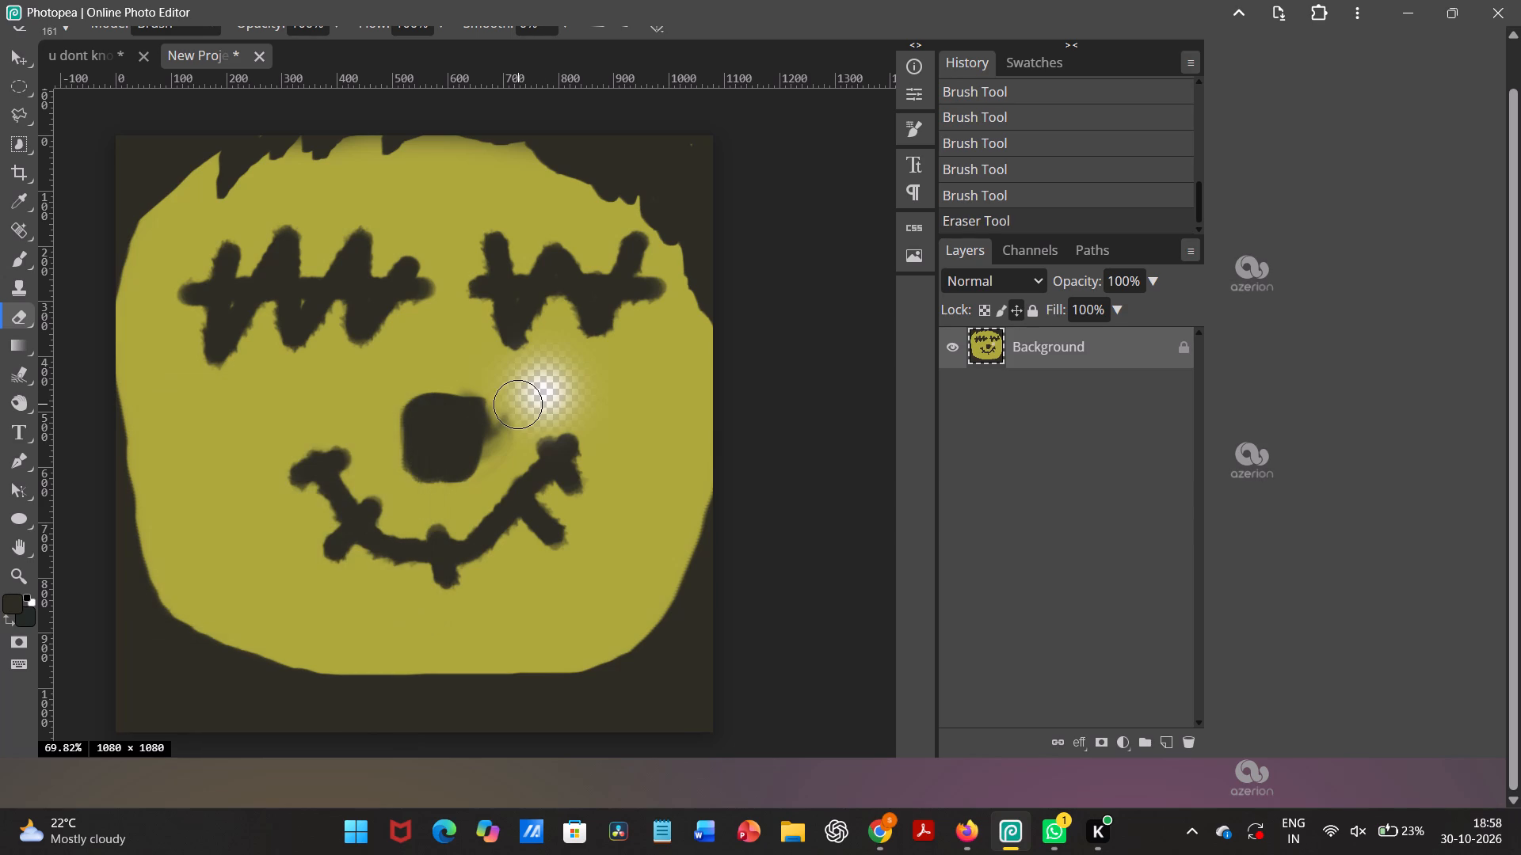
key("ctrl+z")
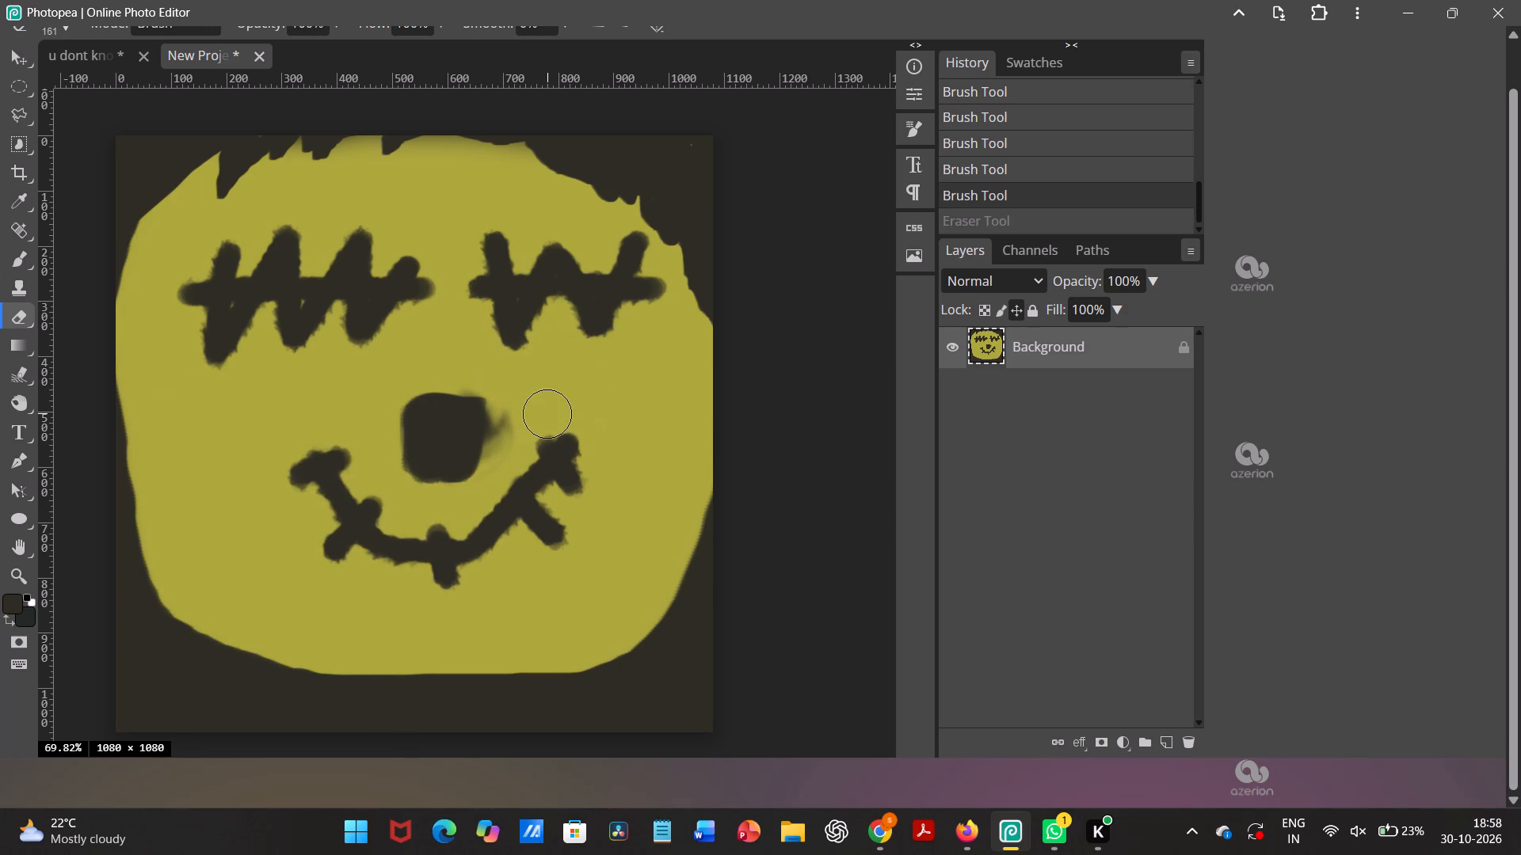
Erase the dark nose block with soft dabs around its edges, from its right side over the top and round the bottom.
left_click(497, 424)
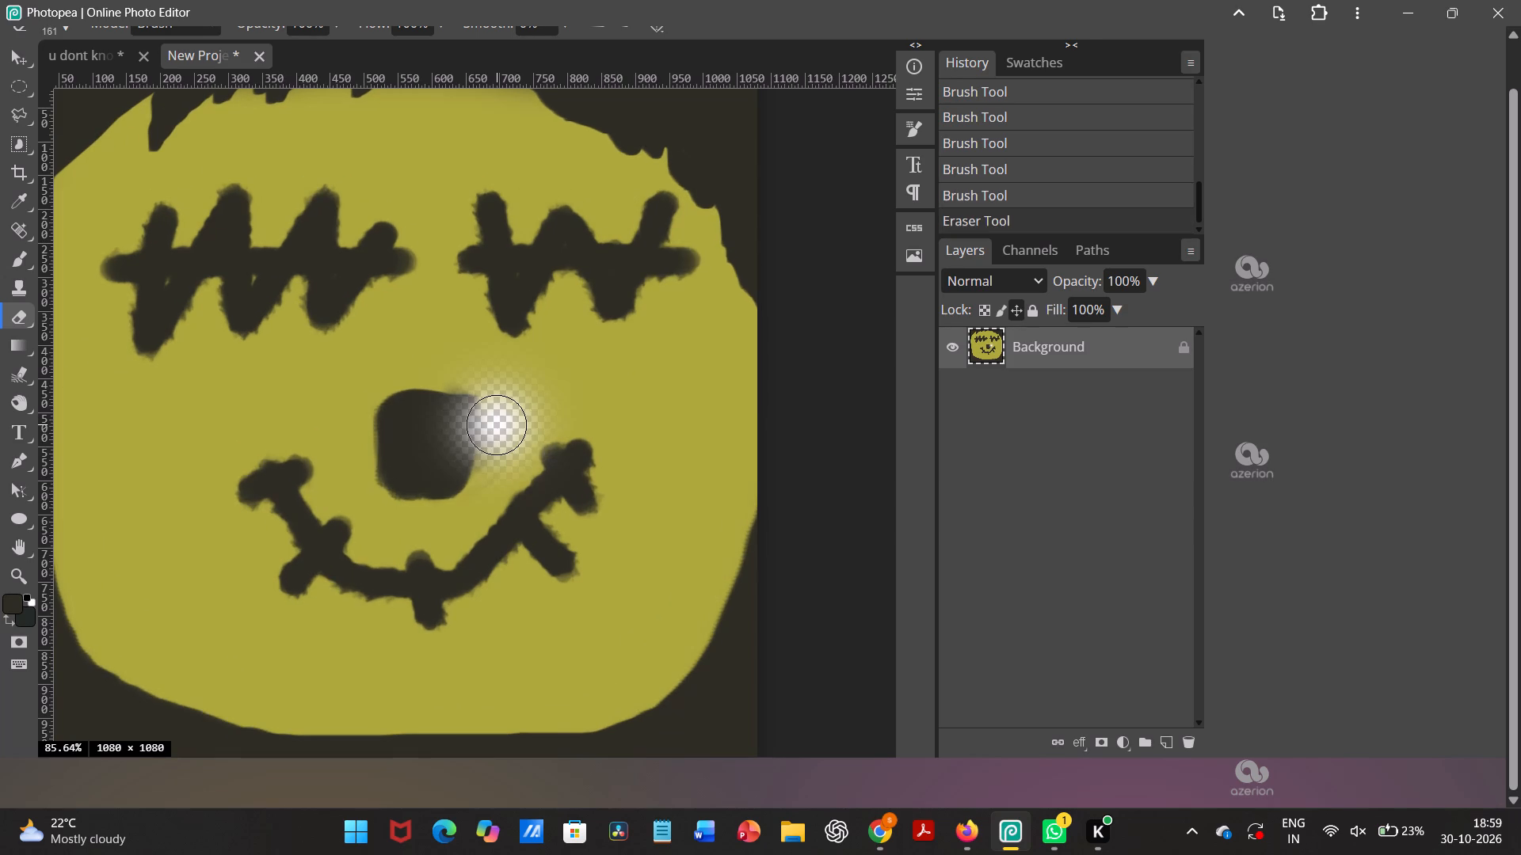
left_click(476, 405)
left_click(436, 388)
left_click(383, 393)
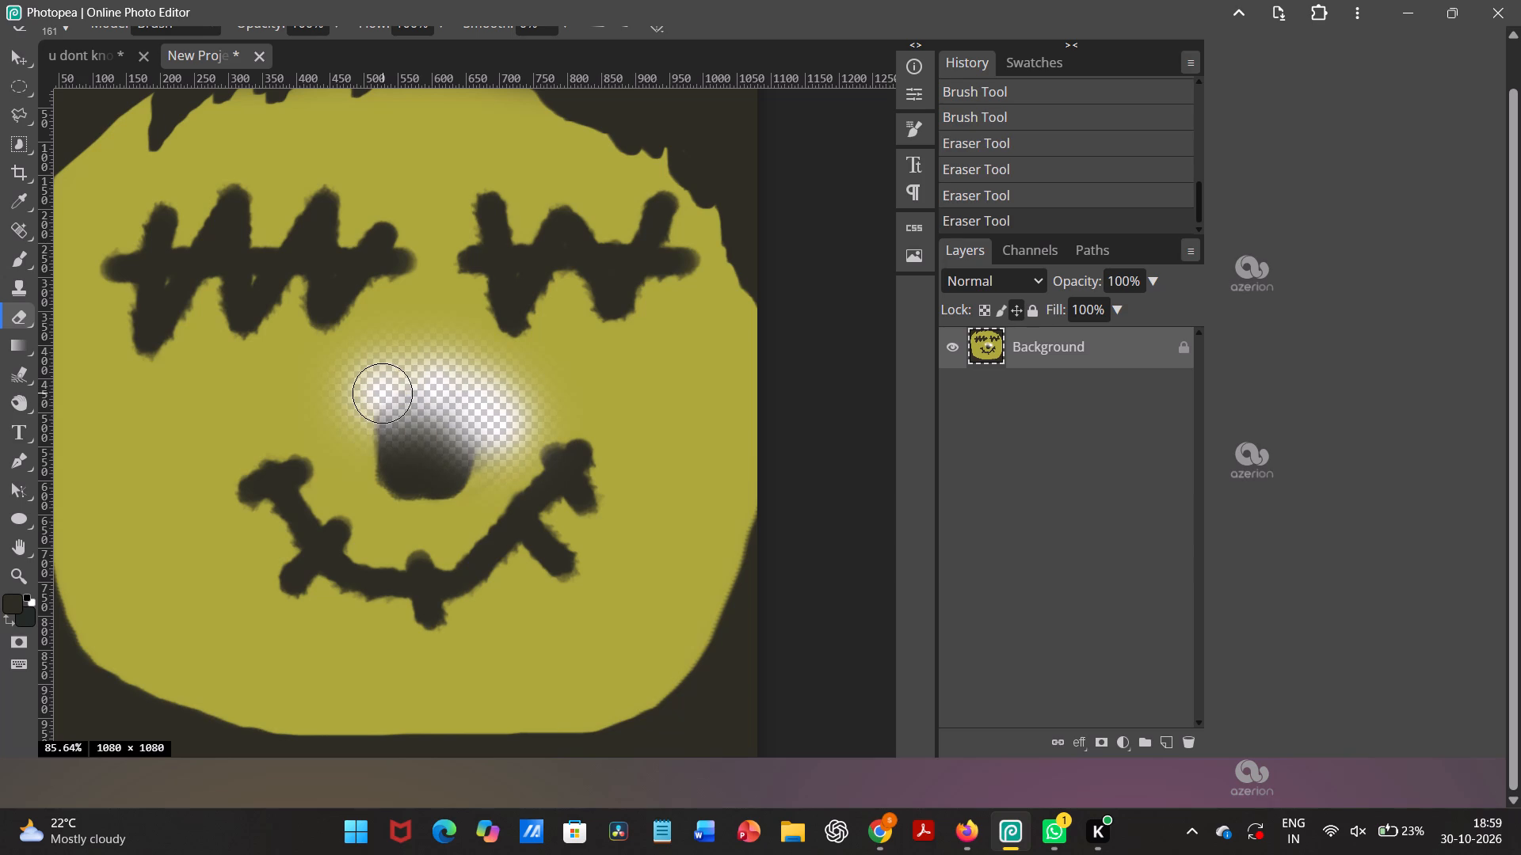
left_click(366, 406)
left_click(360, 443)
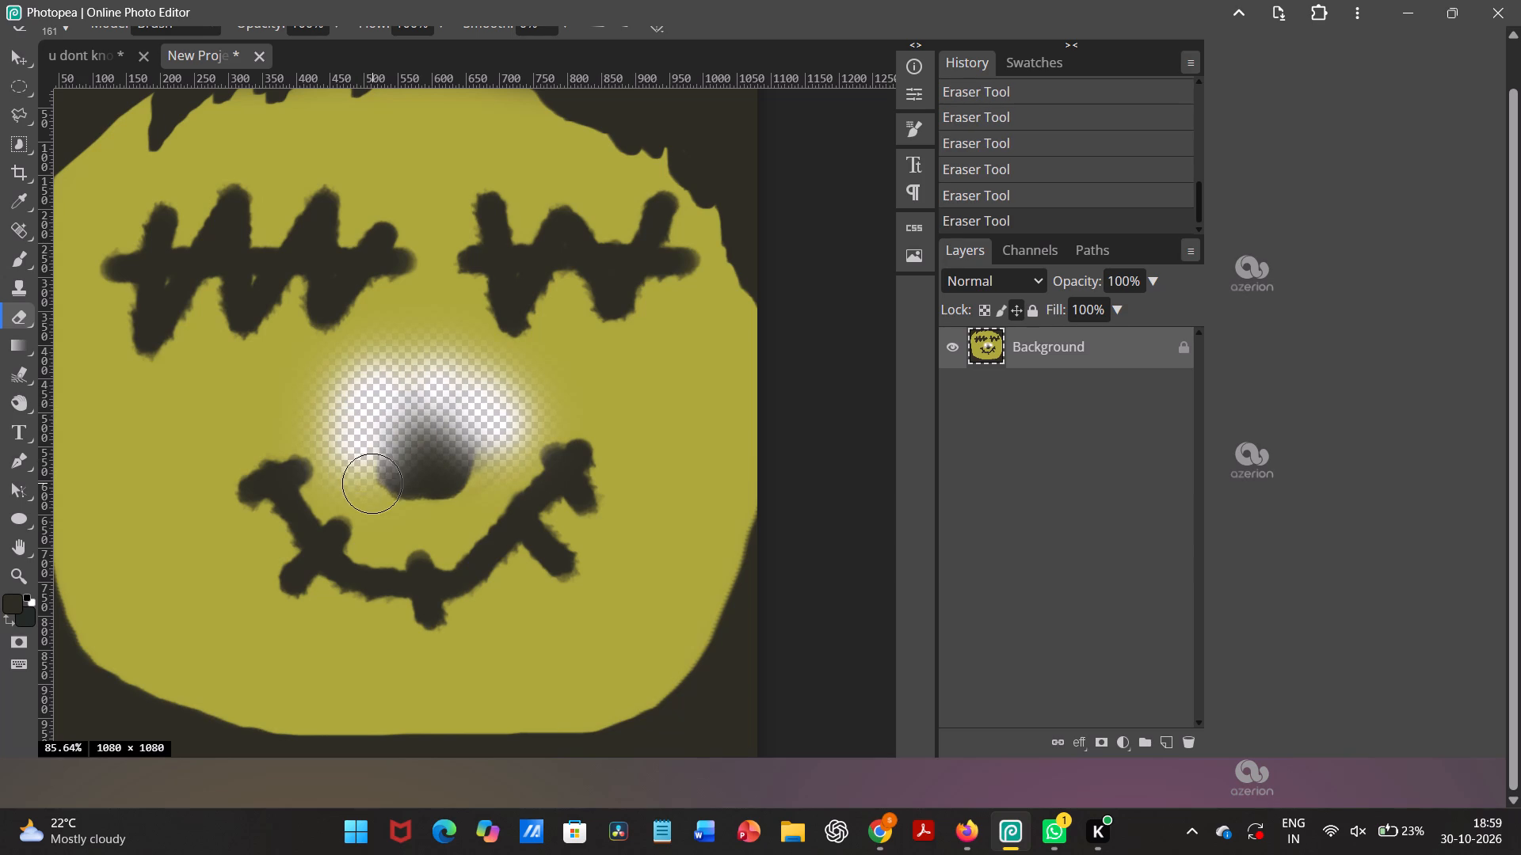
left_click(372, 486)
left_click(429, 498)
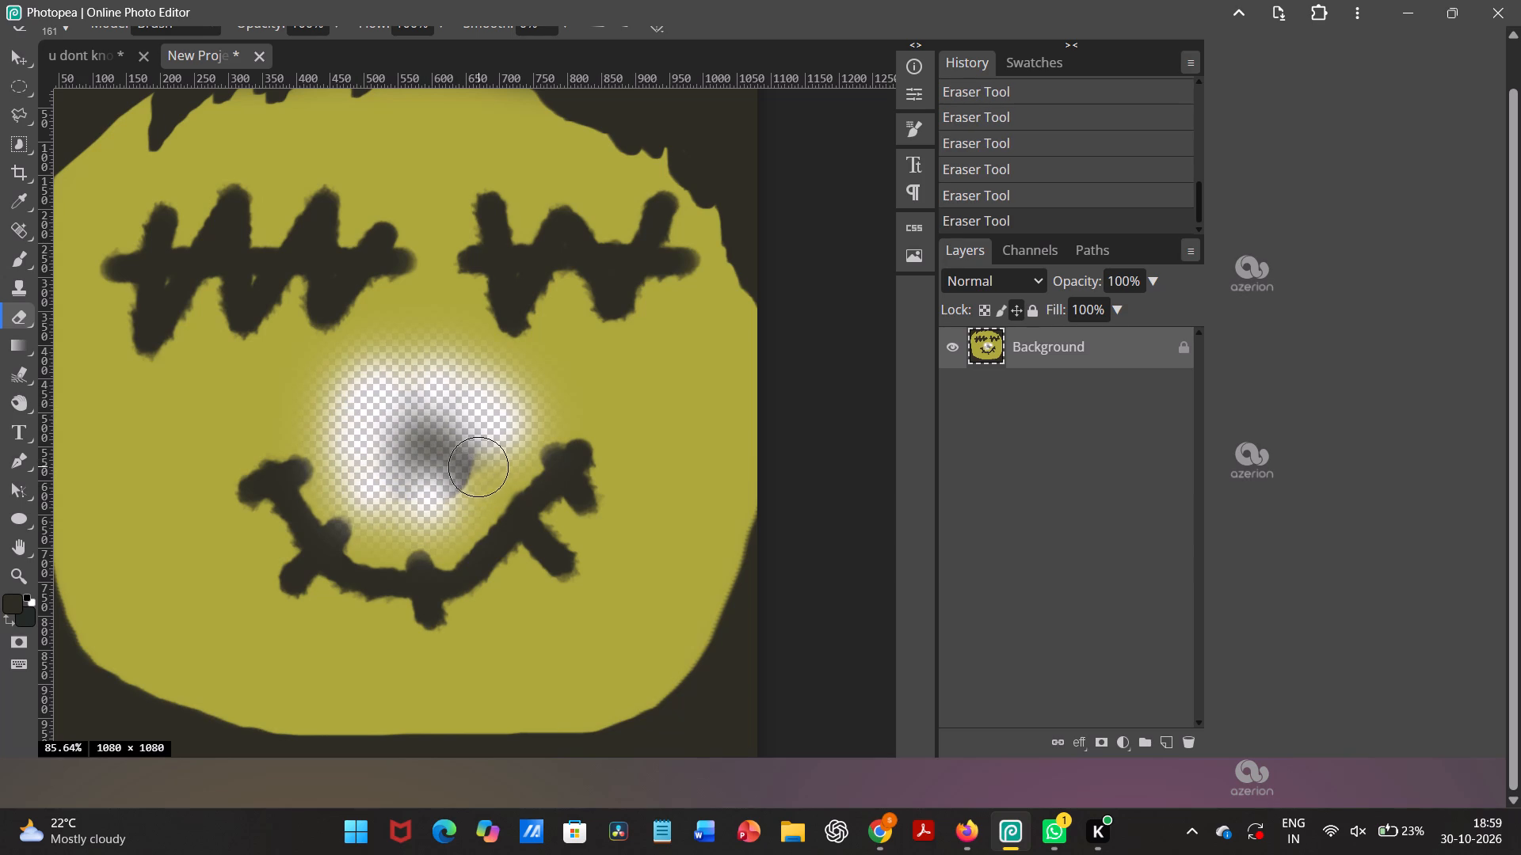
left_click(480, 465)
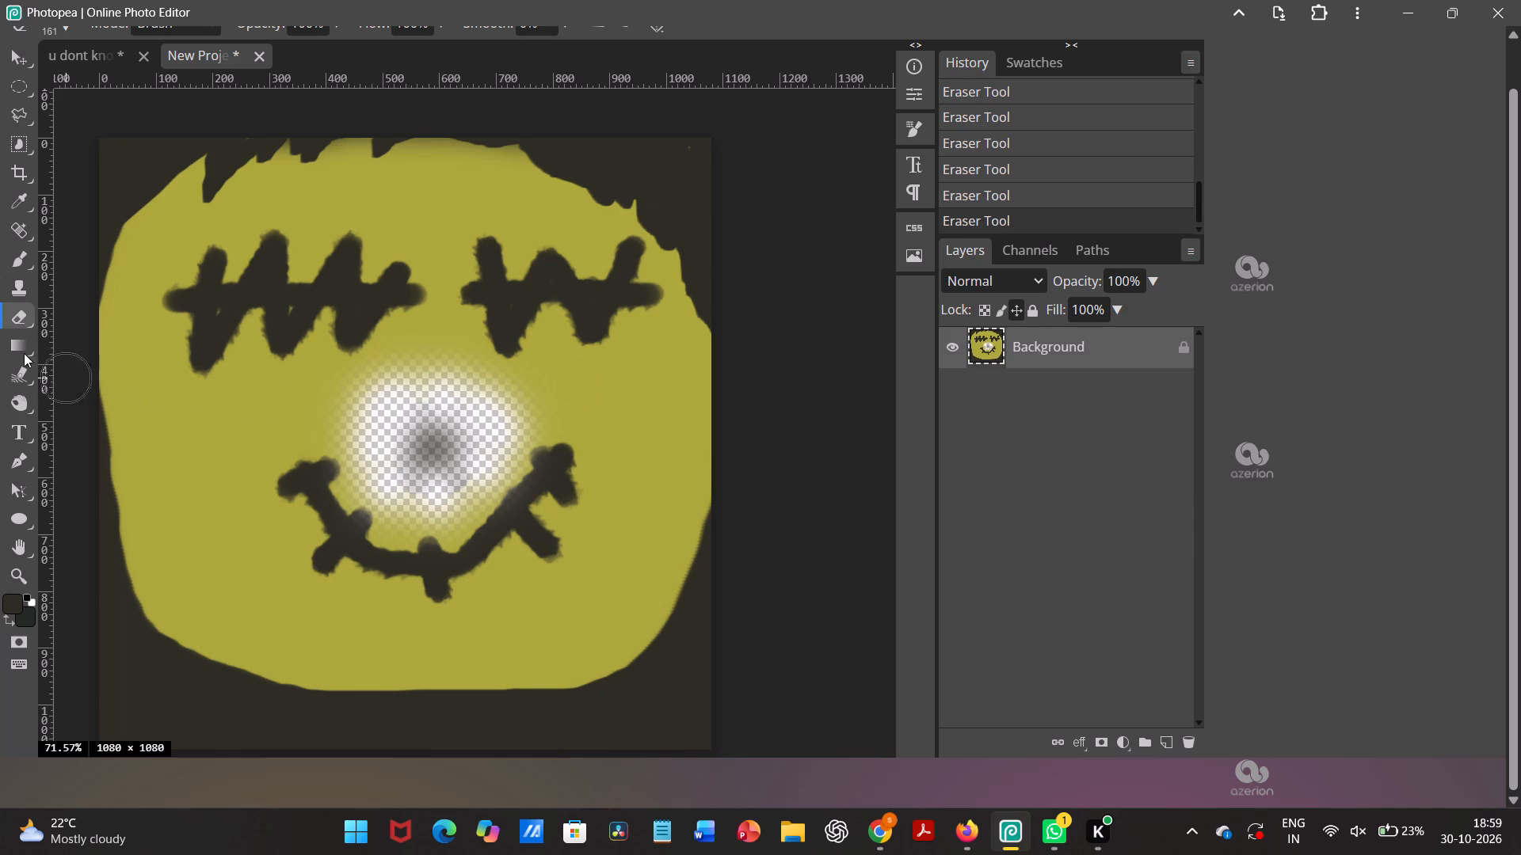
Paint a thick dark cross over the erased nose area with the large brush, one horizontal bar and one vertical bar.
left_click(18, 270)
left_click(17, 260)
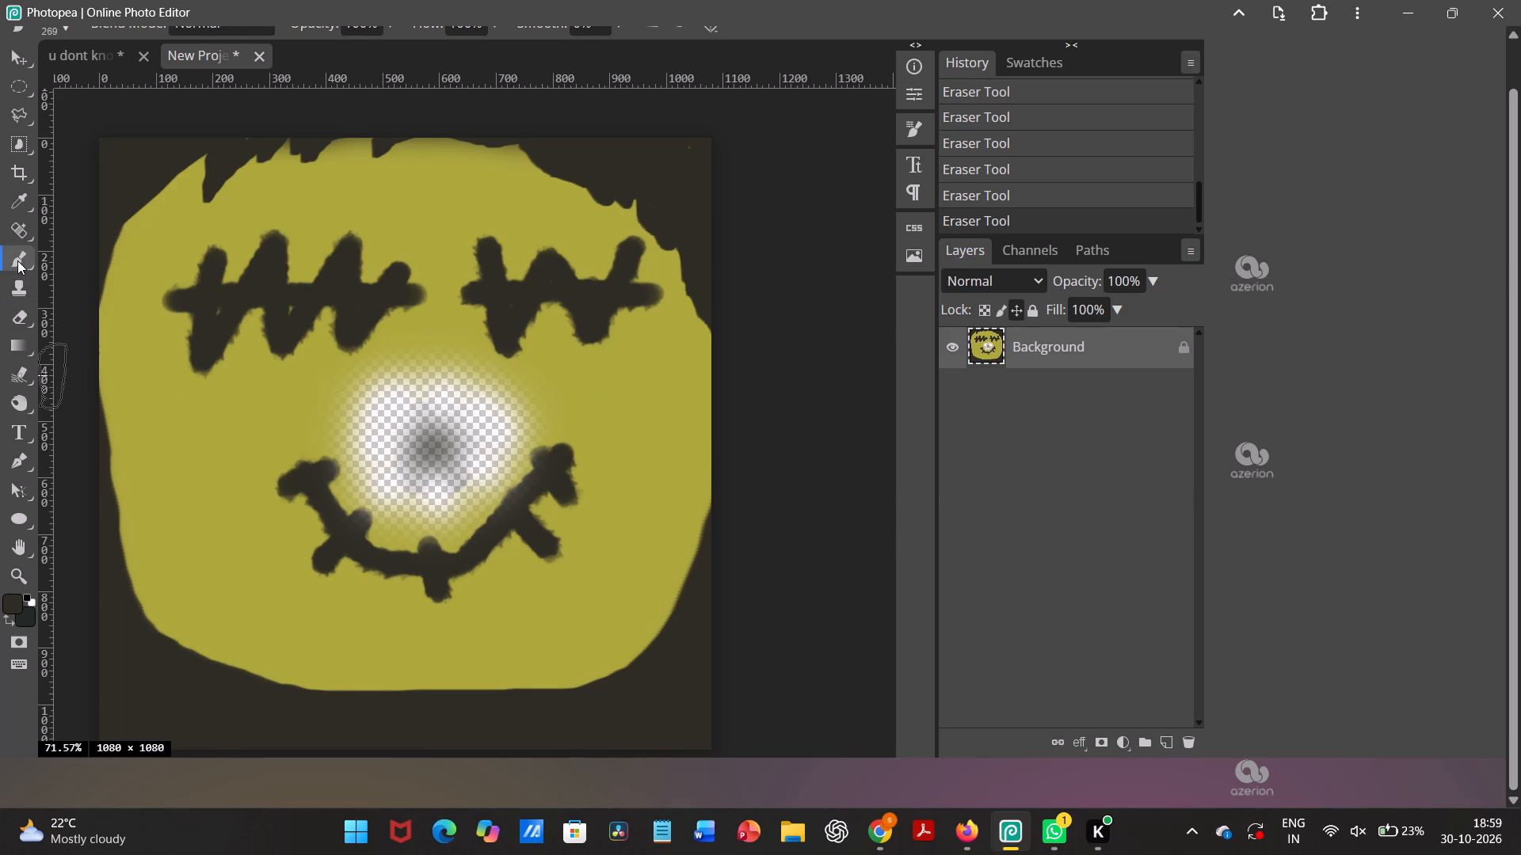
left_click_drag(339, 417, 495, 420)
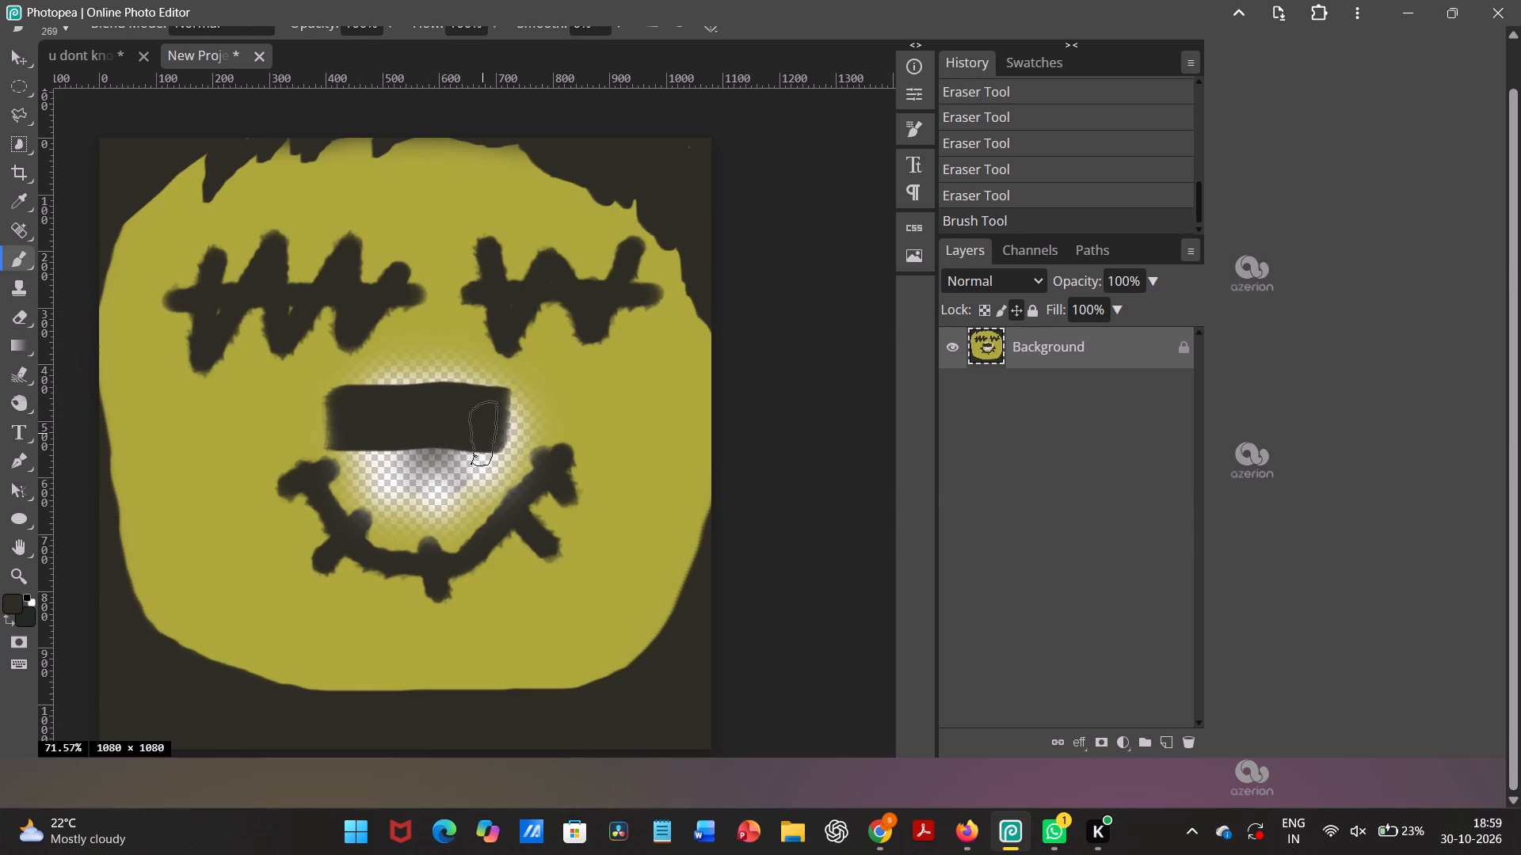
left_click_drag(420, 382, 421, 475)
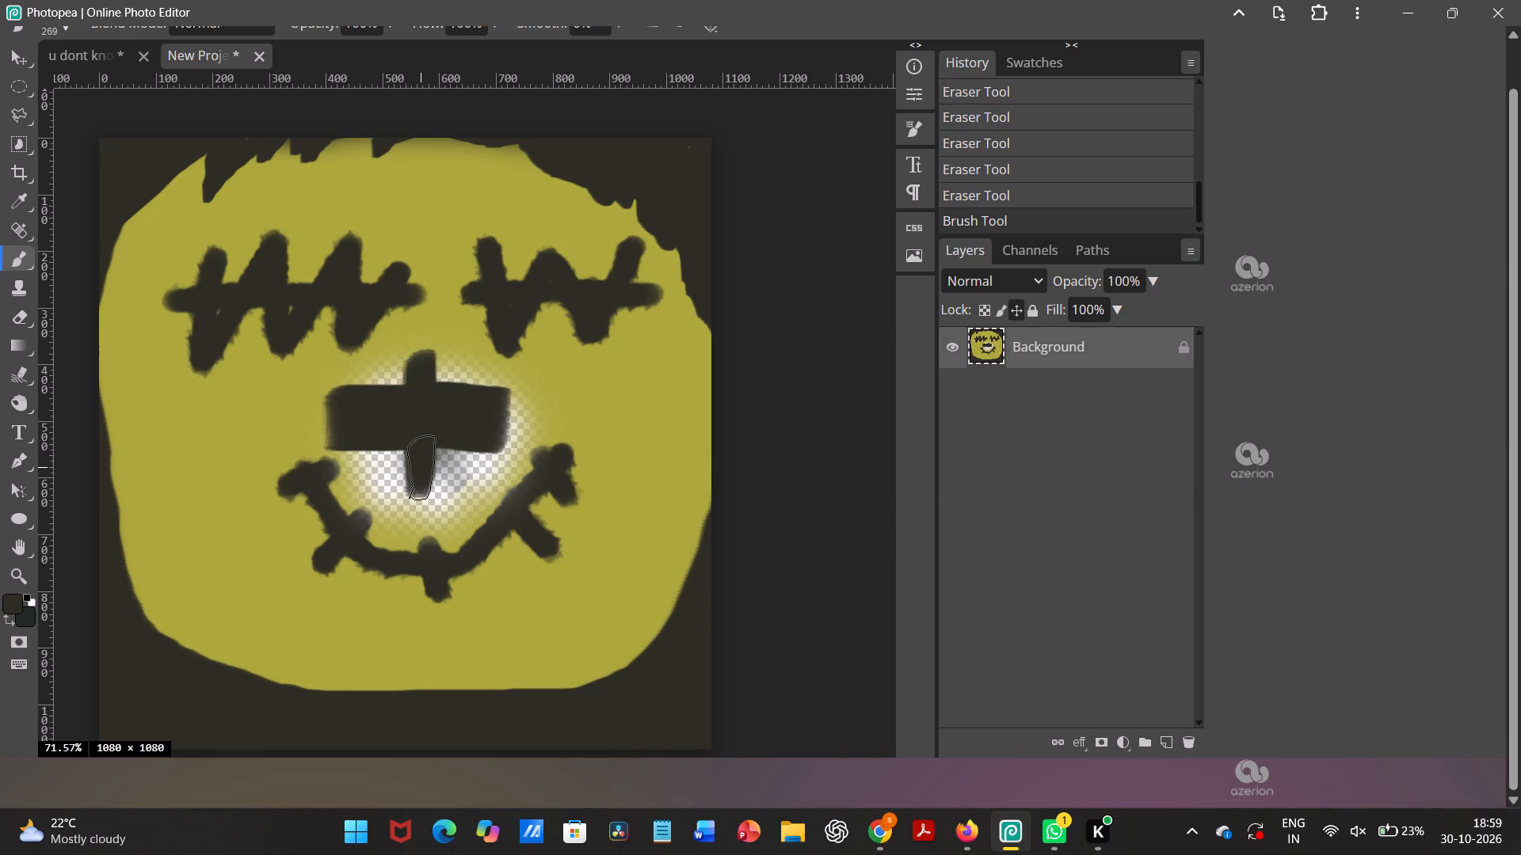
left_click_drag(421, 475, 414, 451)
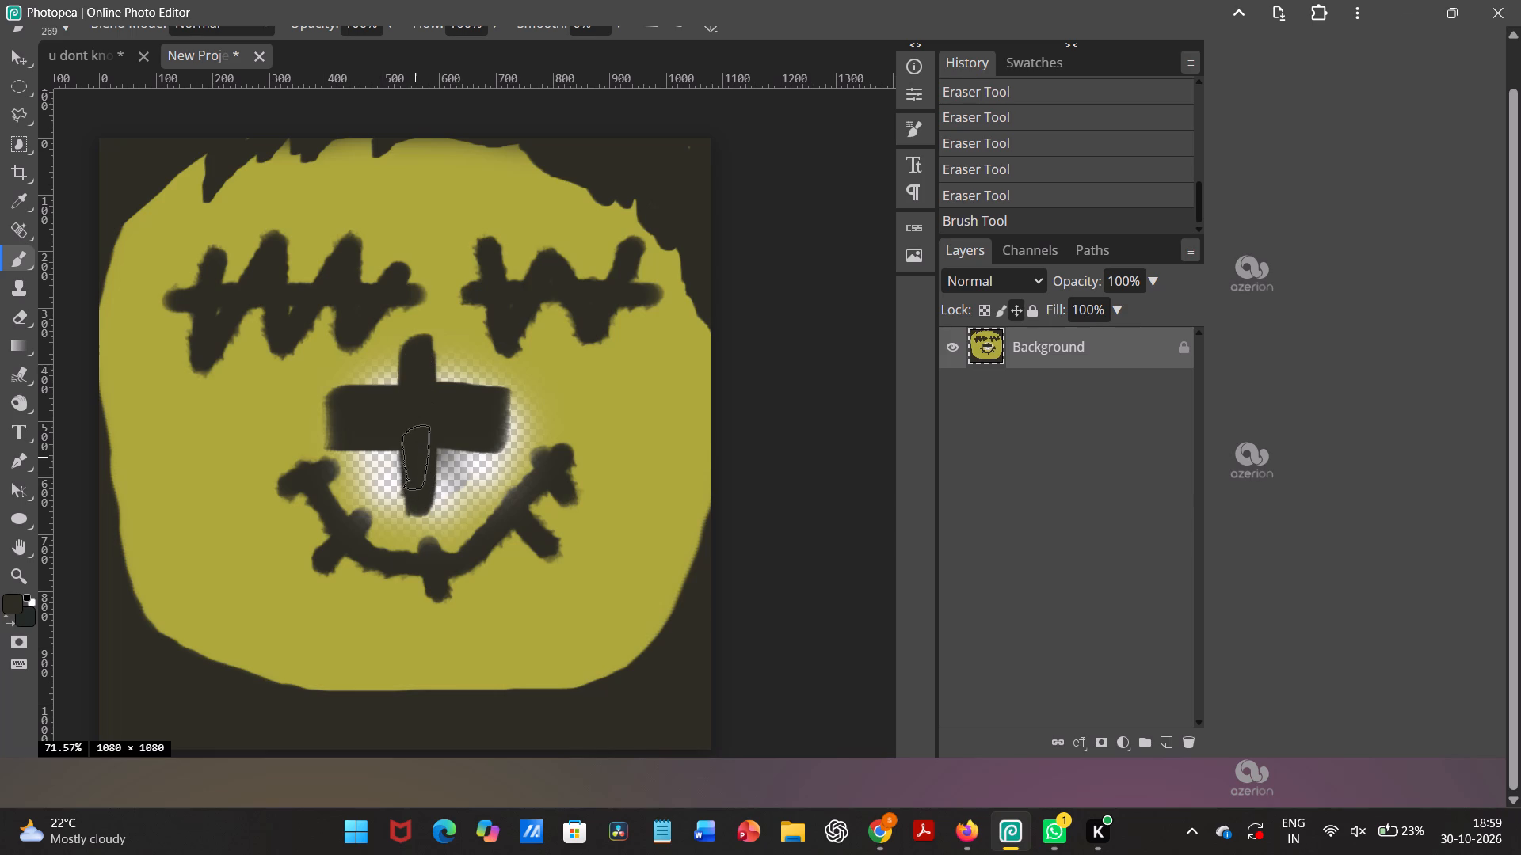
left_click_drag(414, 451, 414, 450)
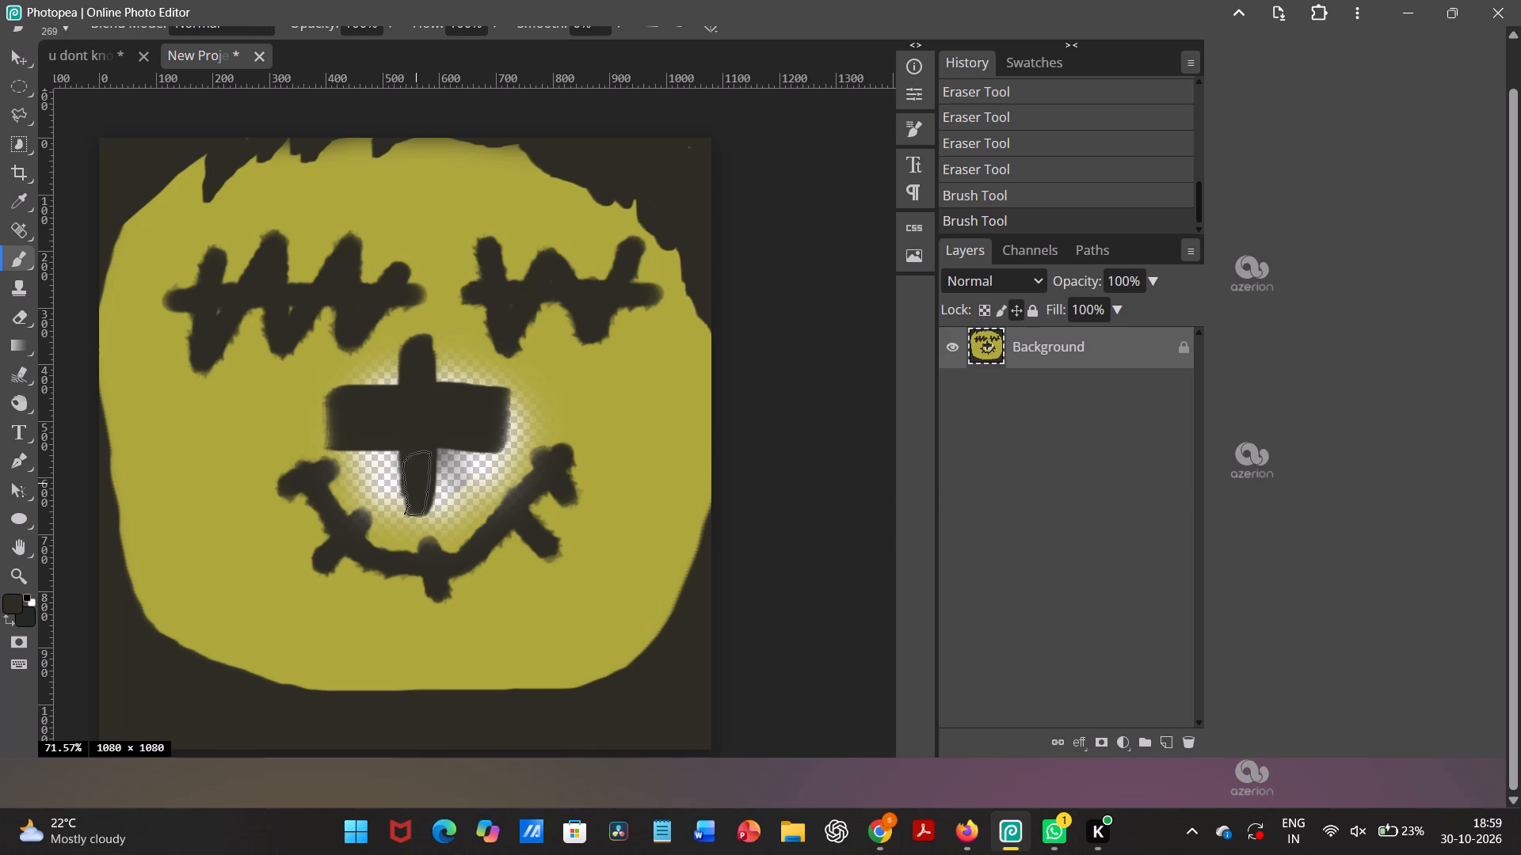
Paint a large dark mass over the nose and mouth, sweeping round the right cheek and down to the lower-left jaw.
left_click_drag(406, 458, 486, 449)
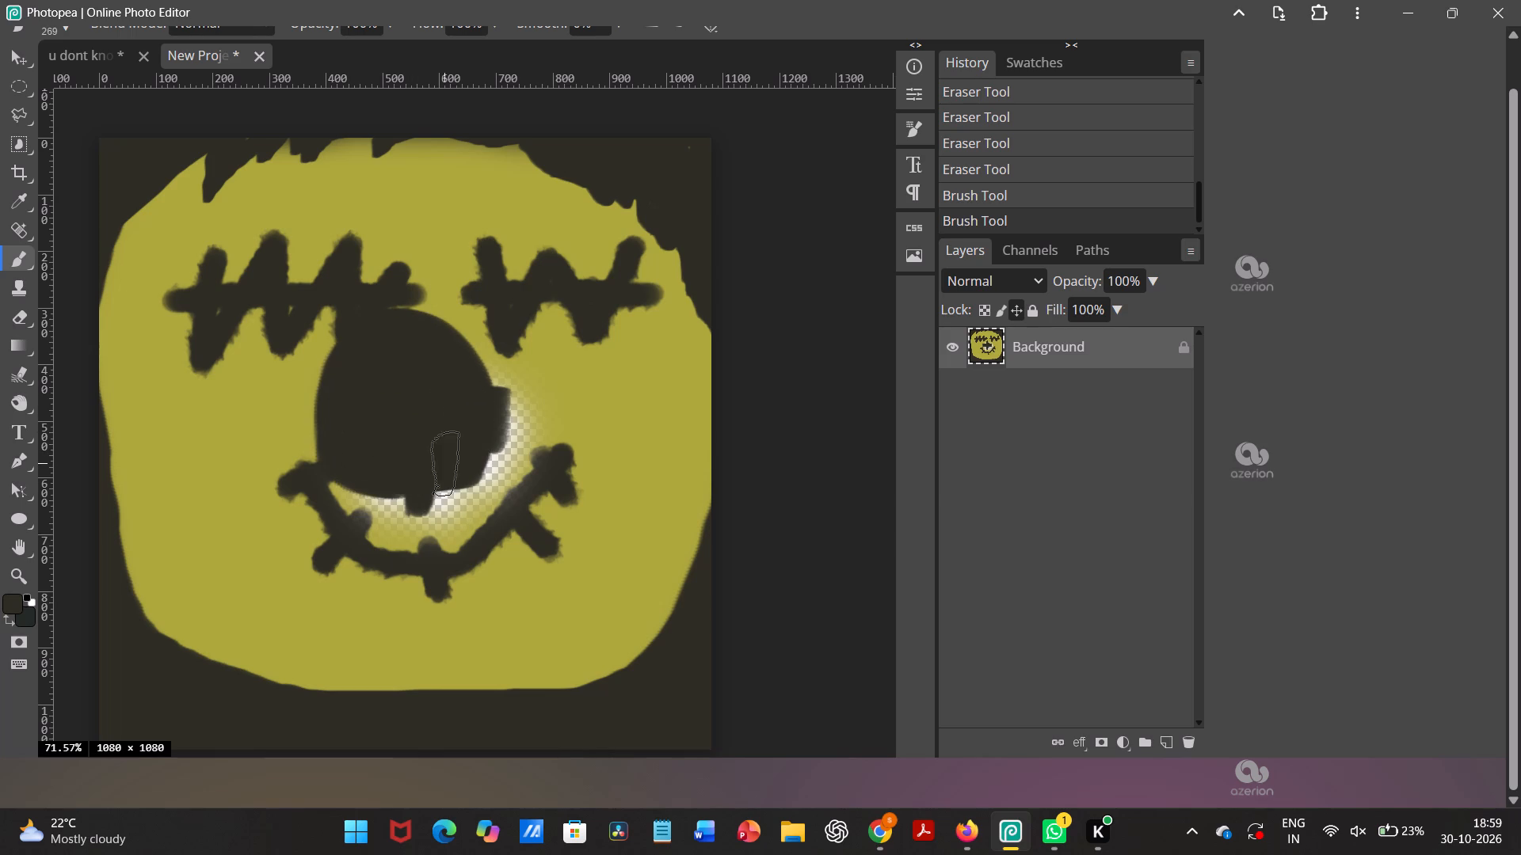
left_click_drag(486, 449, 489, 393)
left_click_drag(414, 450, 287, 618)
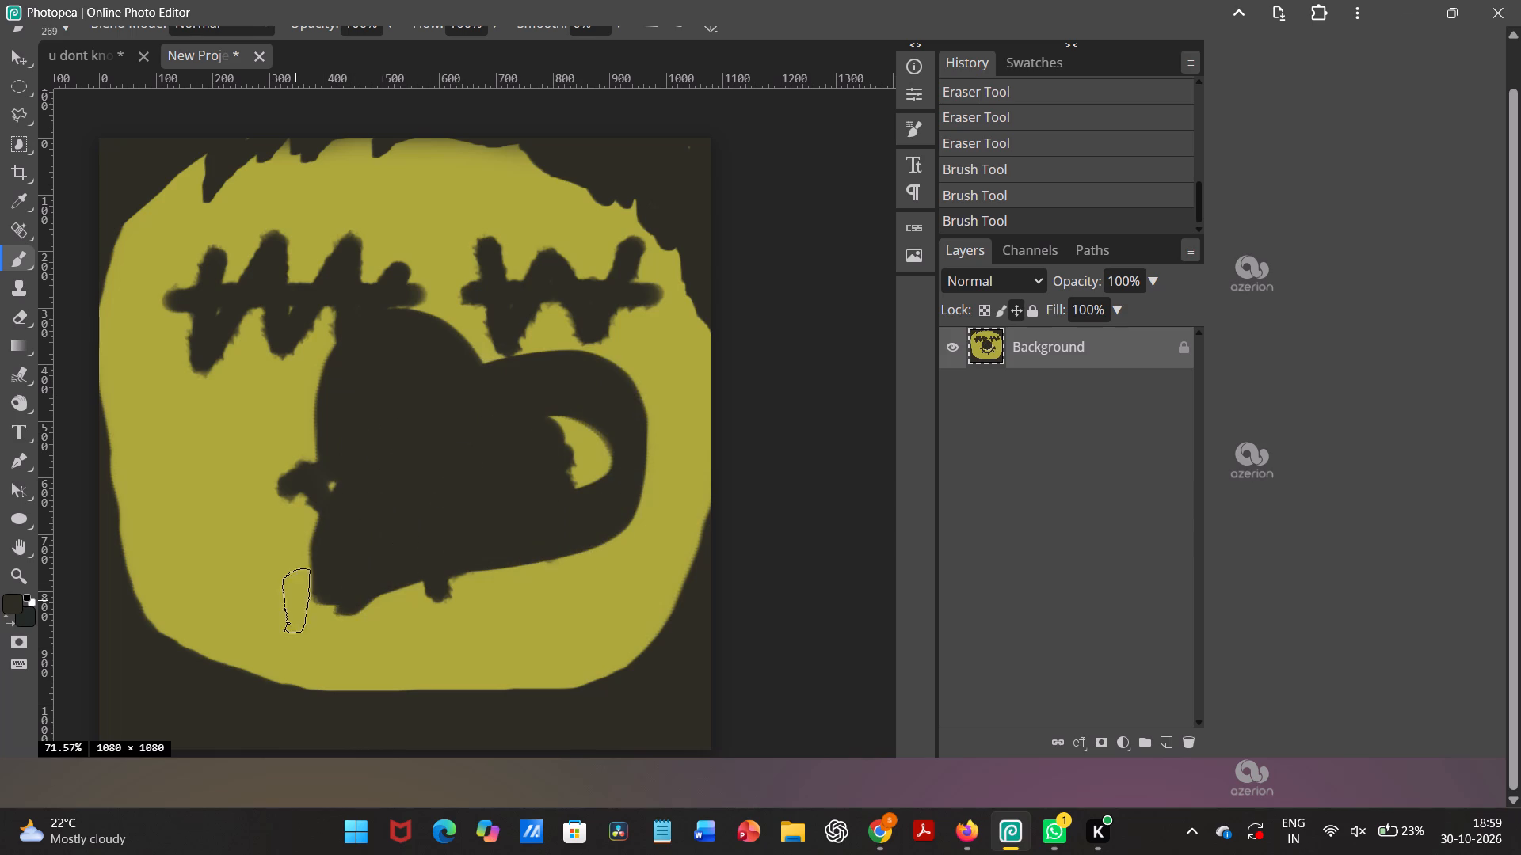
left_click_drag(287, 618, 525, 512)
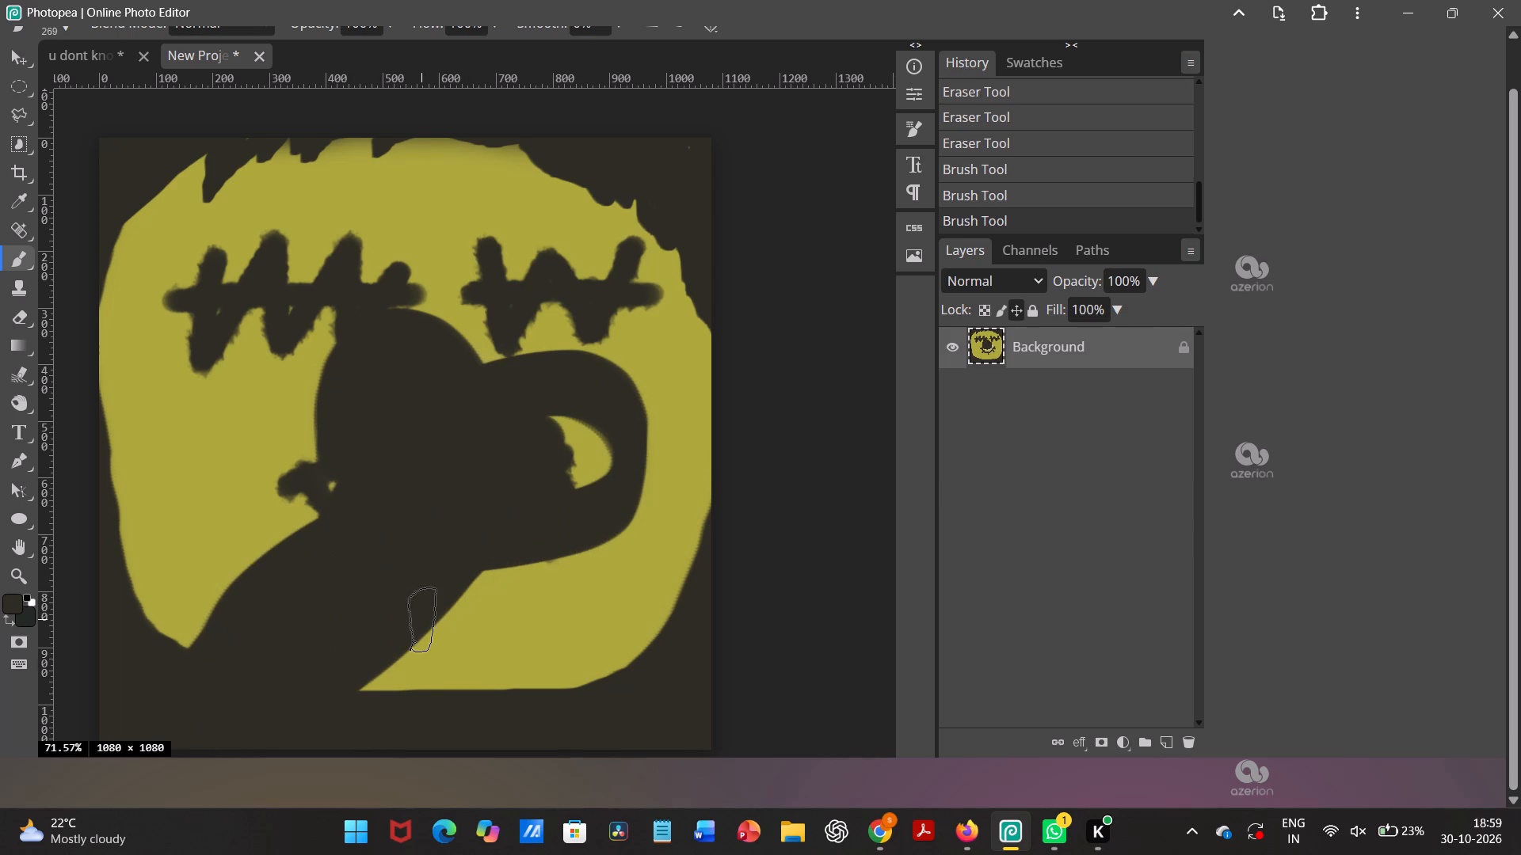
left_click_drag(525, 512, 322, 466)
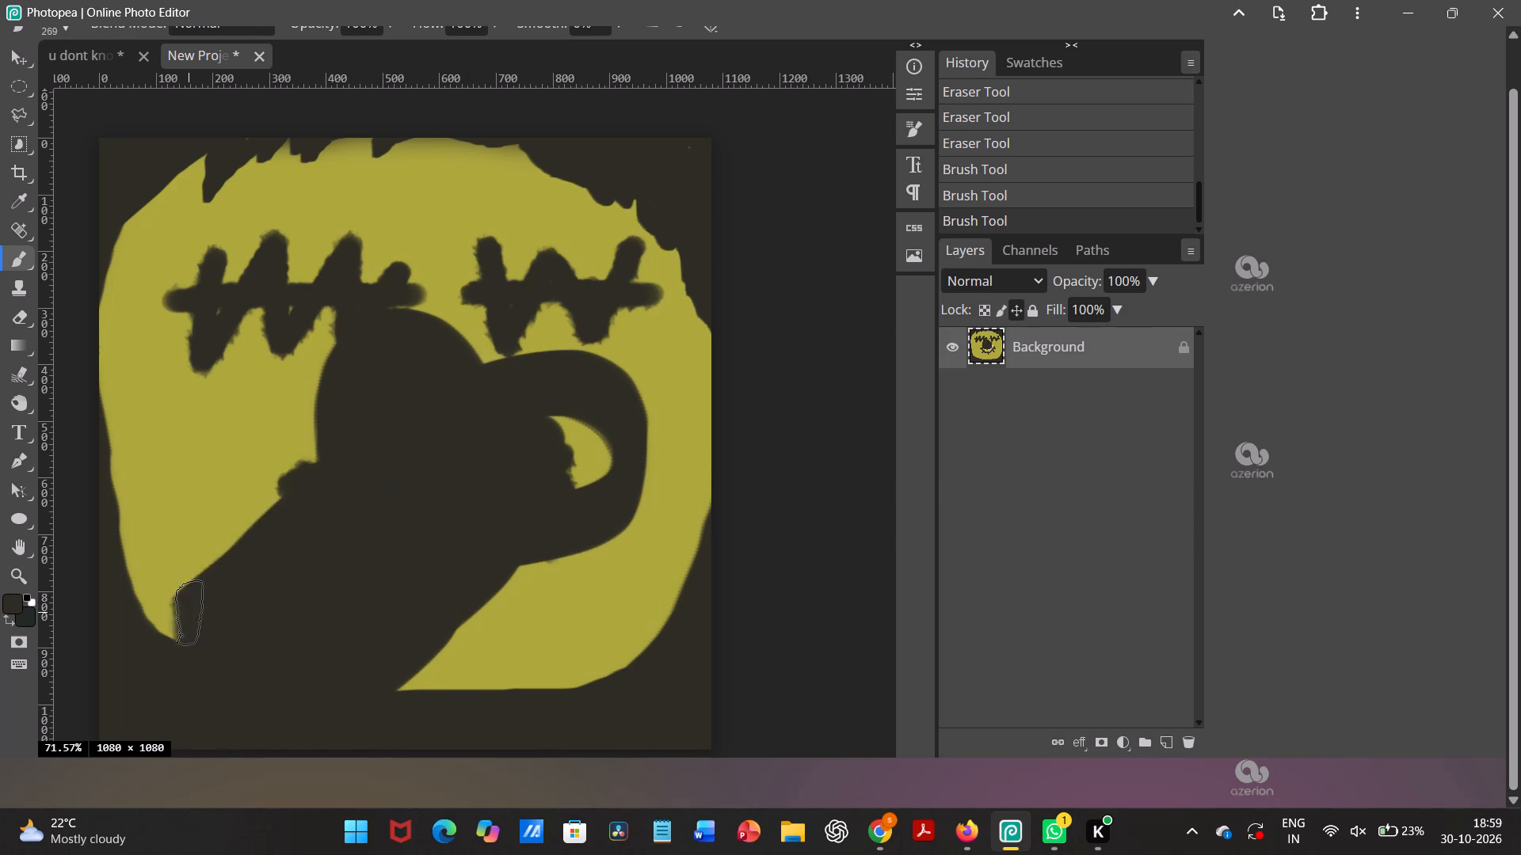
Paint dark strokes over the left cheek, the left stitched eye and the upper-left forehead, including a diagonal band between the eyes.
left_click_drag(322, 466, 301, 397)
left_click_drag(470, 275, 273, 424)
left_click_drag(372, 340, 189, 465)
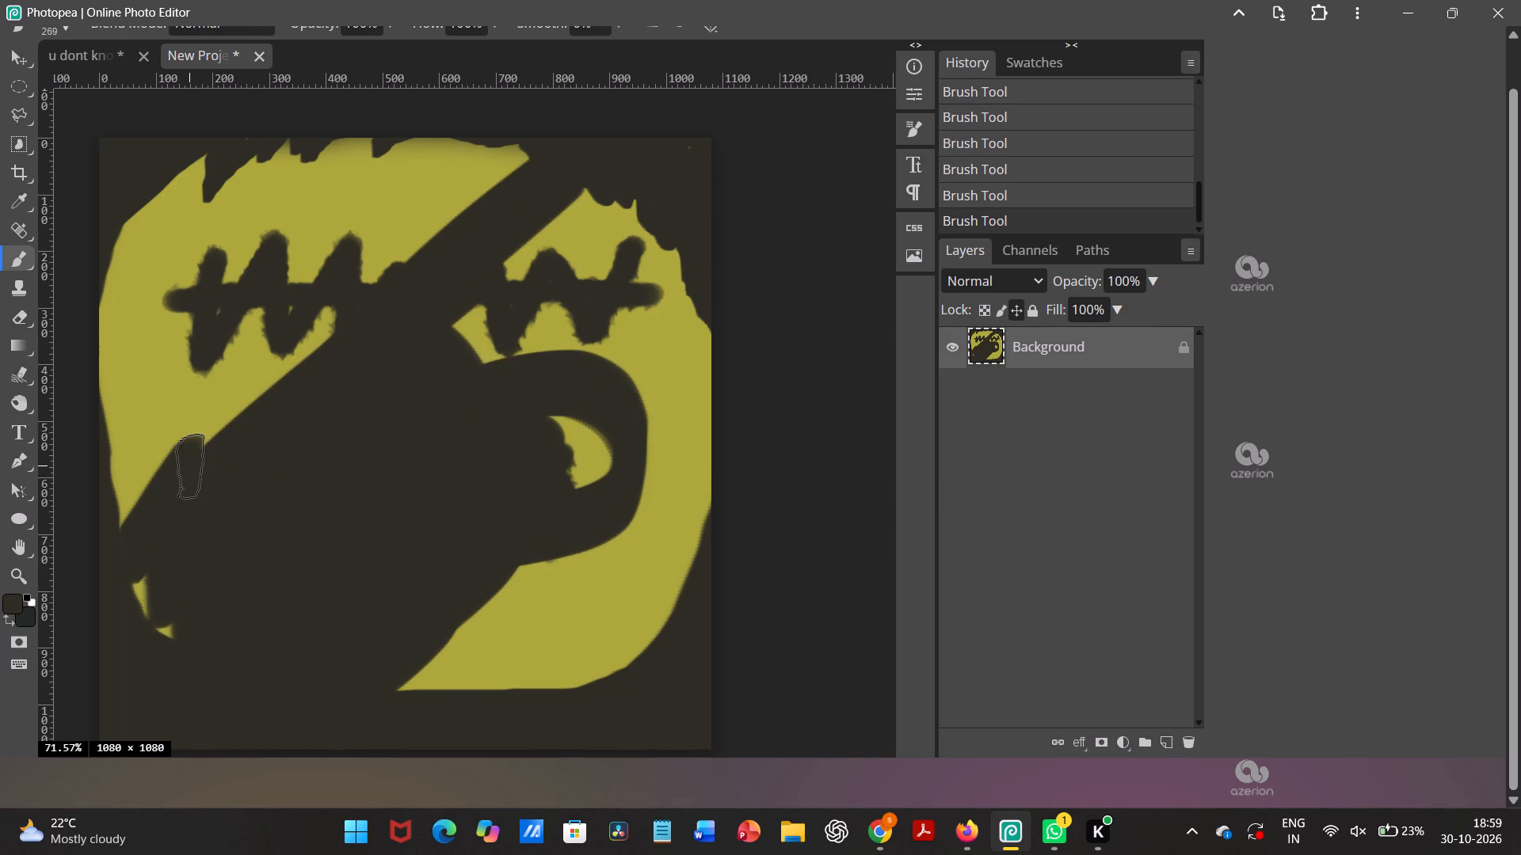
left_click_drag(437, 291, 364, 225)
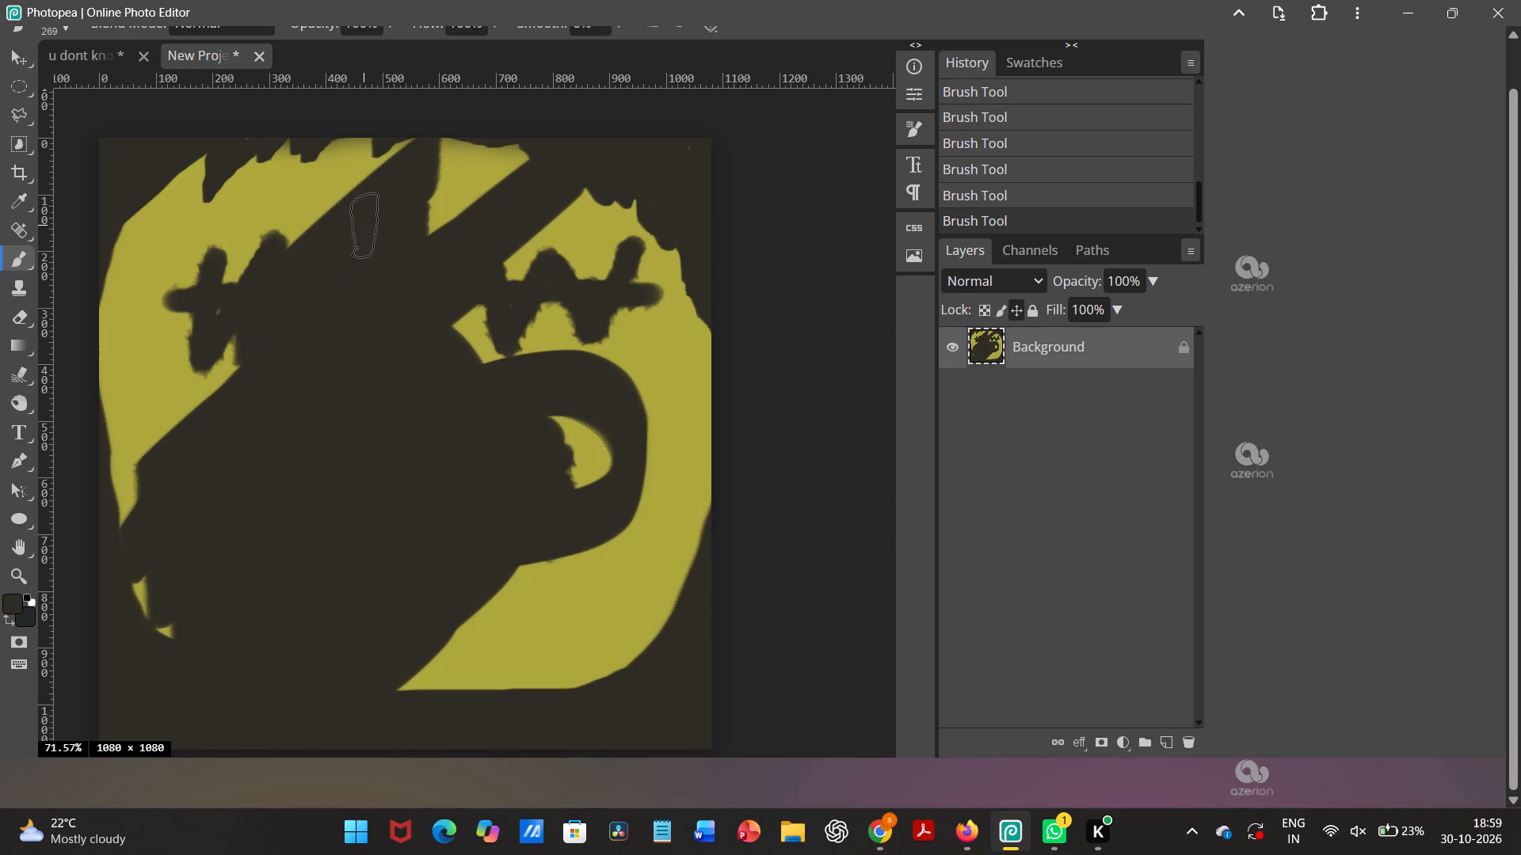
left_click_drag(270, 250, 186, 338)
left_click_drag(186, 338, 171, 330)
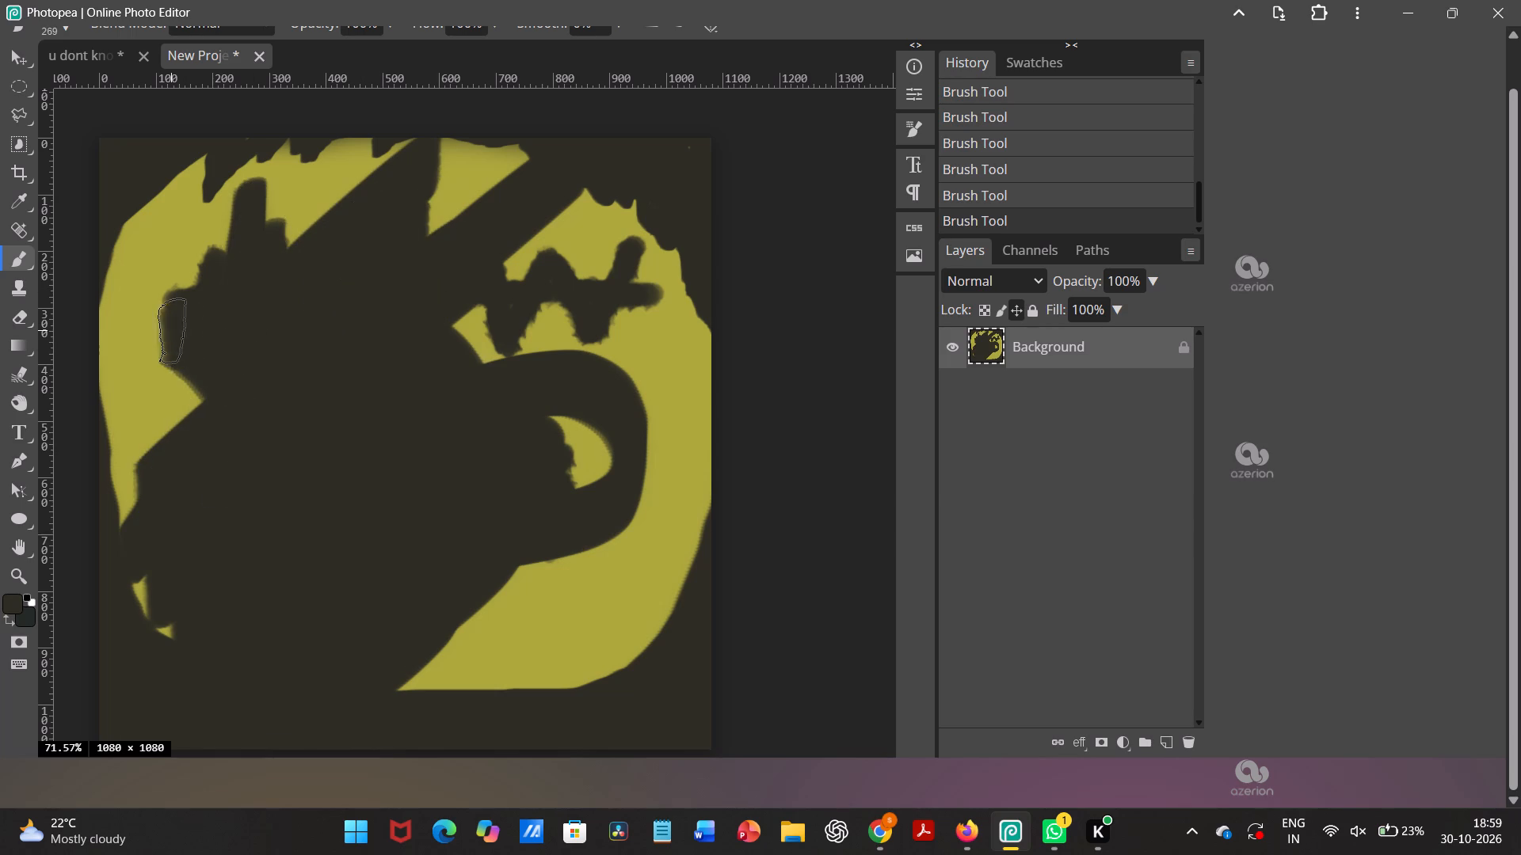
left_click_drag(171, 330, 219, 246)
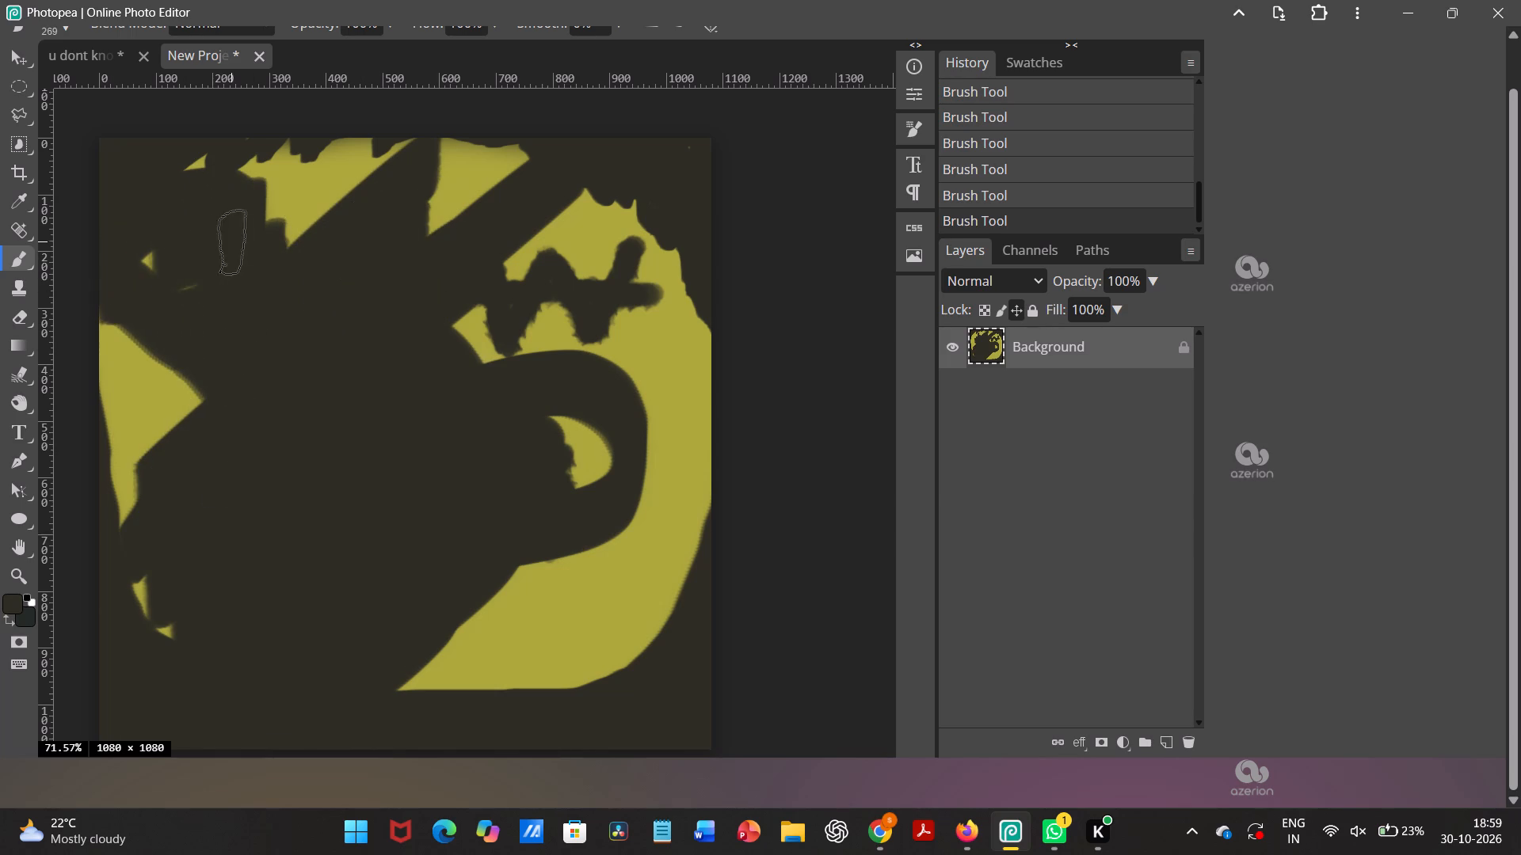
left_click_drag(219, 246, 163, 264)
Paint dark strokes over the remaining yellow along the face's left edge, the lower-left jaw and the chin.
left_click_drag(162, 277, 122, 398)
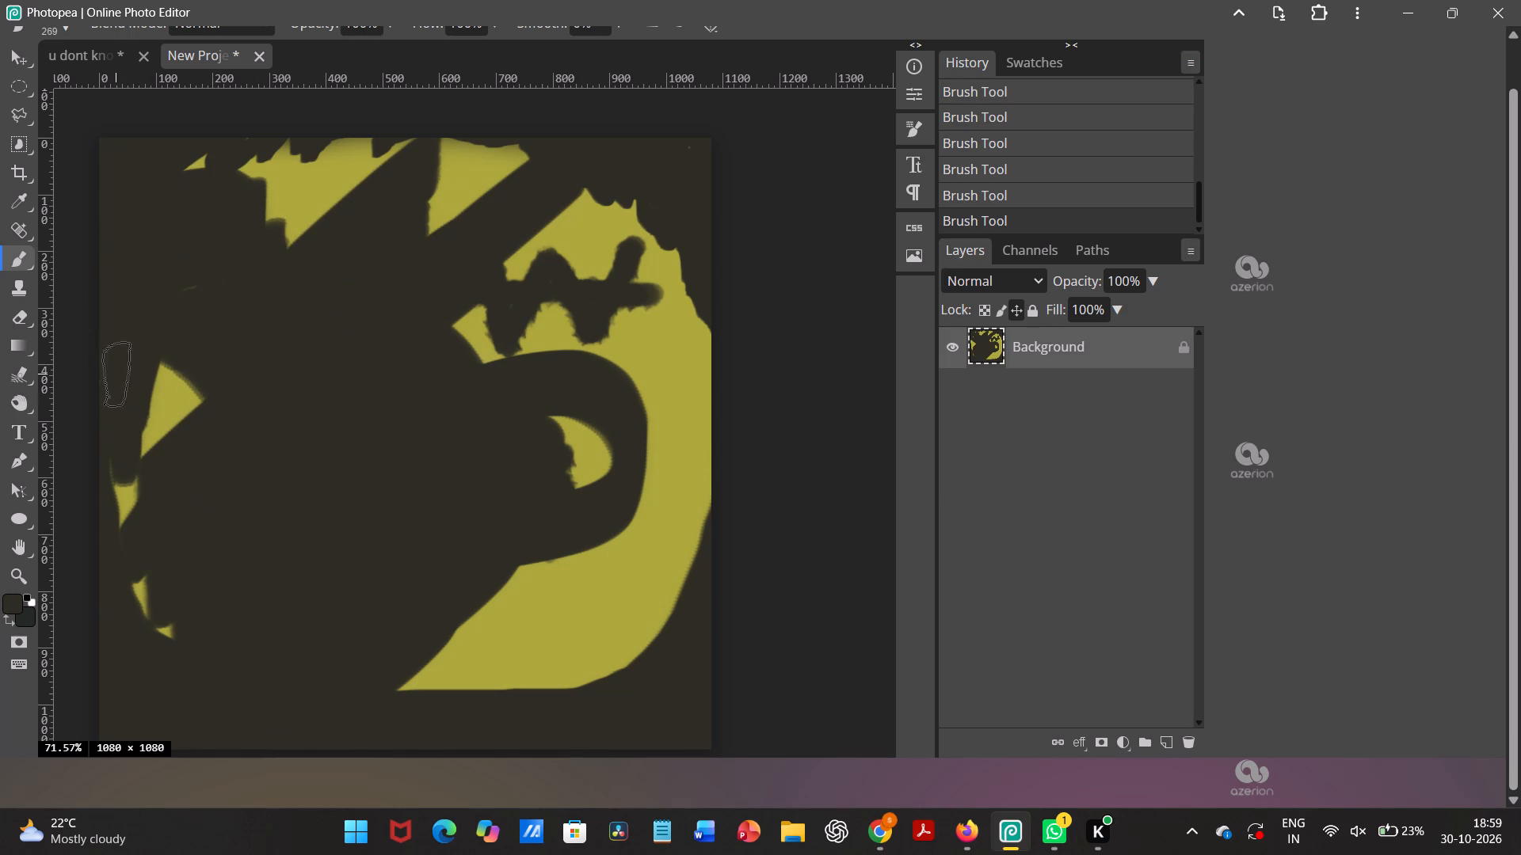
left_click_drag(122, 398, 143, 553)
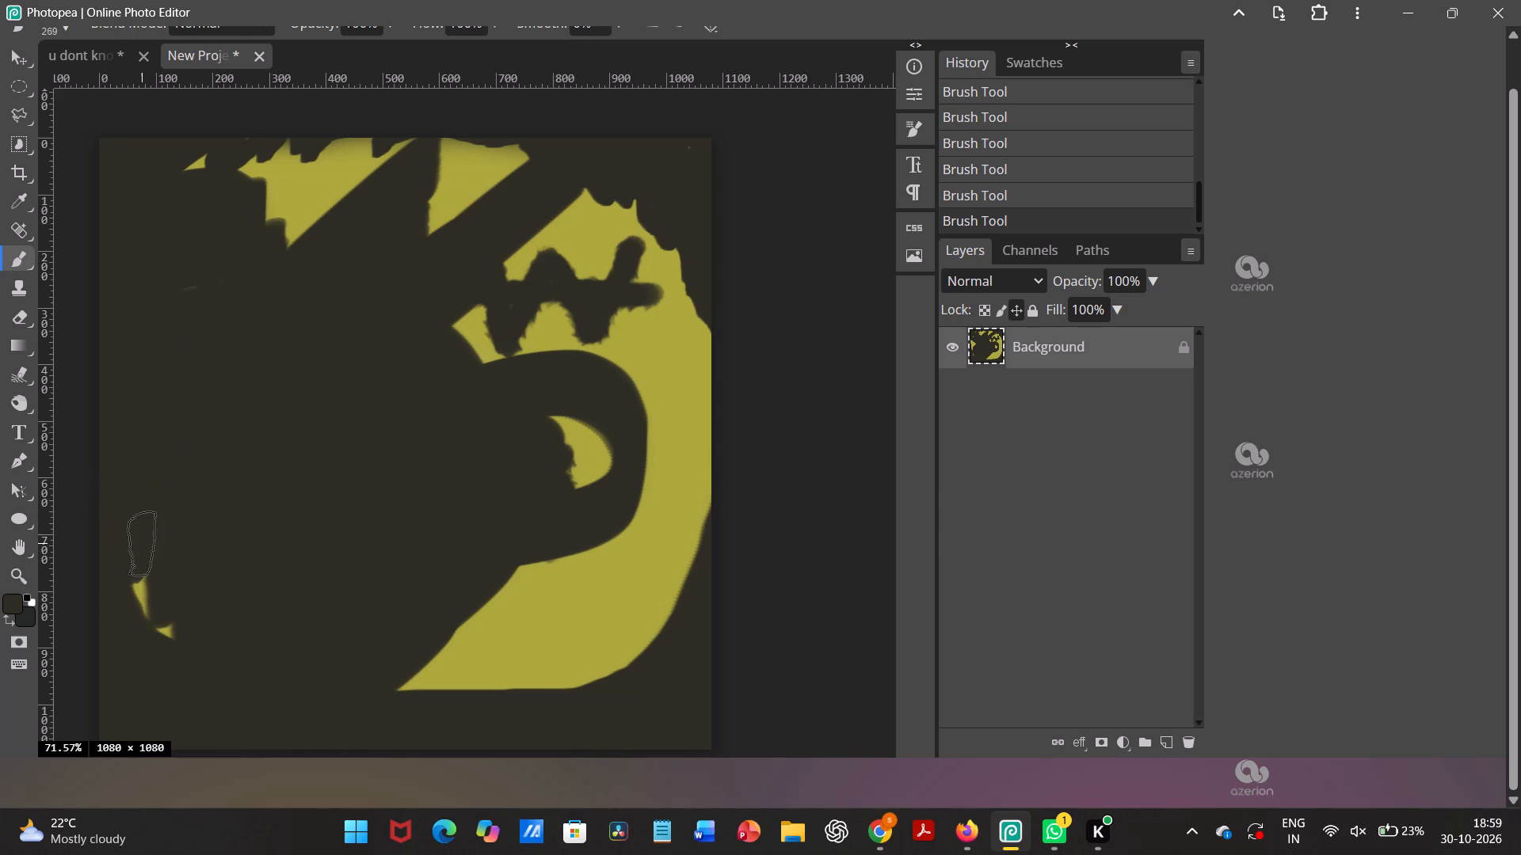
left_click_drag(143, 553, 321, 631)
left_click_drag(321, 631, 593, 642)
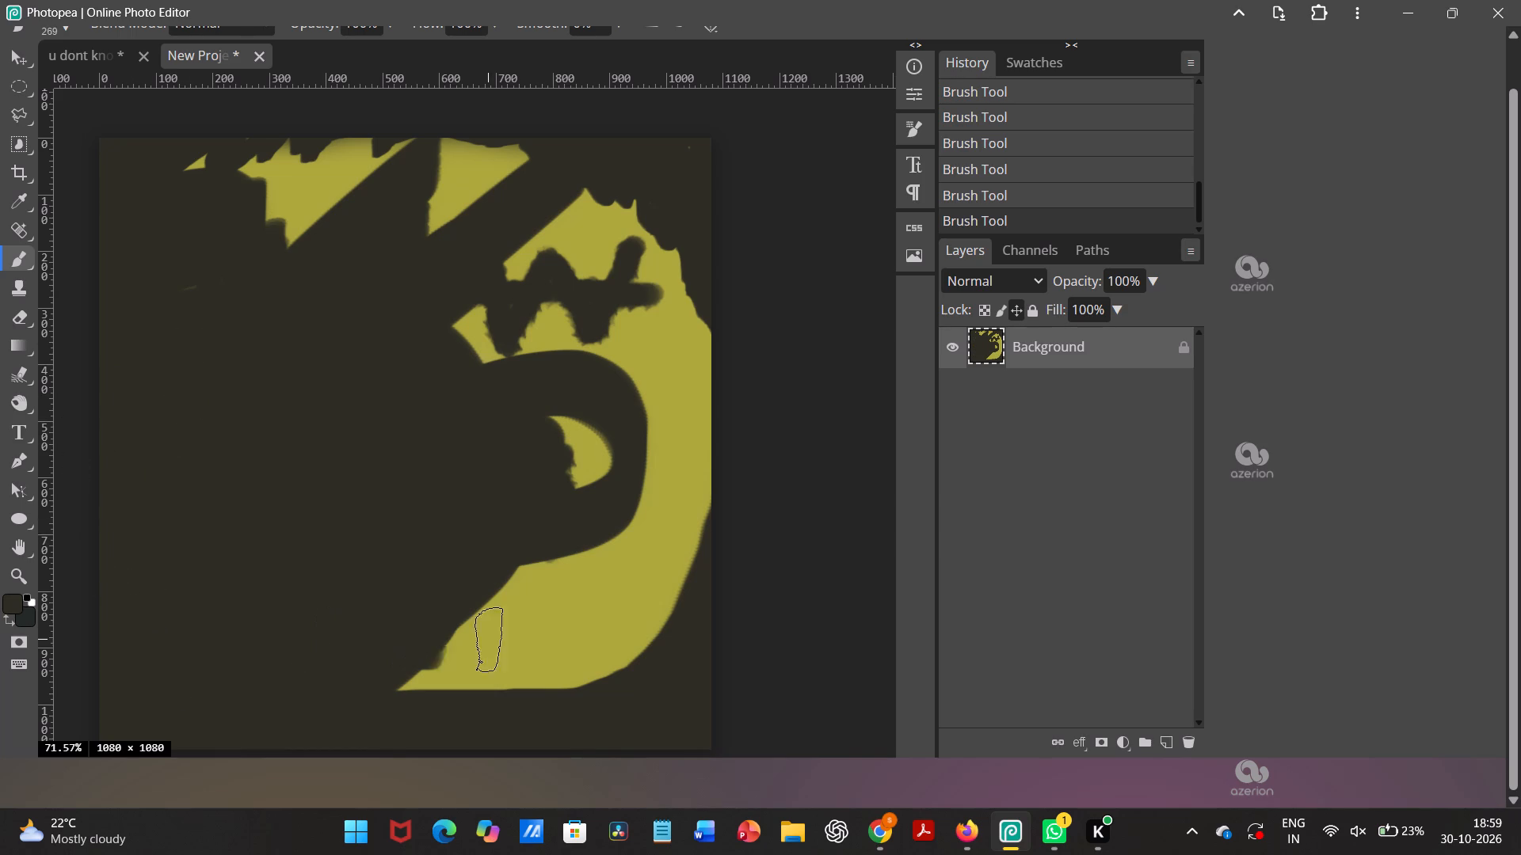
left_click_drag(593, 642, 575, 632)
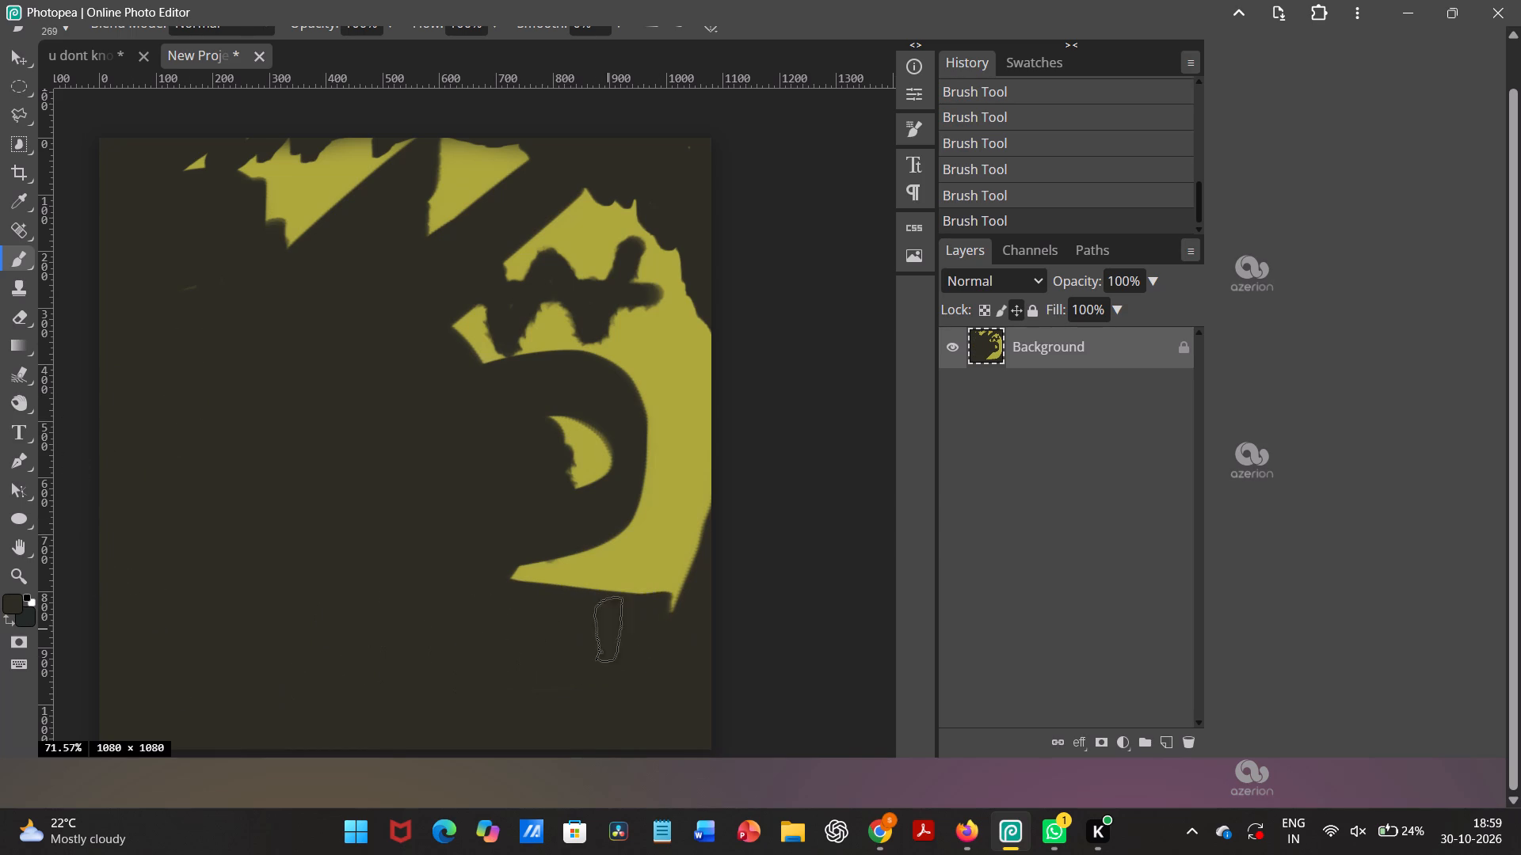
Paint dark strokes up the right cheek and across the stitched right eye to cover the yellow there.
left_click_drag(575, 632, 626, 518)
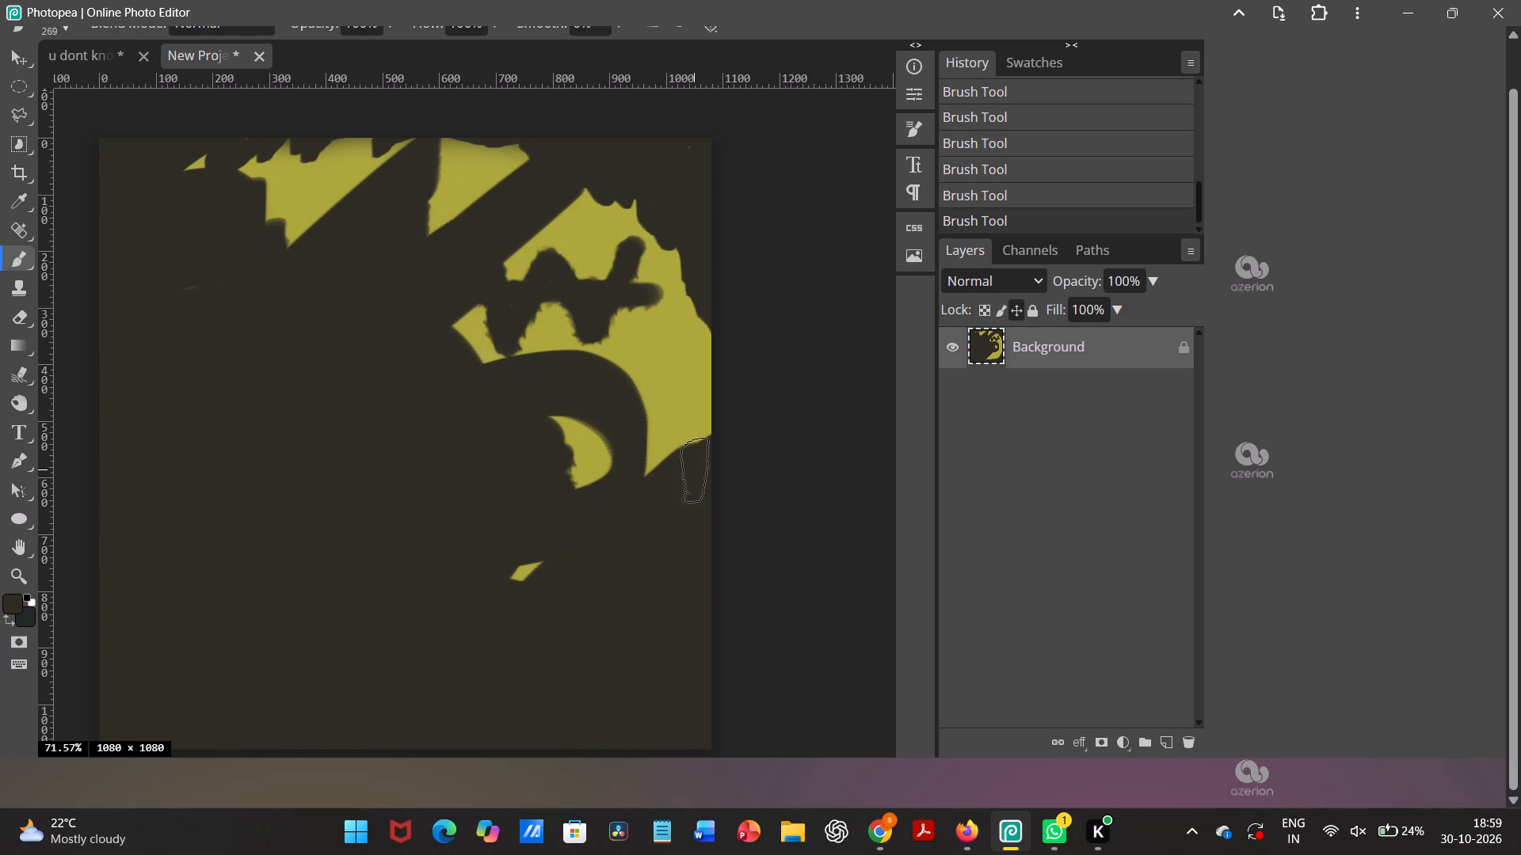
left_click_drag(626, 518, 741, 280)
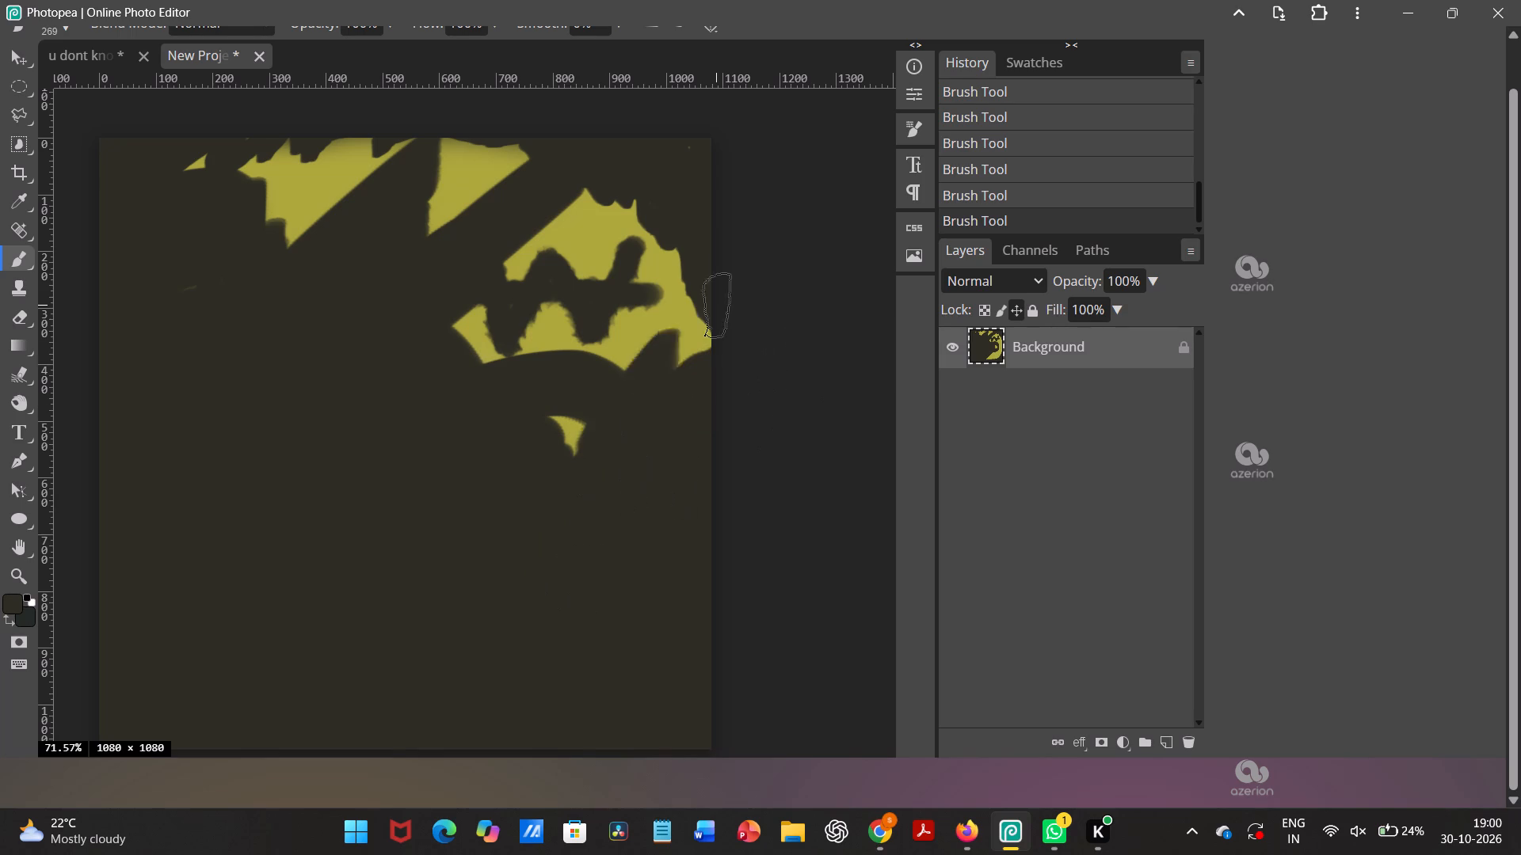
left_click_drag(741, 280, 509, 378)
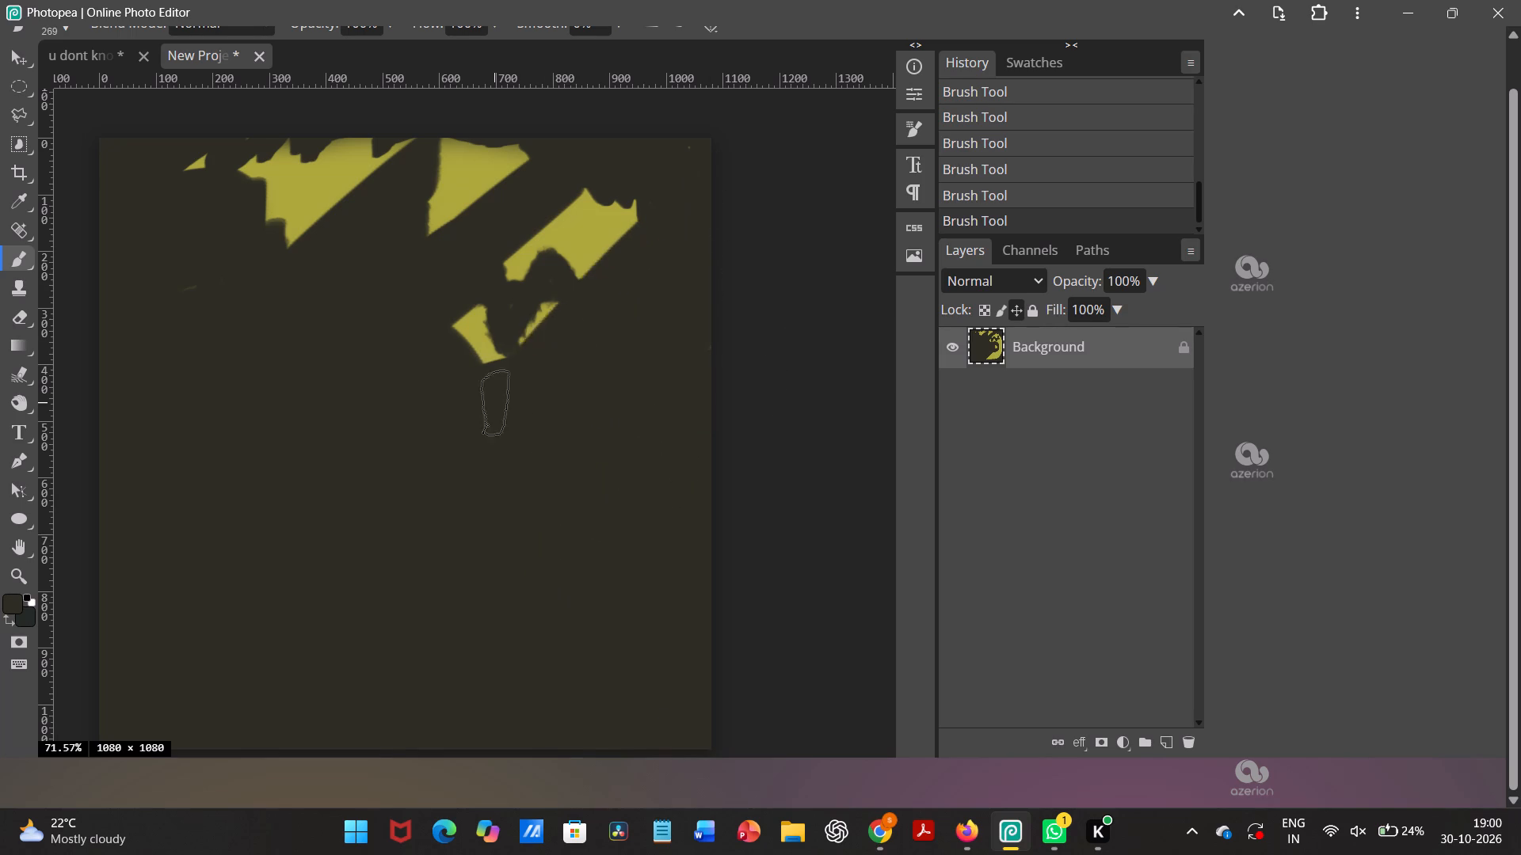
left_click_drag(509, 378, 504, 258)
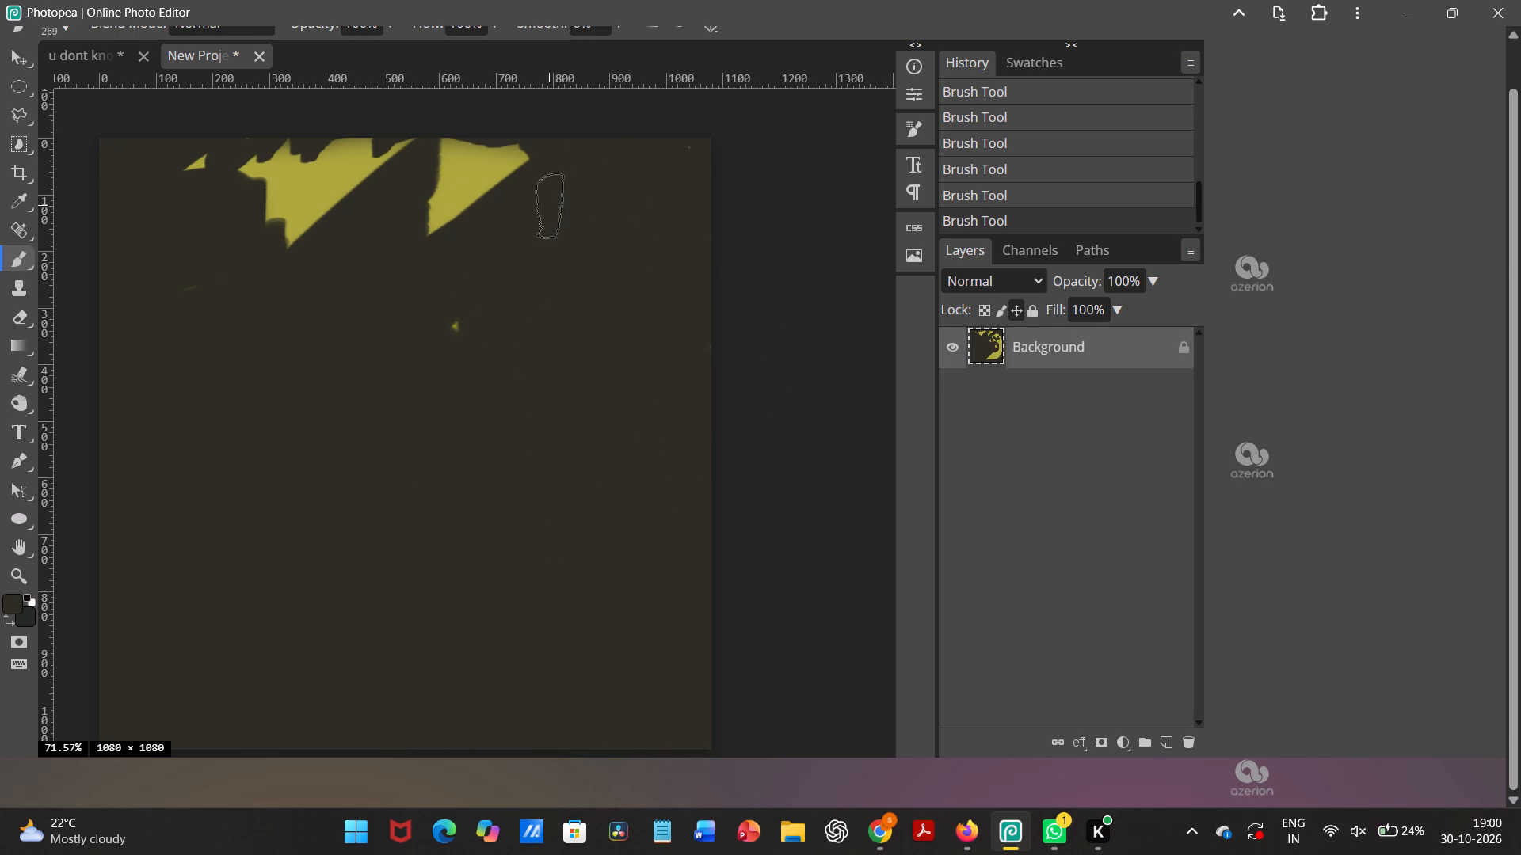
Paint over the small leftover yellow spot near the centre and the yellow patches along the top of the forehead.
left_click_drag(504, 258, 458, 317)
left_click_drag(458, 317, 478, 228)
left_click_drag(478, 228, 392, 169)
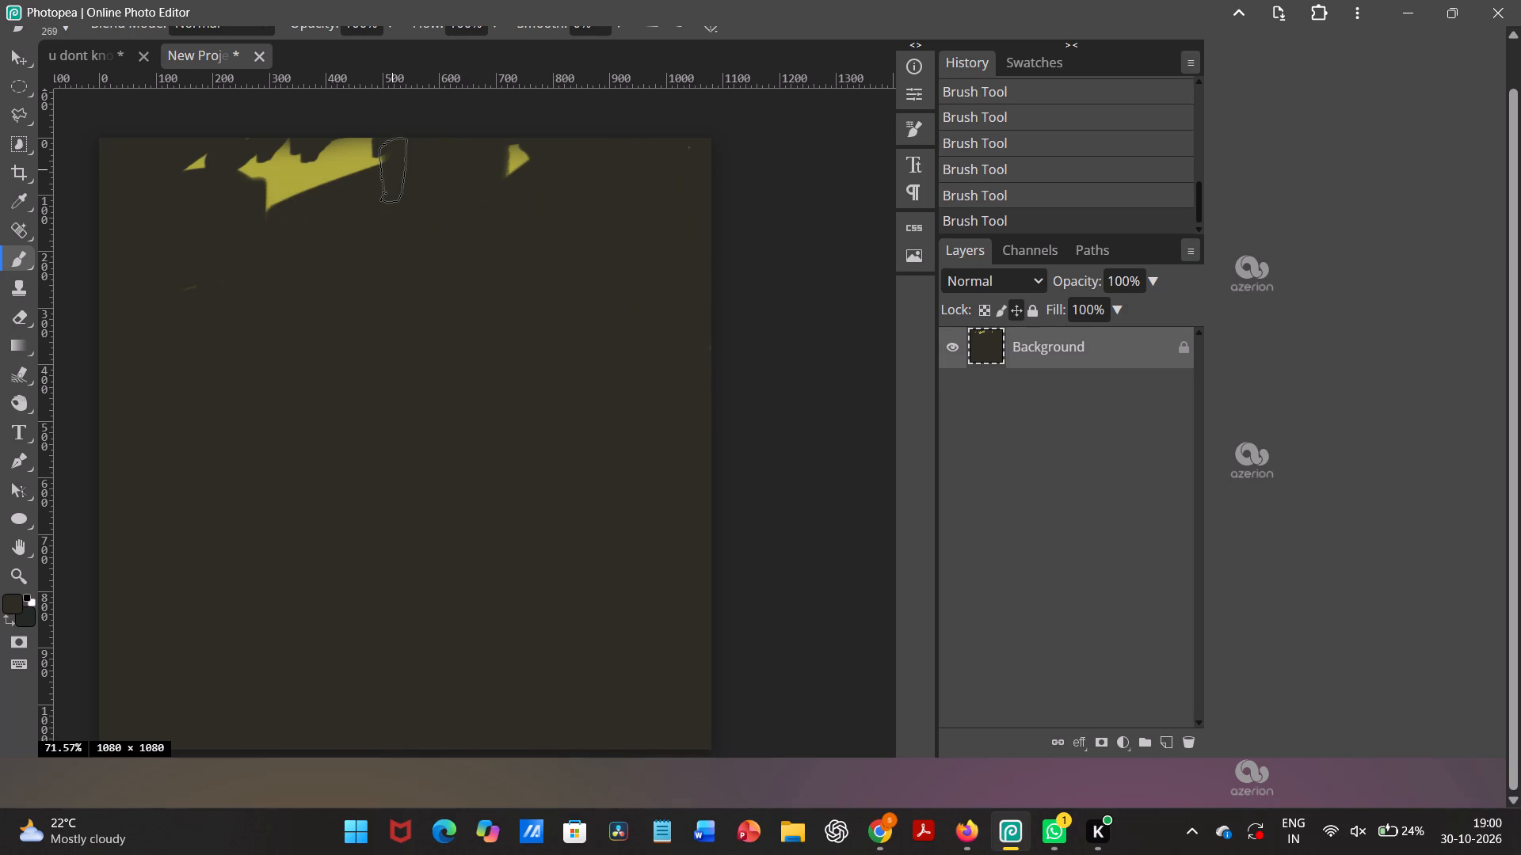
scroll(392, 169, "up", 1)
left_click_drag(402, 184, 288, 237)
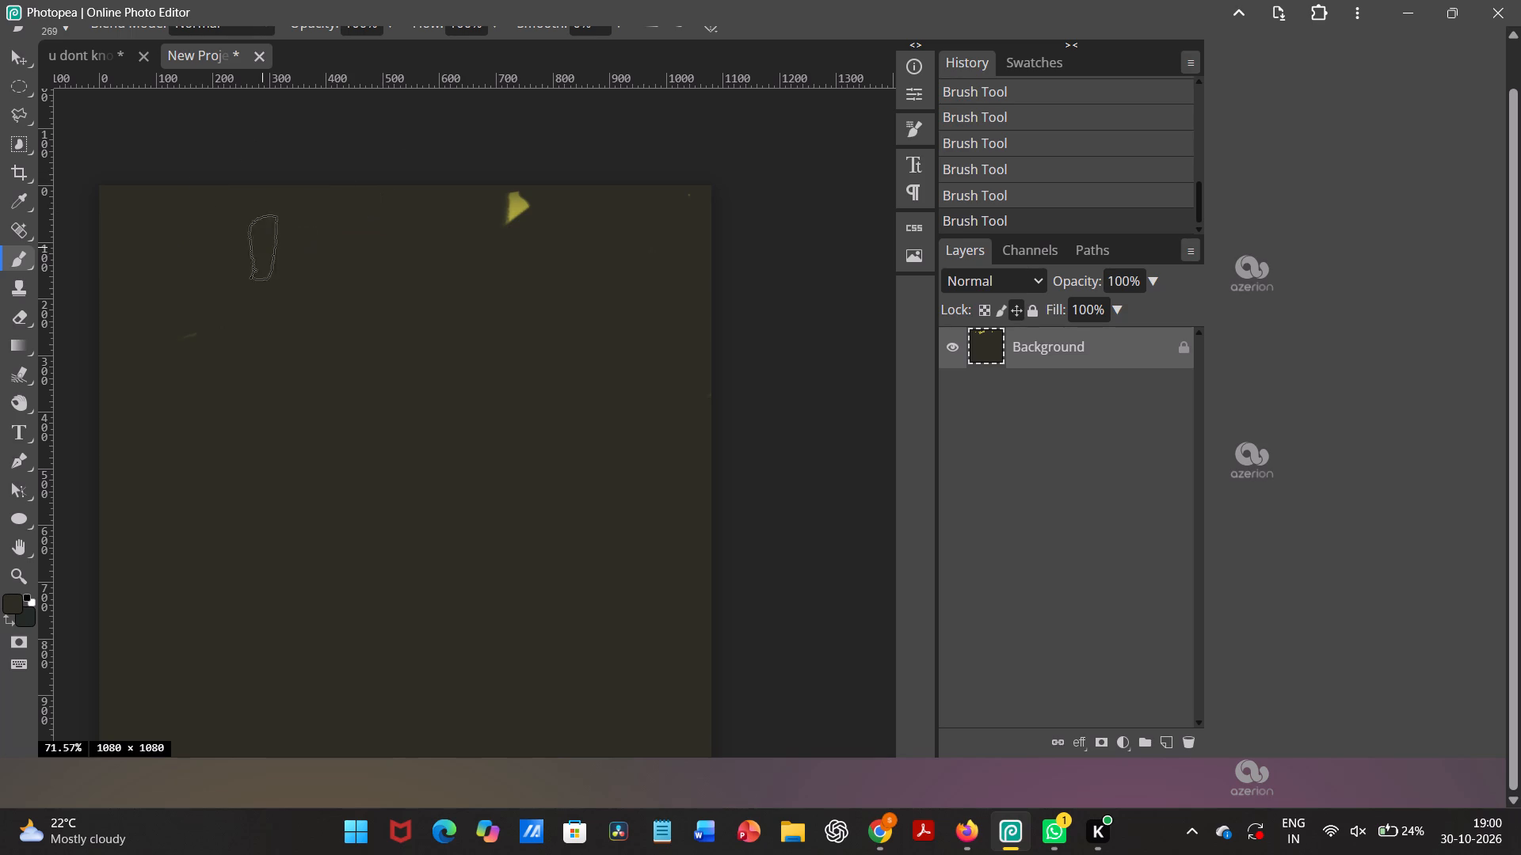
left_click_drag(288, 237, 575, 185)
scroll(575, 185, "down", 1)
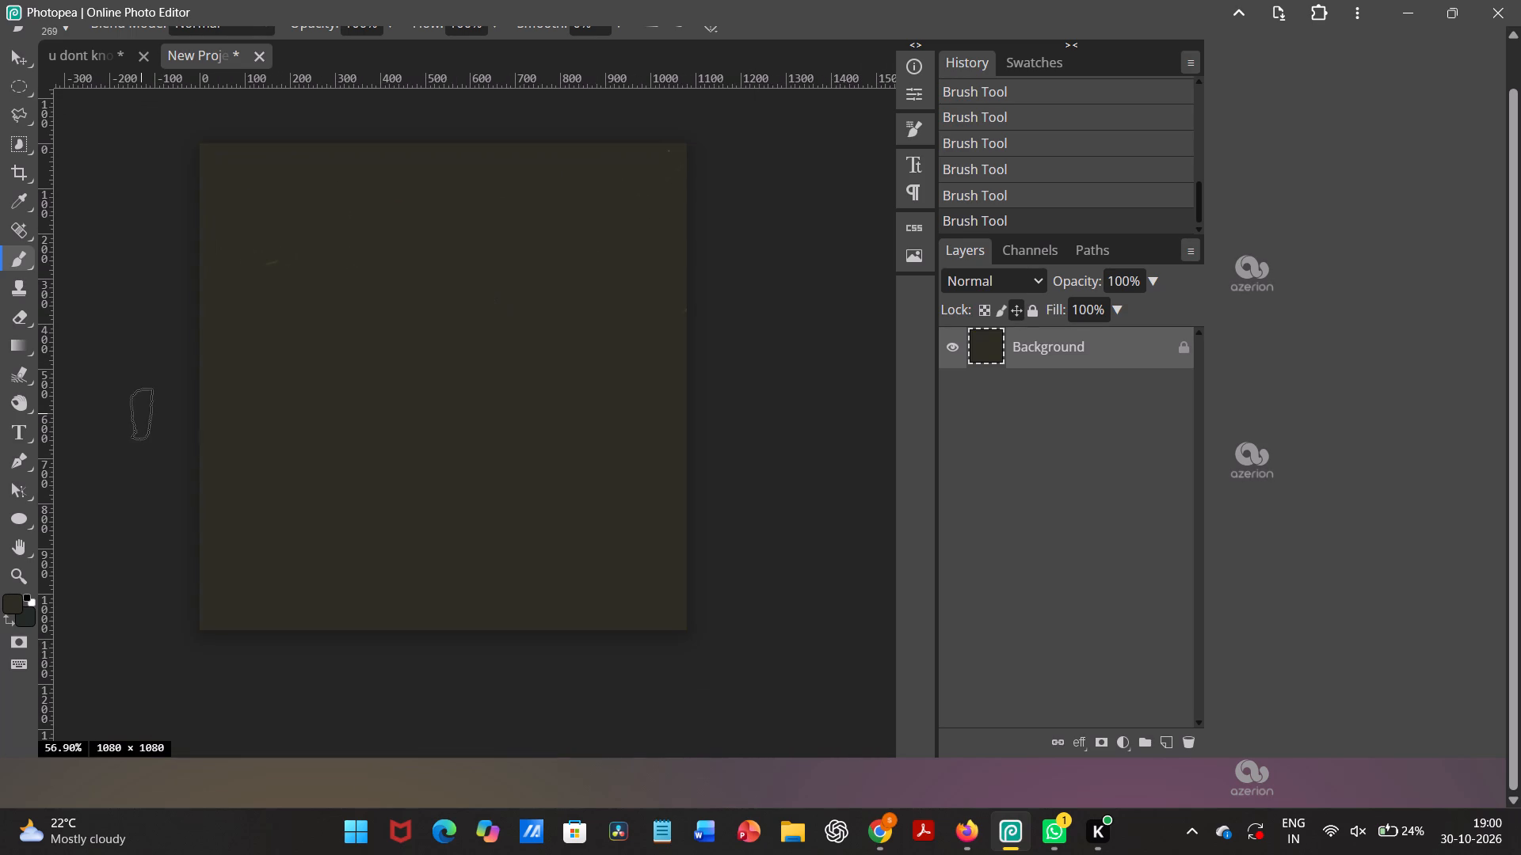
Add a new layer beneath the Background layer and hide Background.
left_click(17, 320)
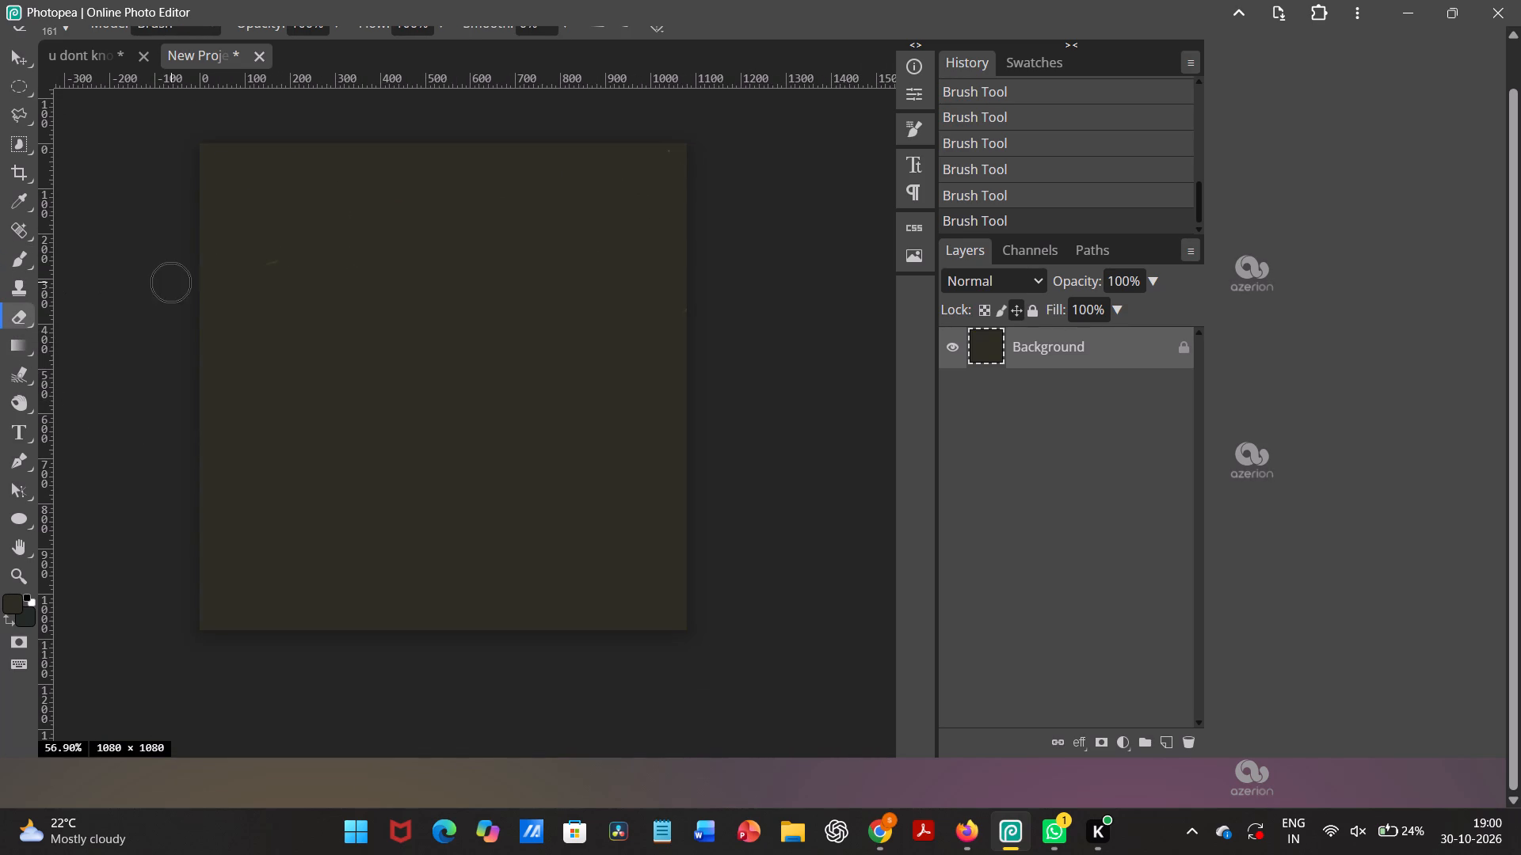
scroll(284, 266, "left", 1)
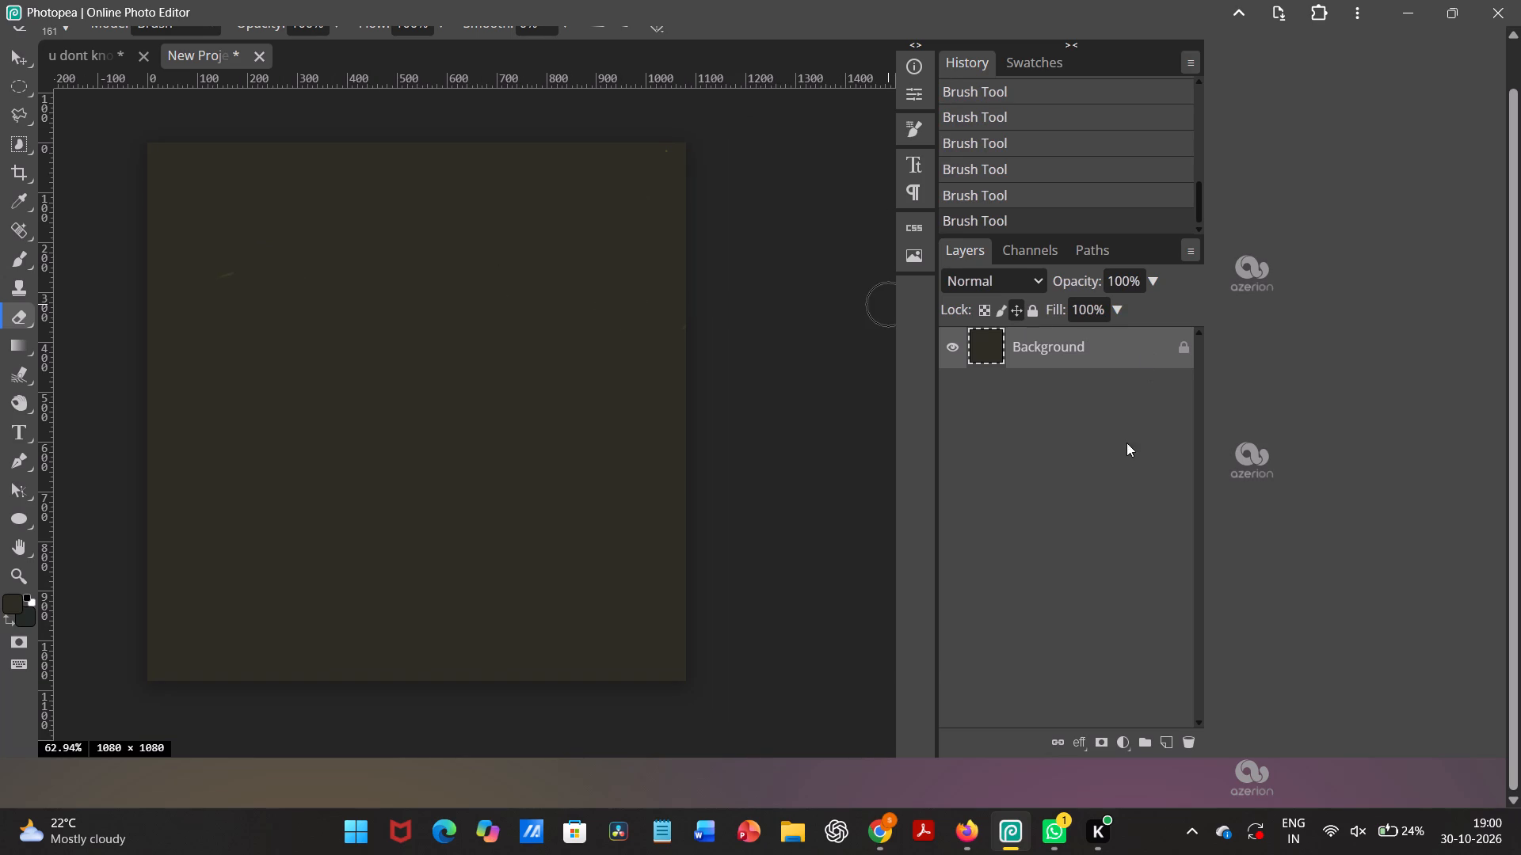
left_click(1169, 742)
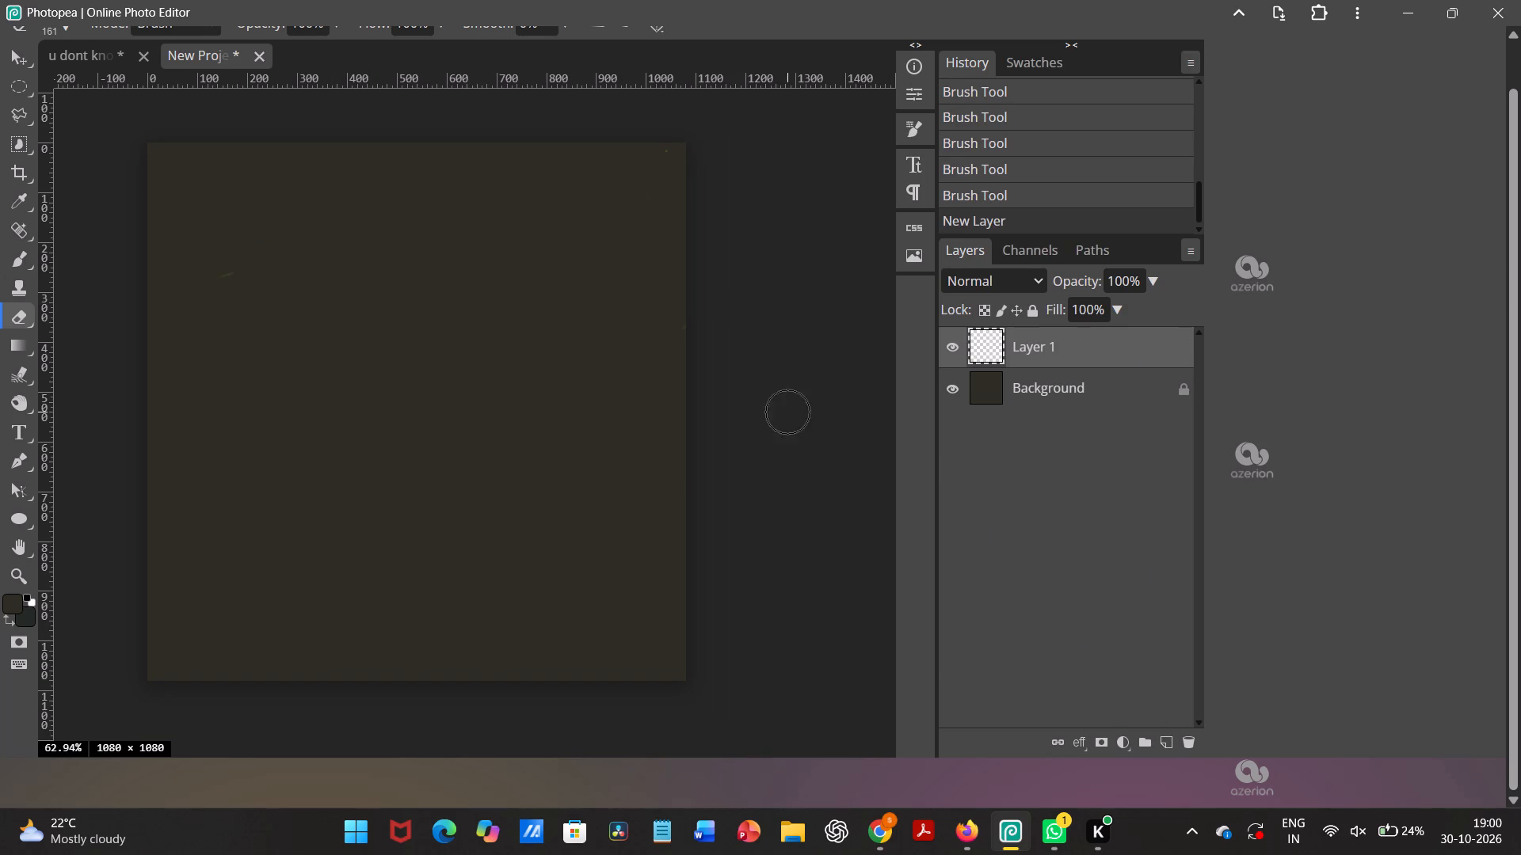
left_click(989, 399)
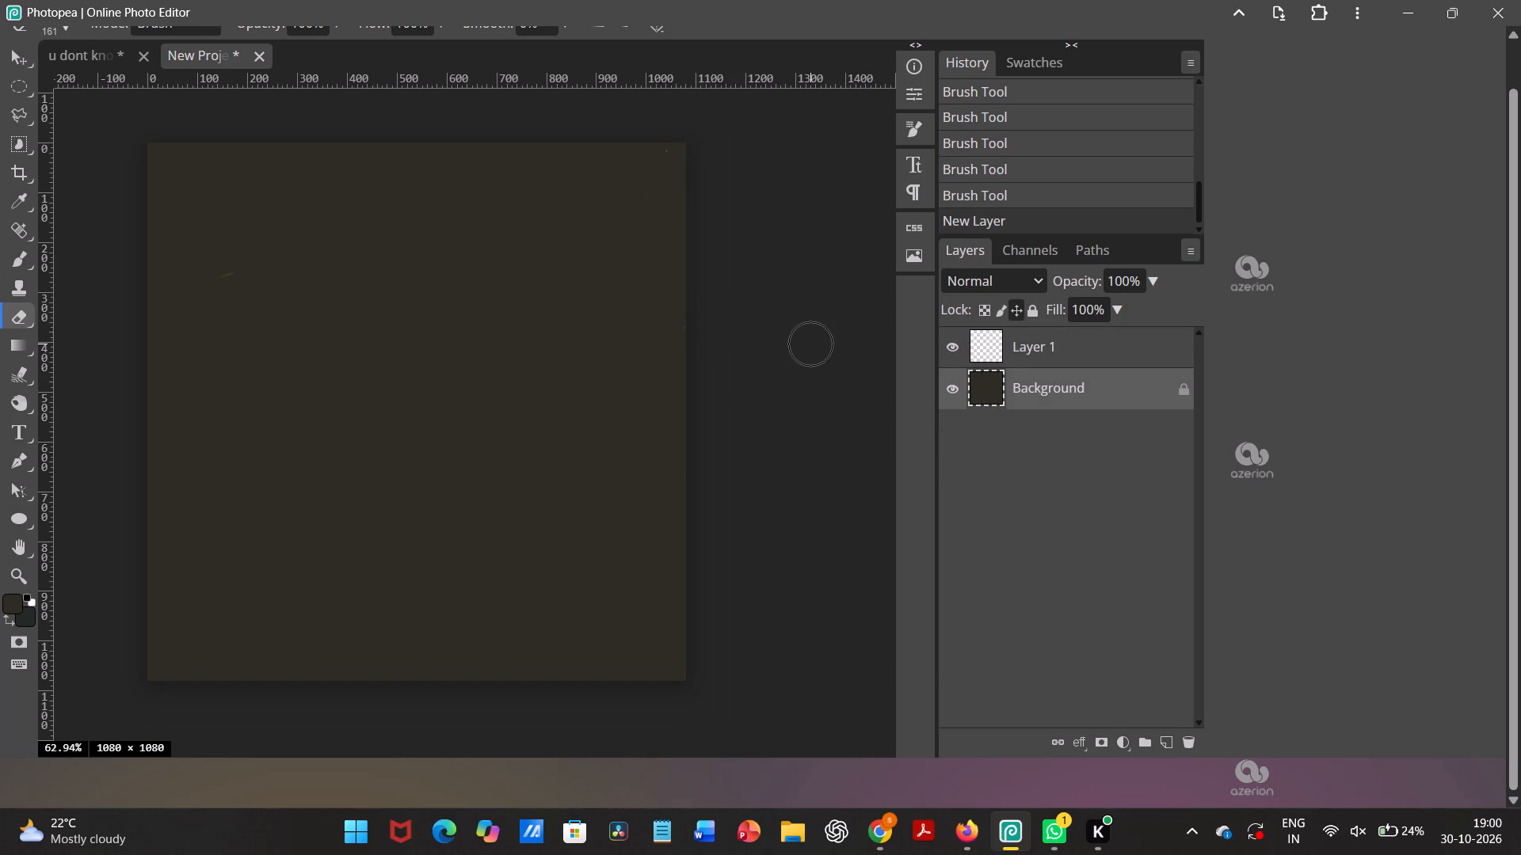
left_click_drag(987, 340, 989, 401)
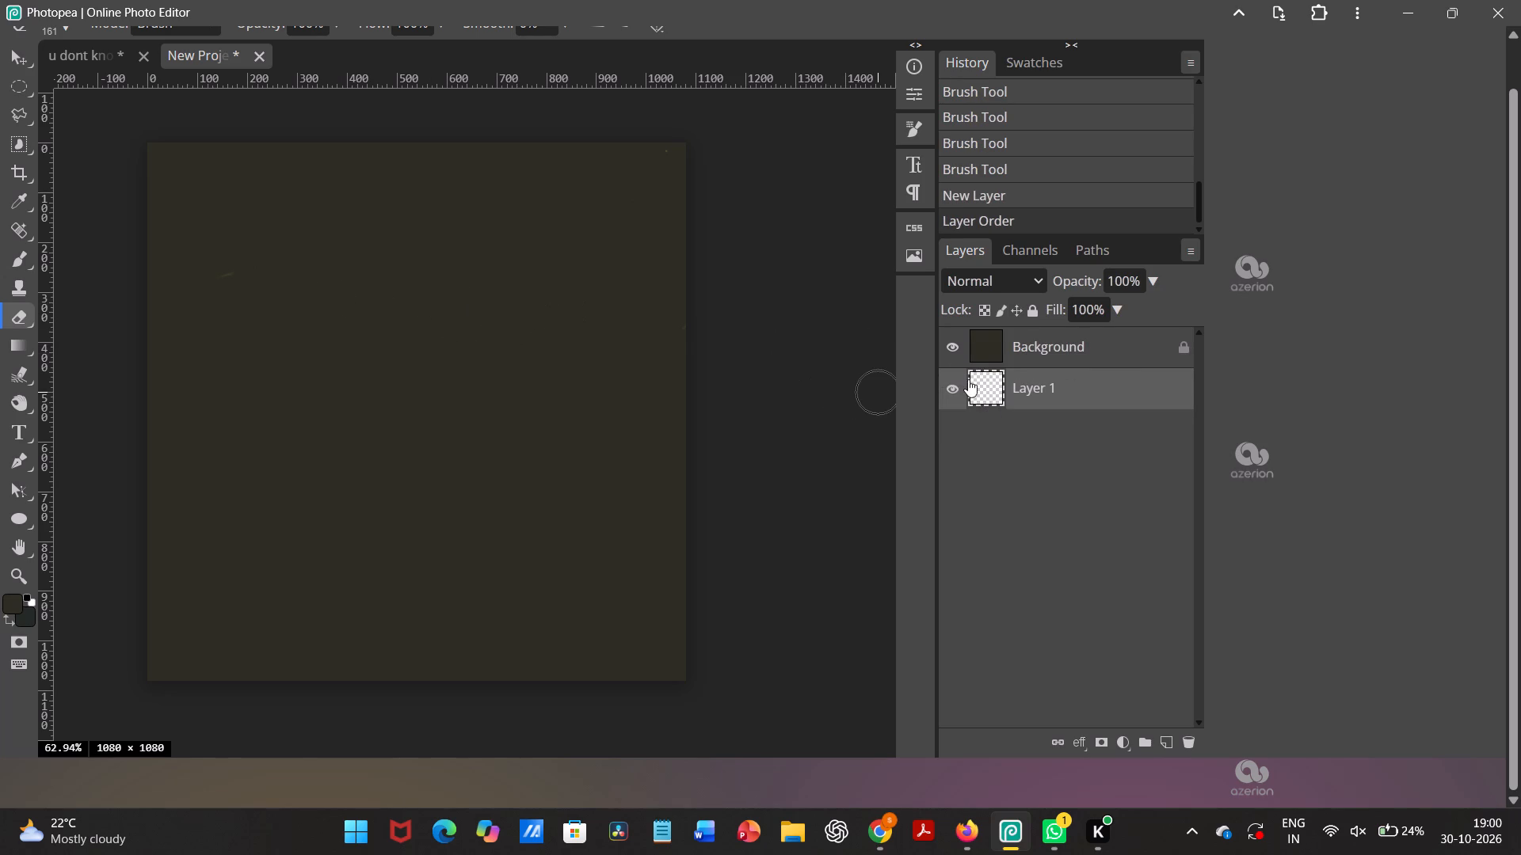
left_click(978, 380)
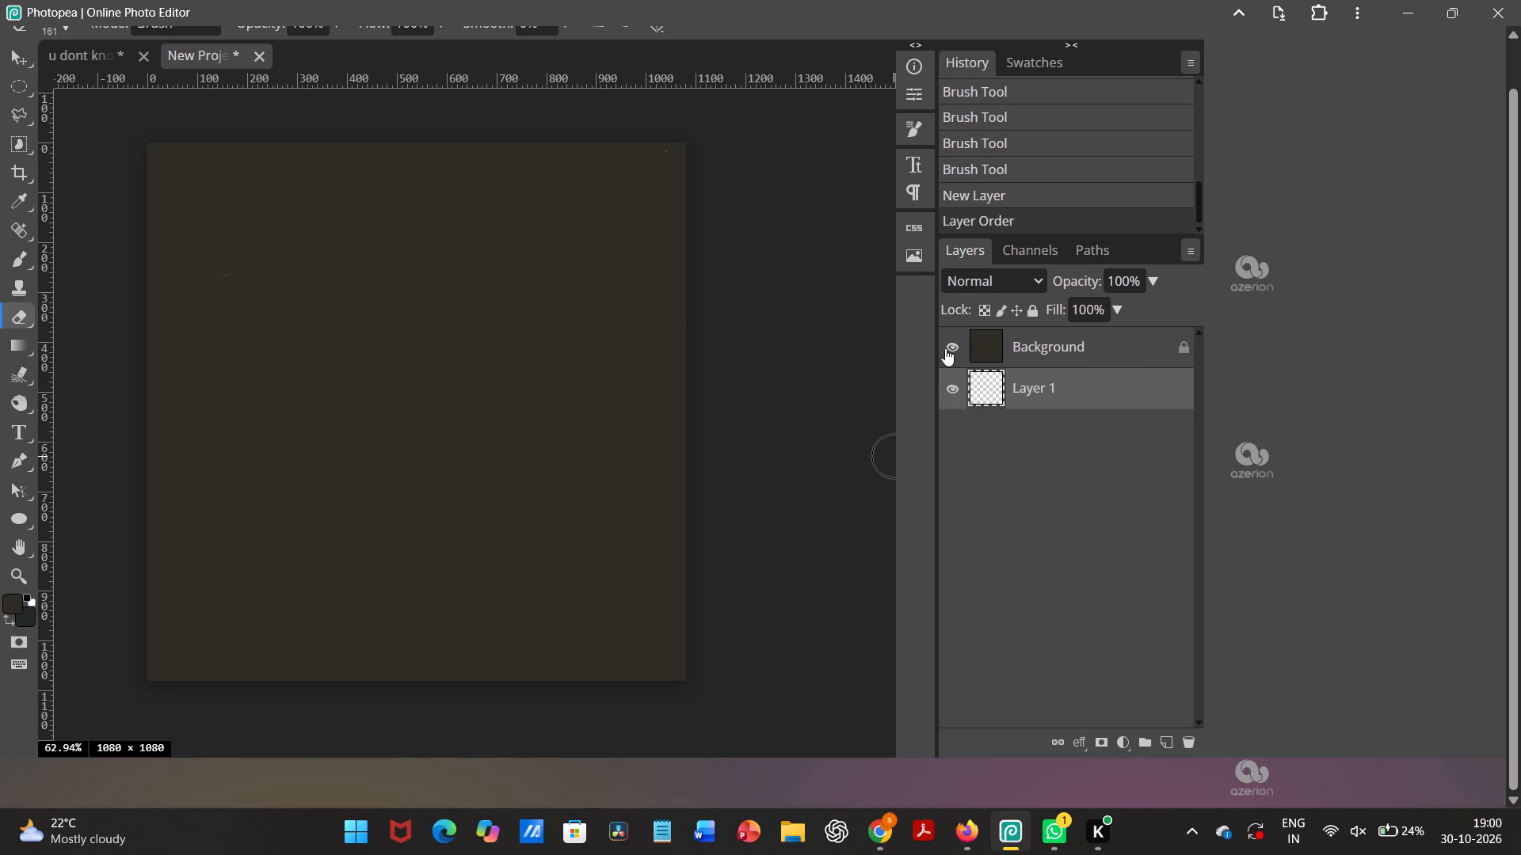
left_click(945, 348)
Switch to the Brush and set its foreground colour to an off-white.
left_click(17, 266)
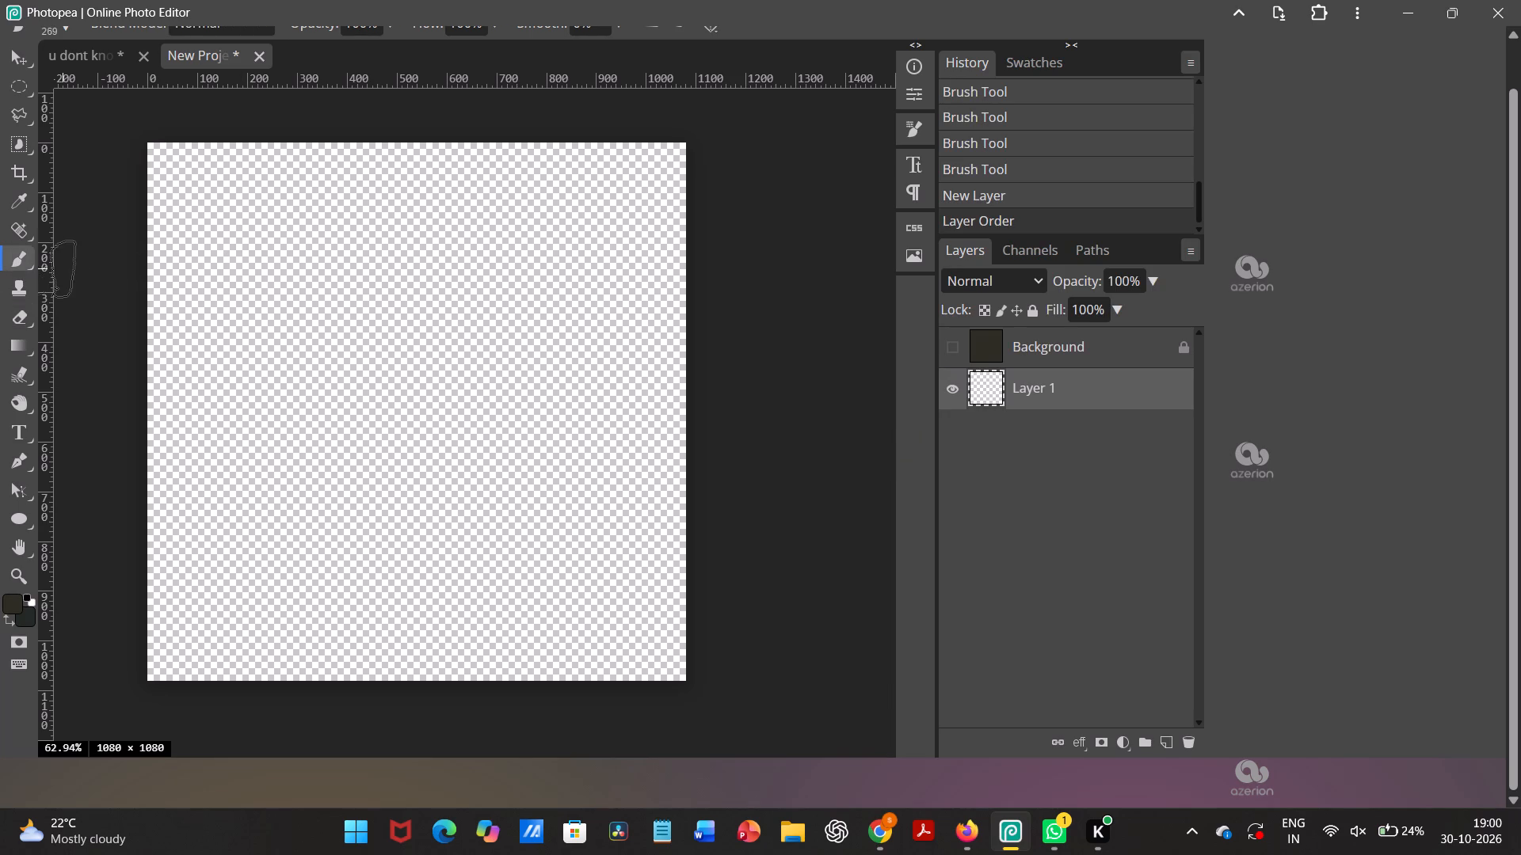
right_click(243, 249)
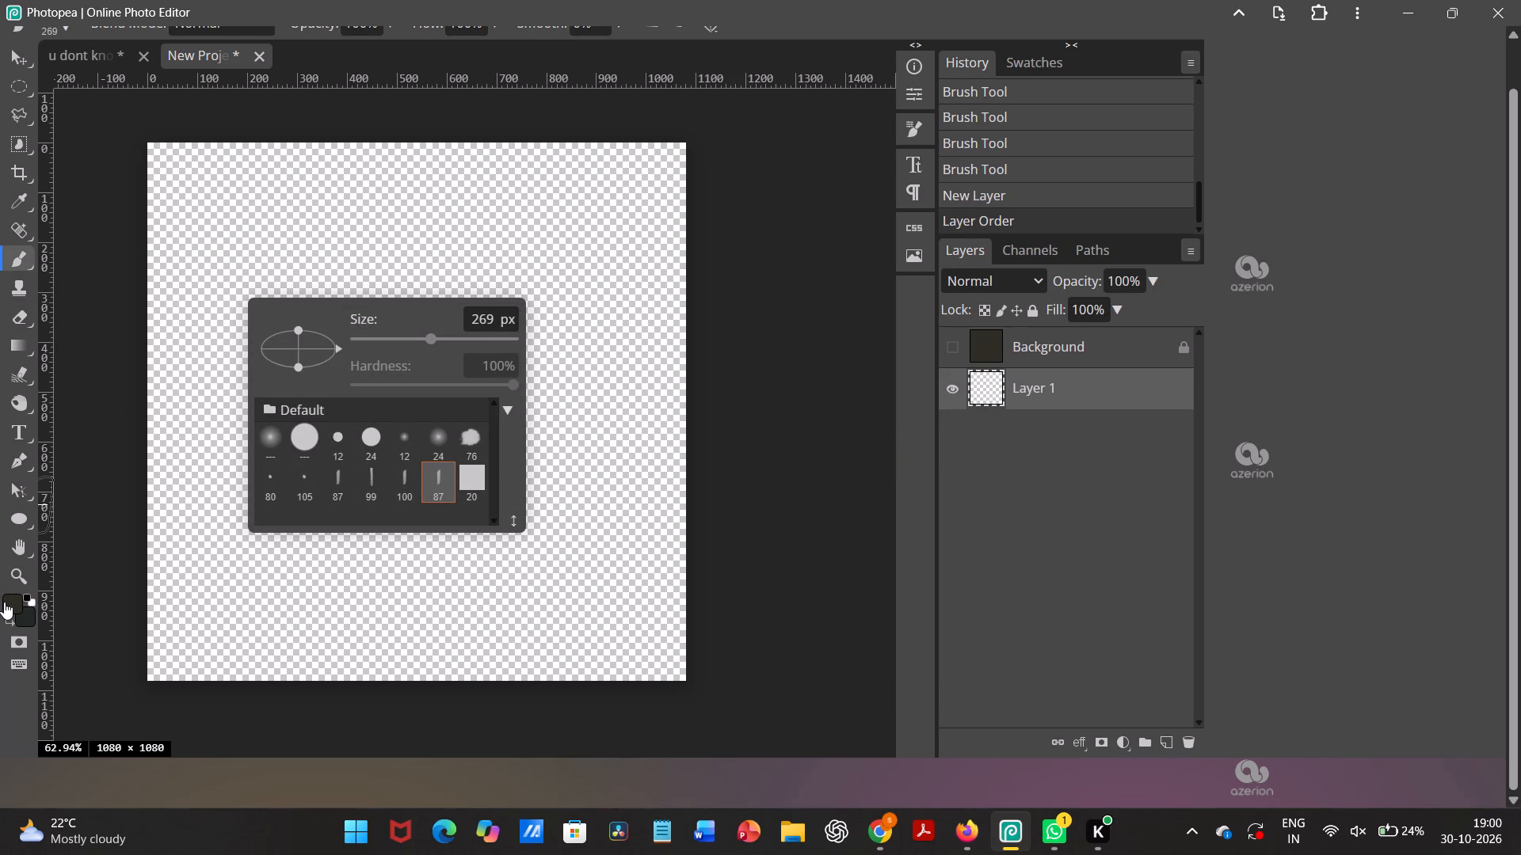
left_click(4, 603)
left_click_drag(253, 393, 168, 179)
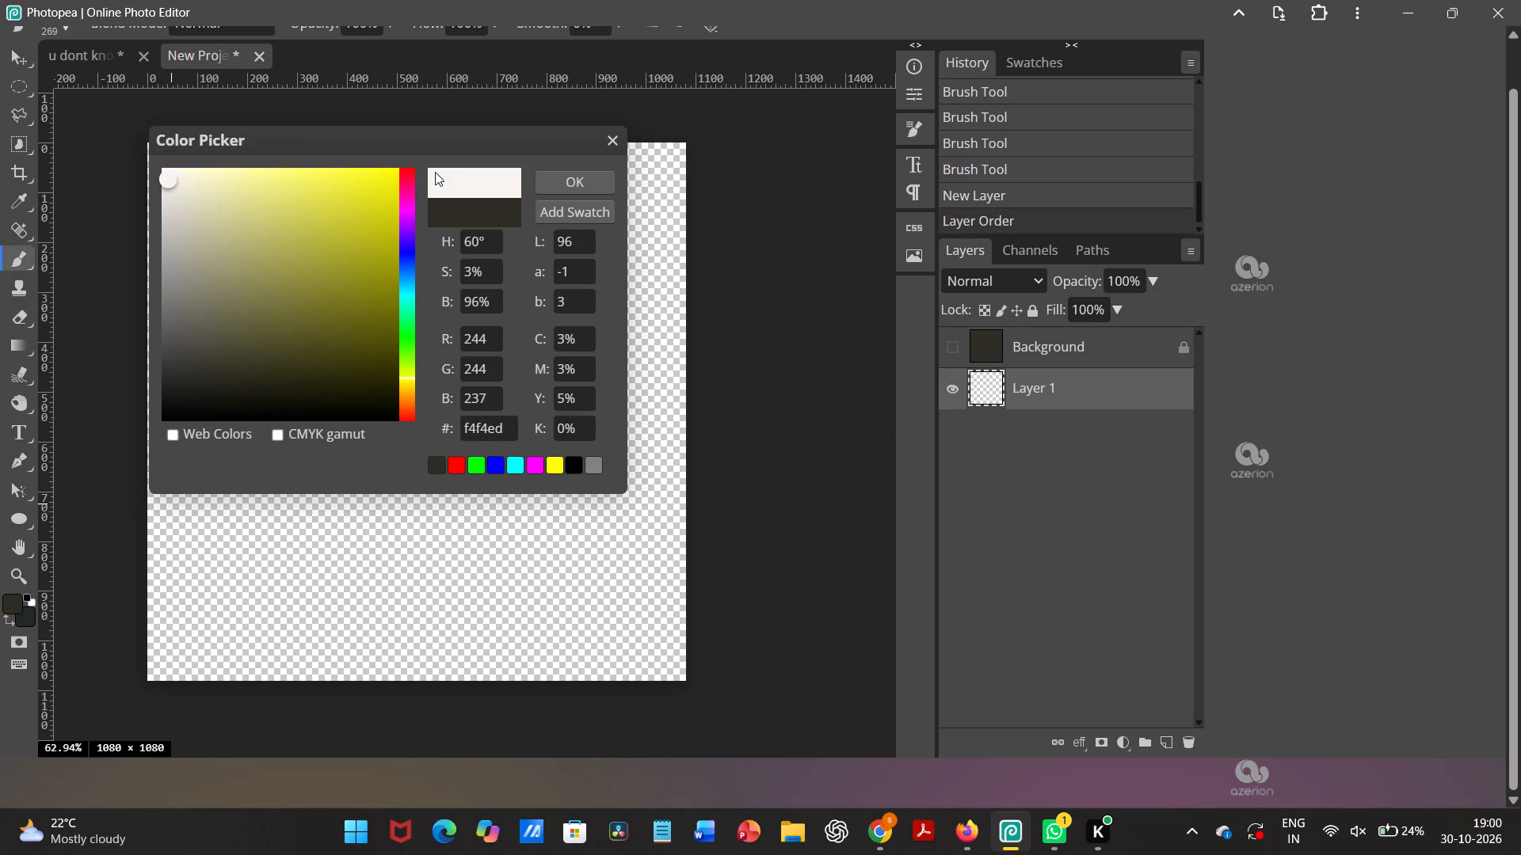
left_click(562, 173)
Paint broad off-white strokes on Layer 1 across the upper half of the canvas and down its left side.
left_click_drag(242, 249, 605, 167)
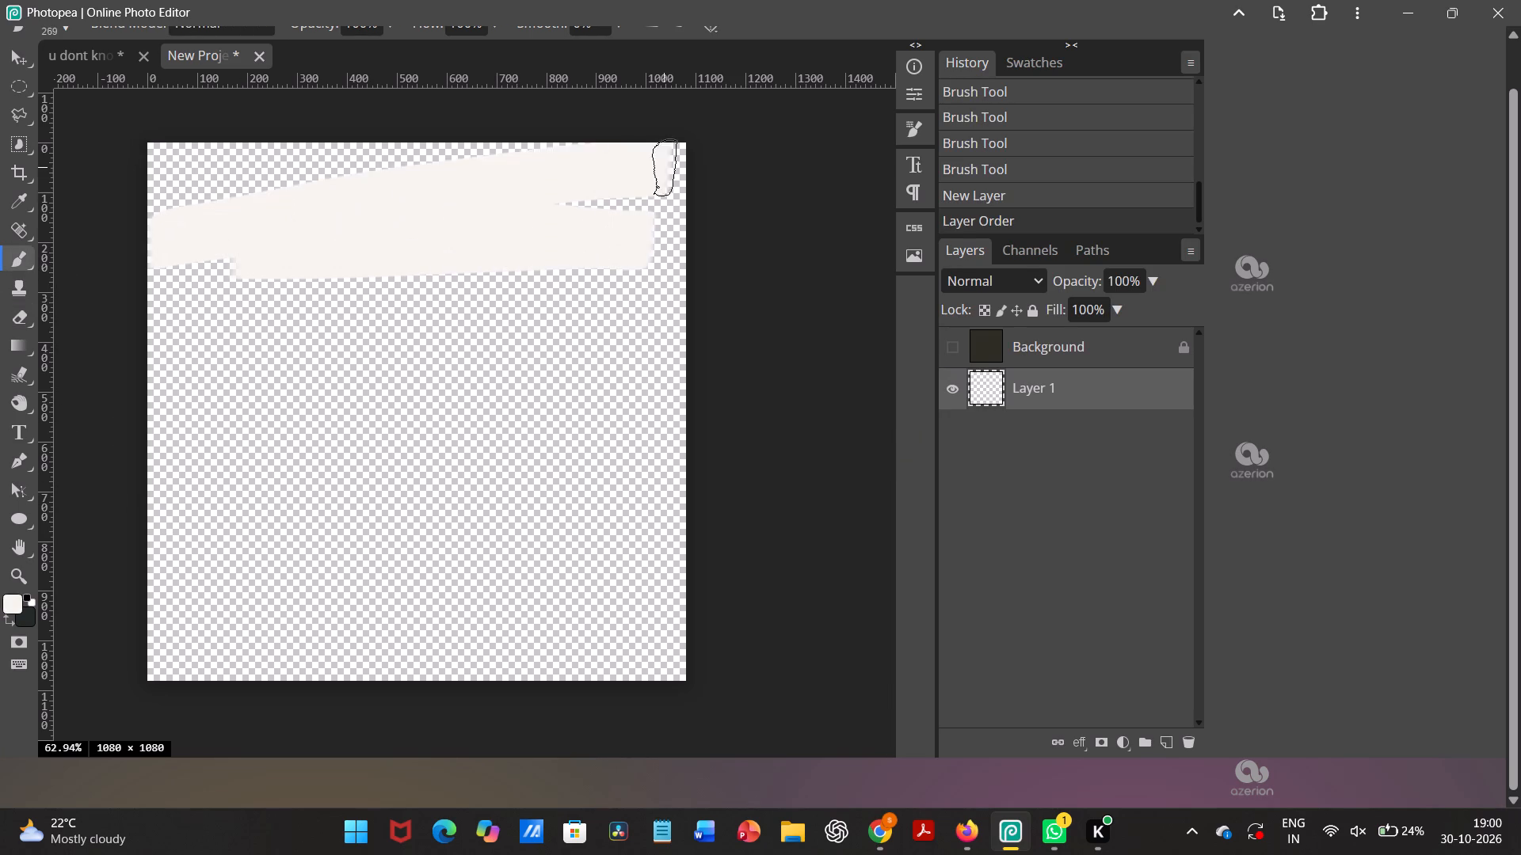
left_click_drag(605, 167, 160, 213)
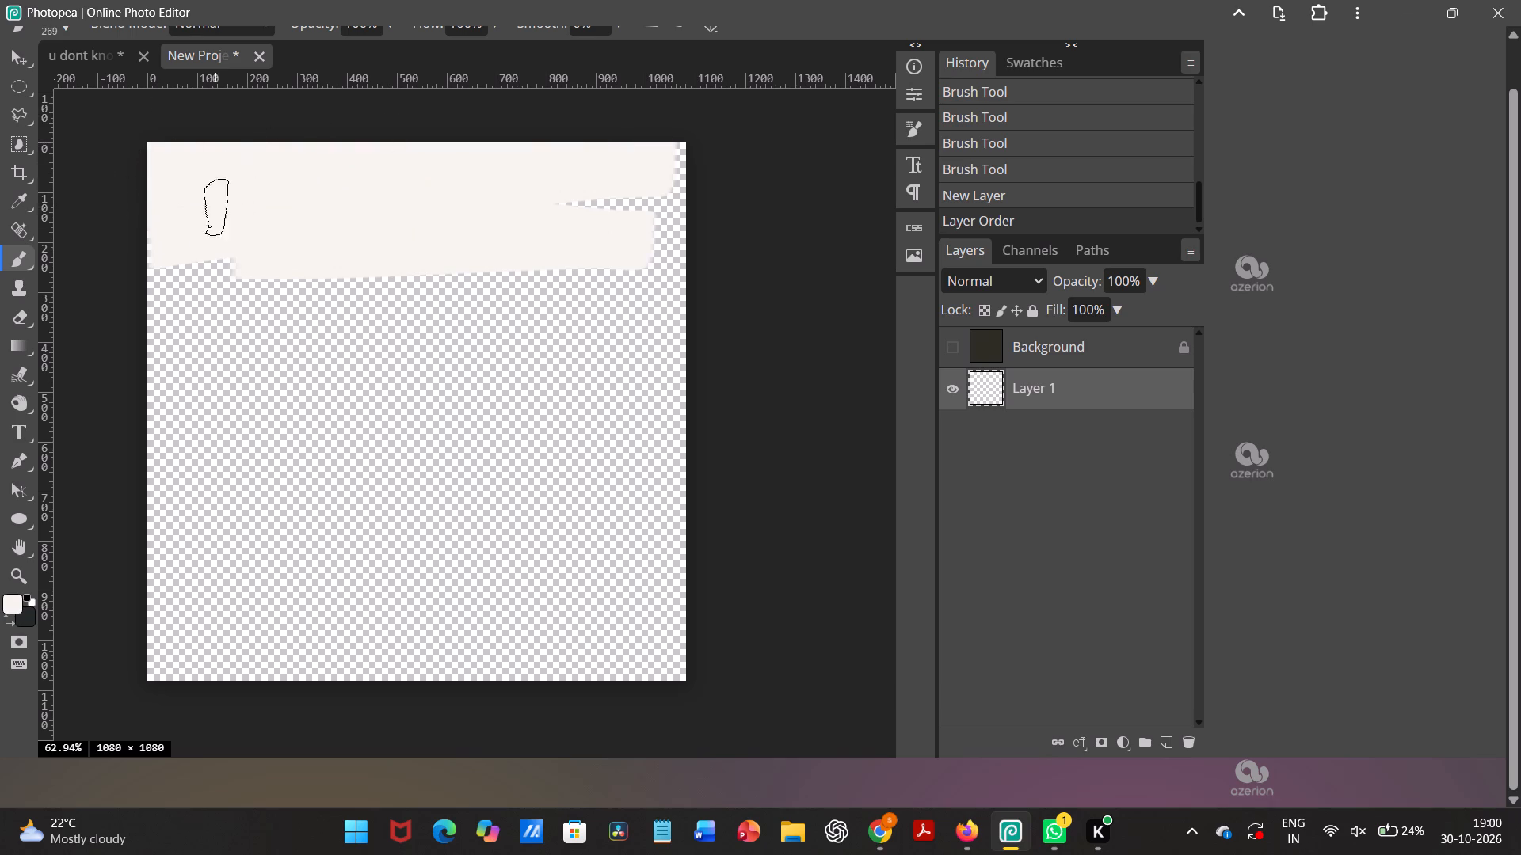
left_click_drag(160, 213, 653, 323)
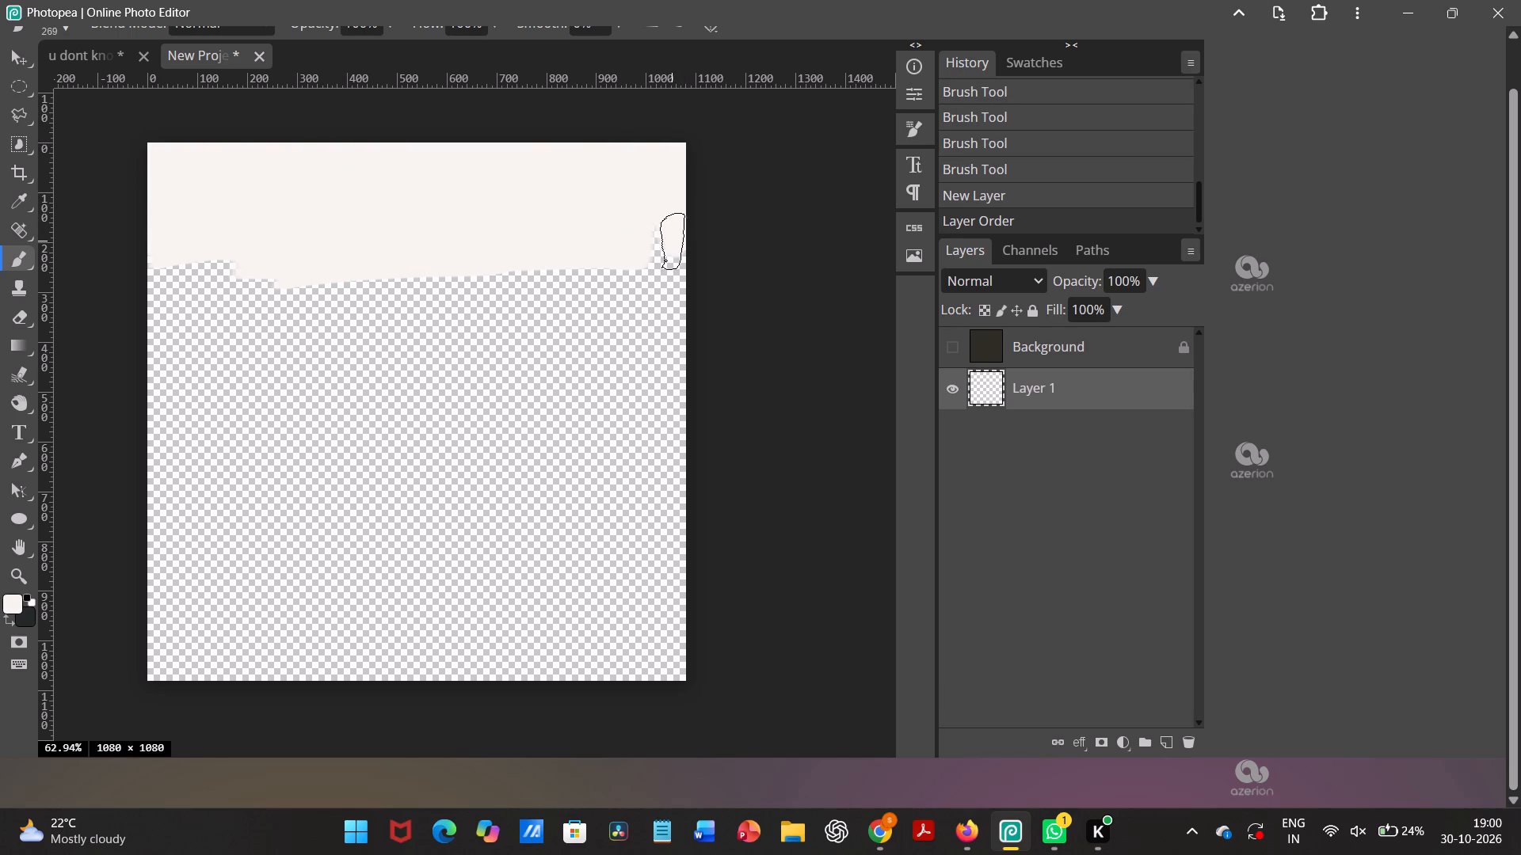
left_click_drag(653, 323, 704, 267)
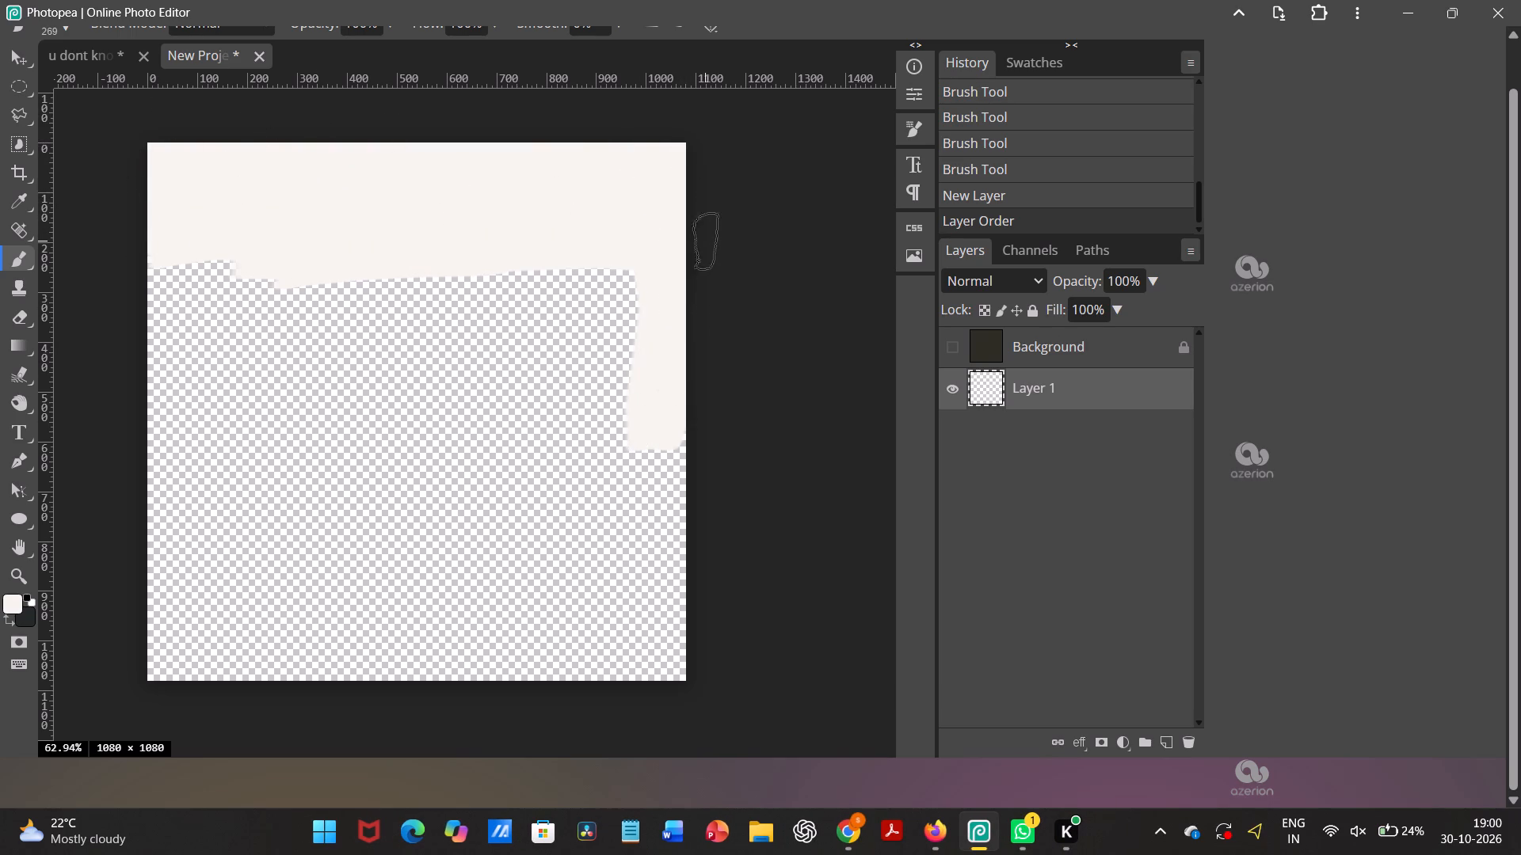
left_click_drag(704, 267, 330, 289)
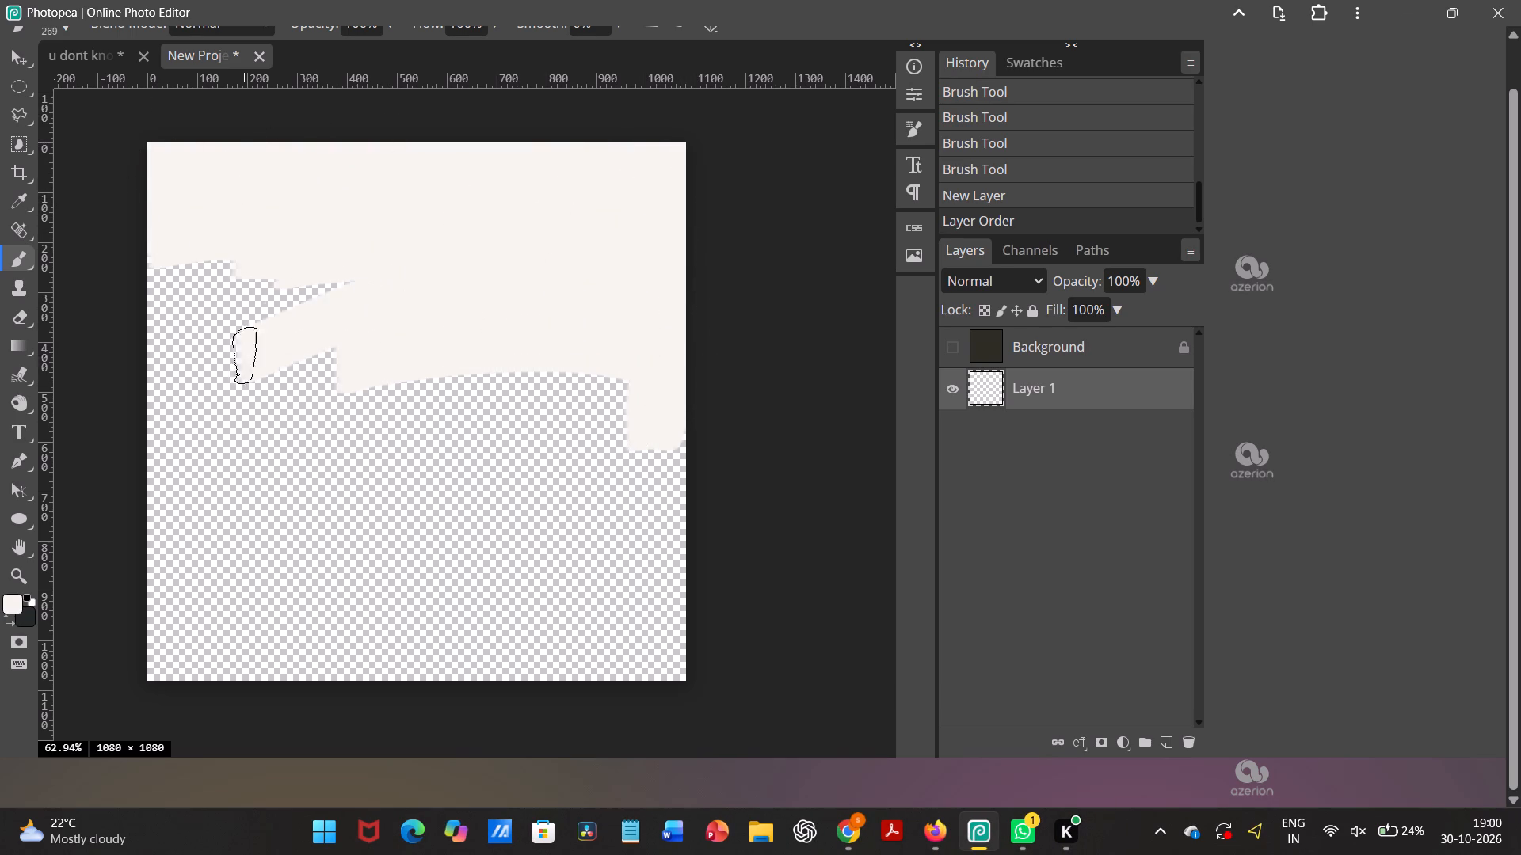
left_click_drag(330, 289, 446, 268)
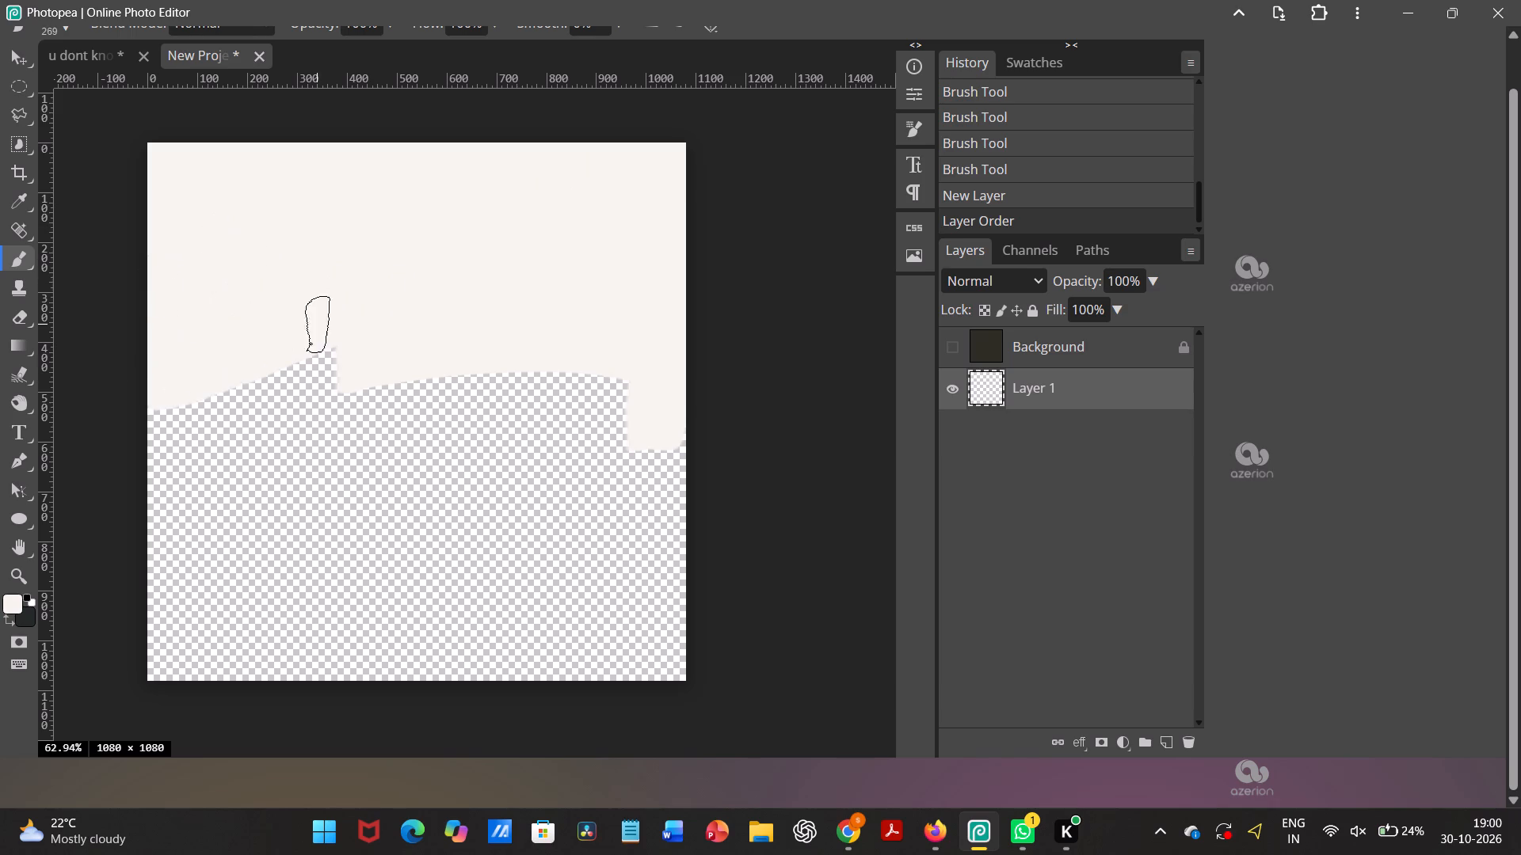
left_click_drag(446, 268, 239, 553)
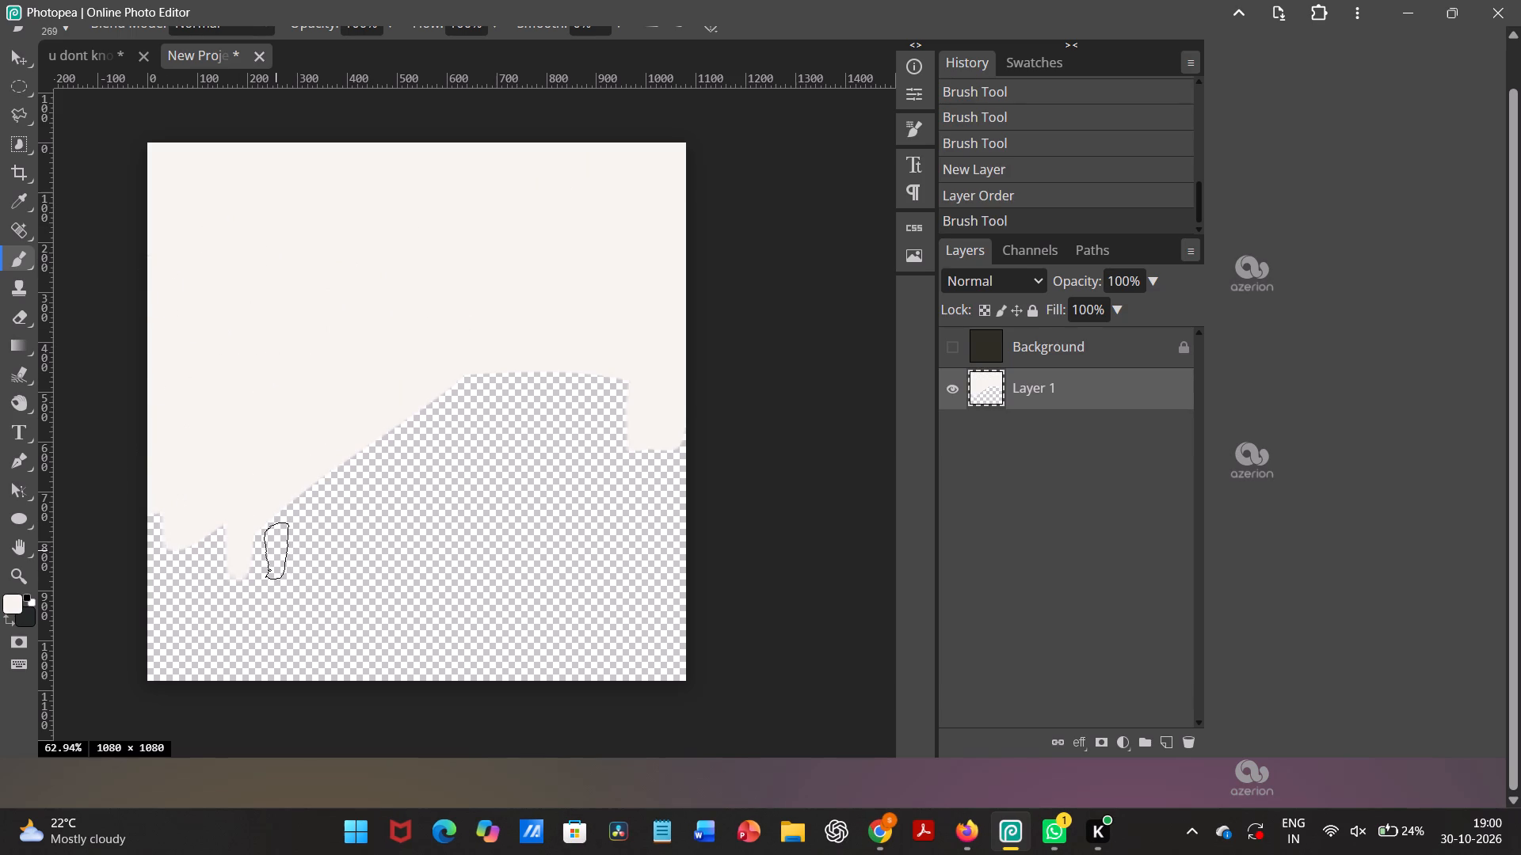
Paint the remaining transparent areas of Layer 1 off-white, from the middle gap down to the bottom edge and lower-right corner.
left_click_drag(243, 551, 502, 479)
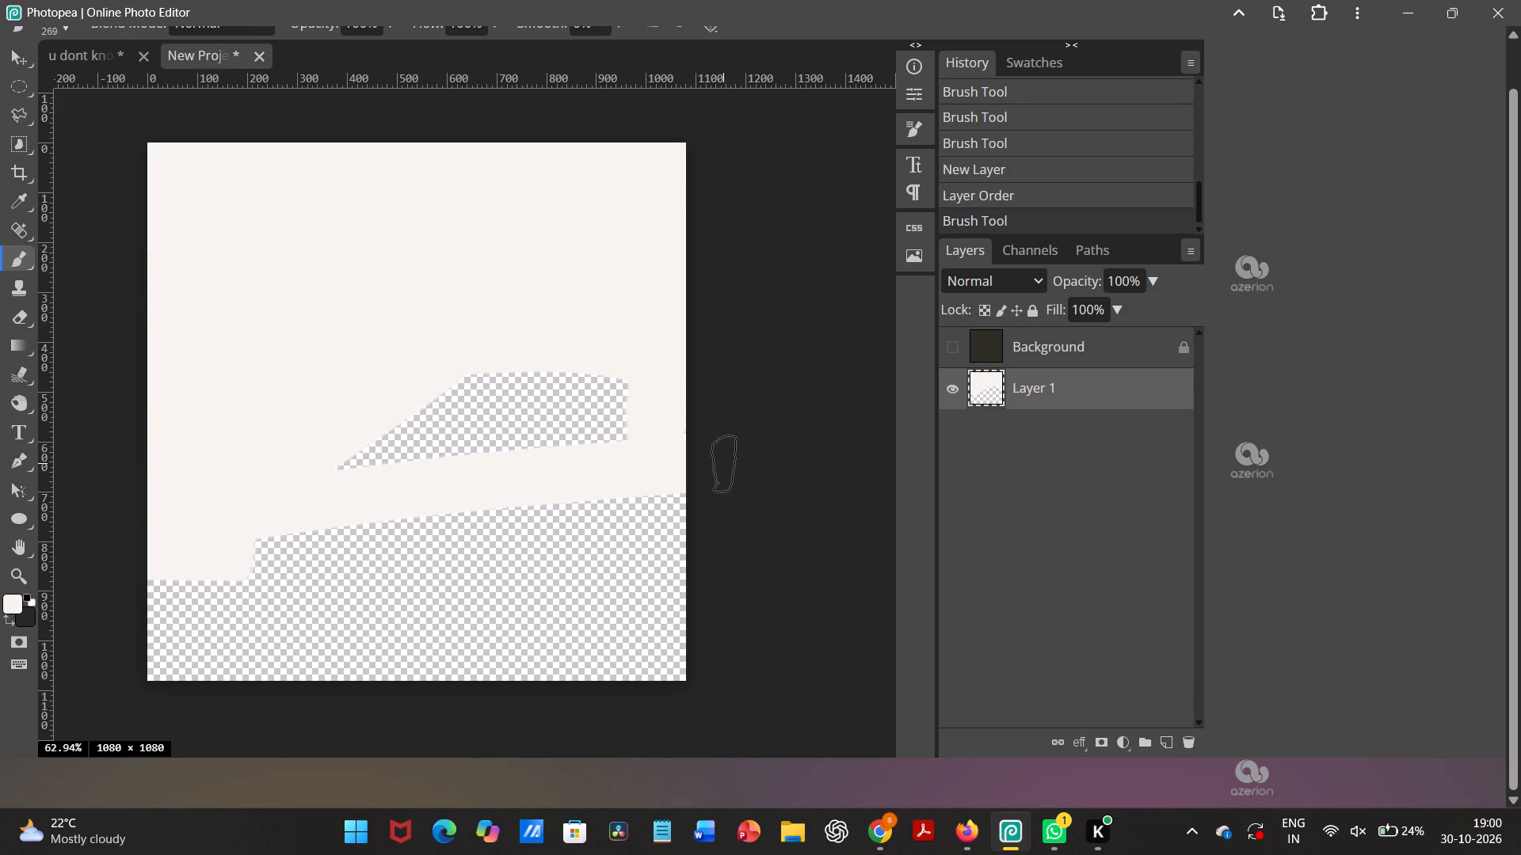
left_click_drag(502, 479, 494, 397)
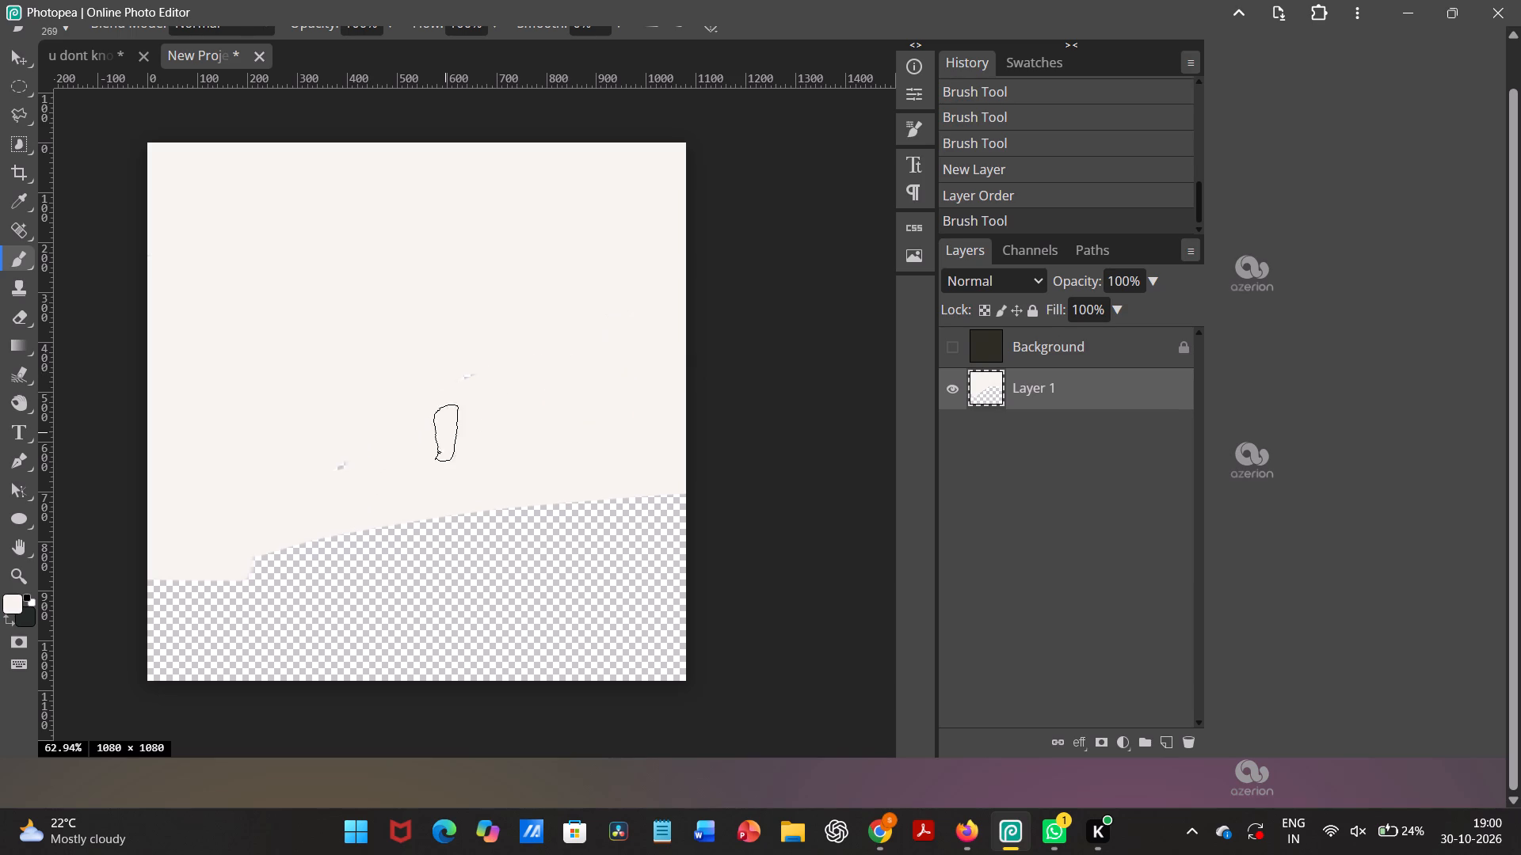
left_click_drag(494, 397, 350, 450)
left_click_drag(350, 450, 337, 577)
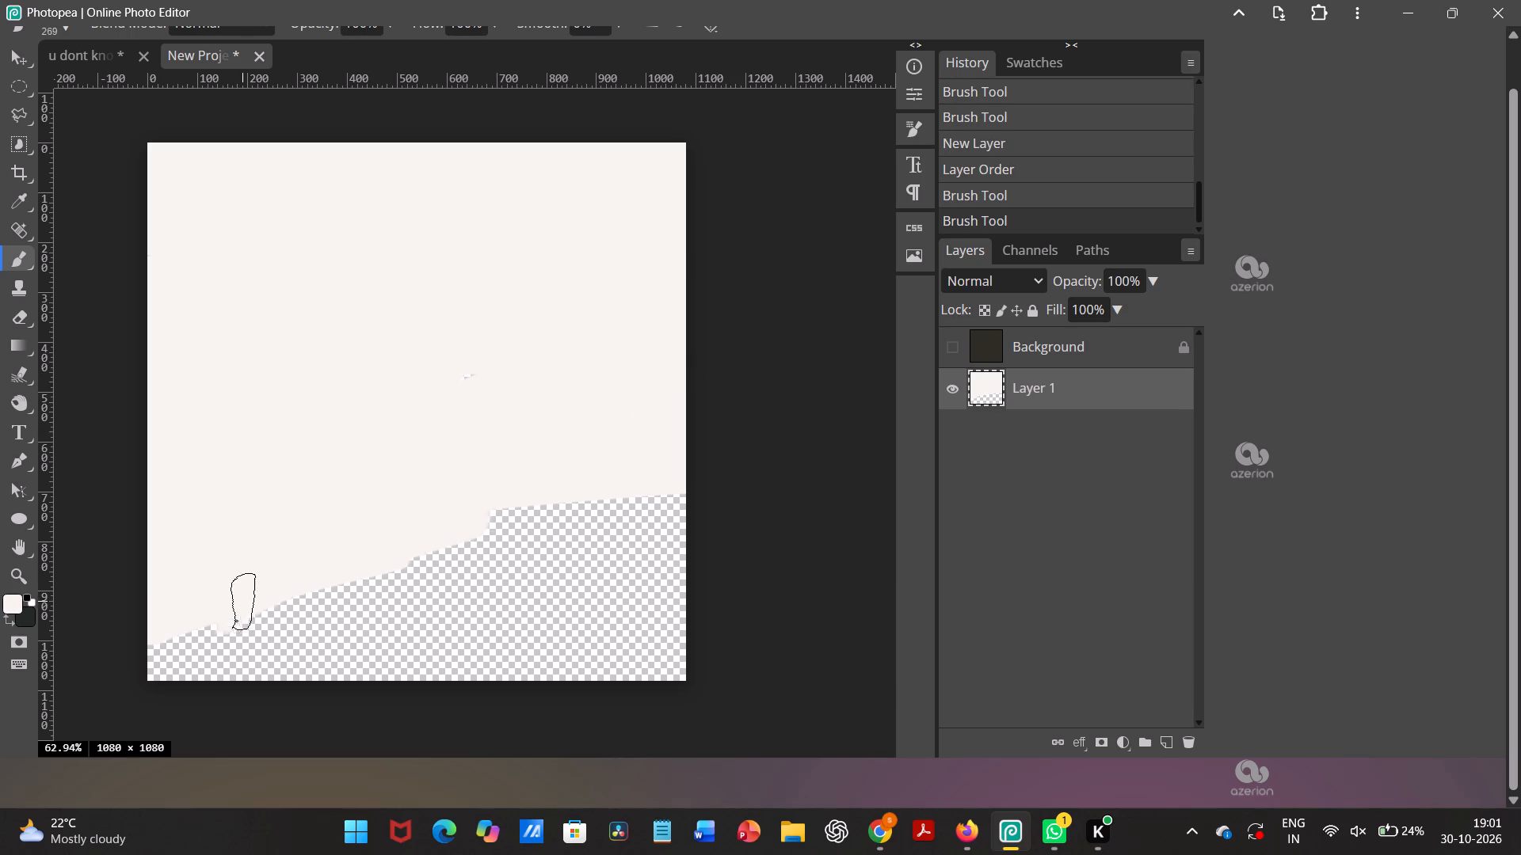
left_click_drag(337, 577, 350, 667)
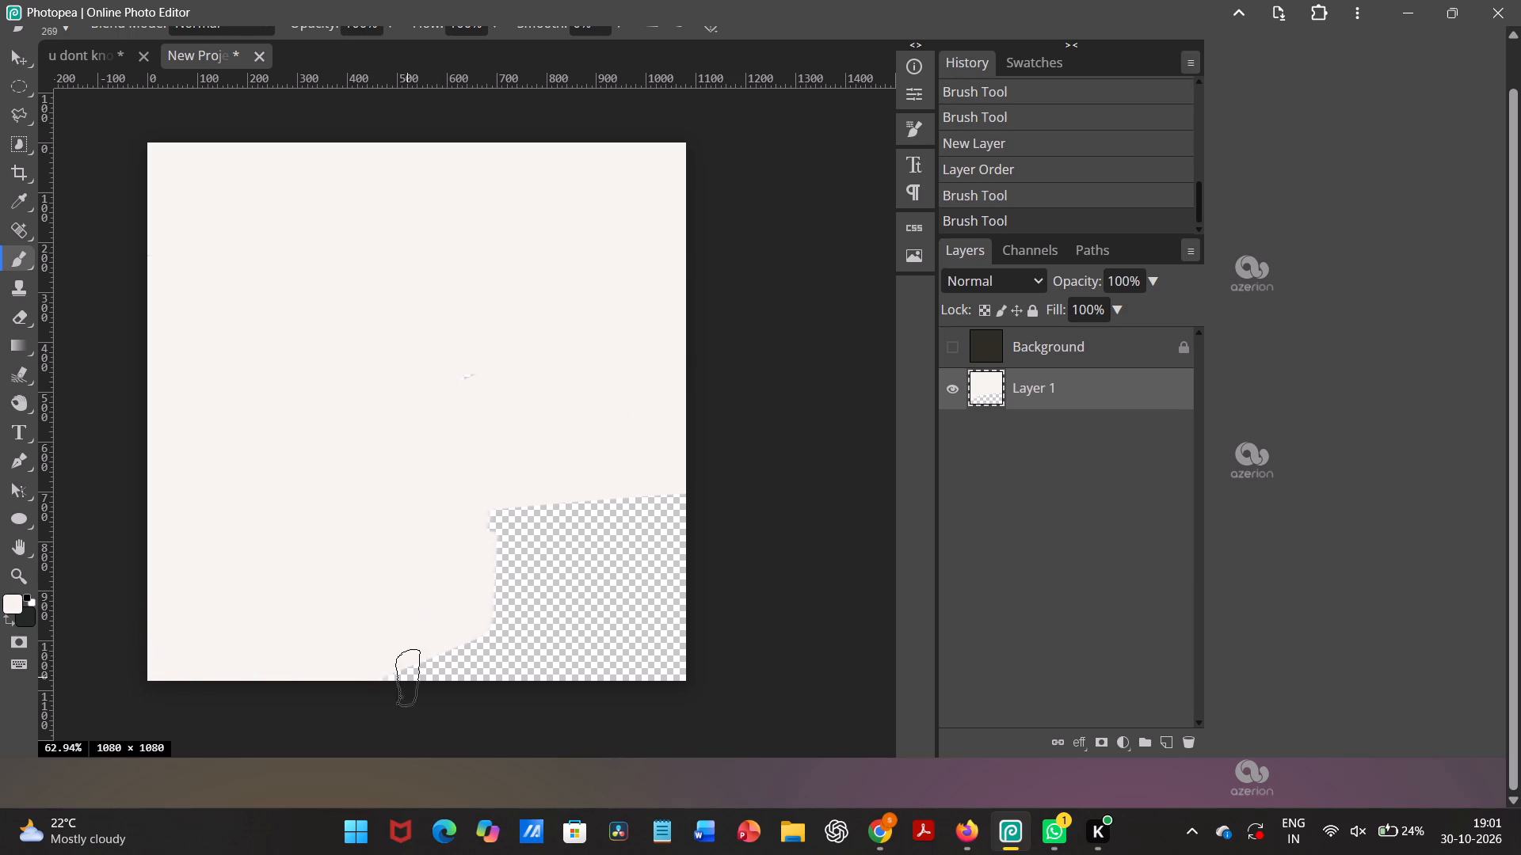
left_click_drag(350, 667, 673, 724)
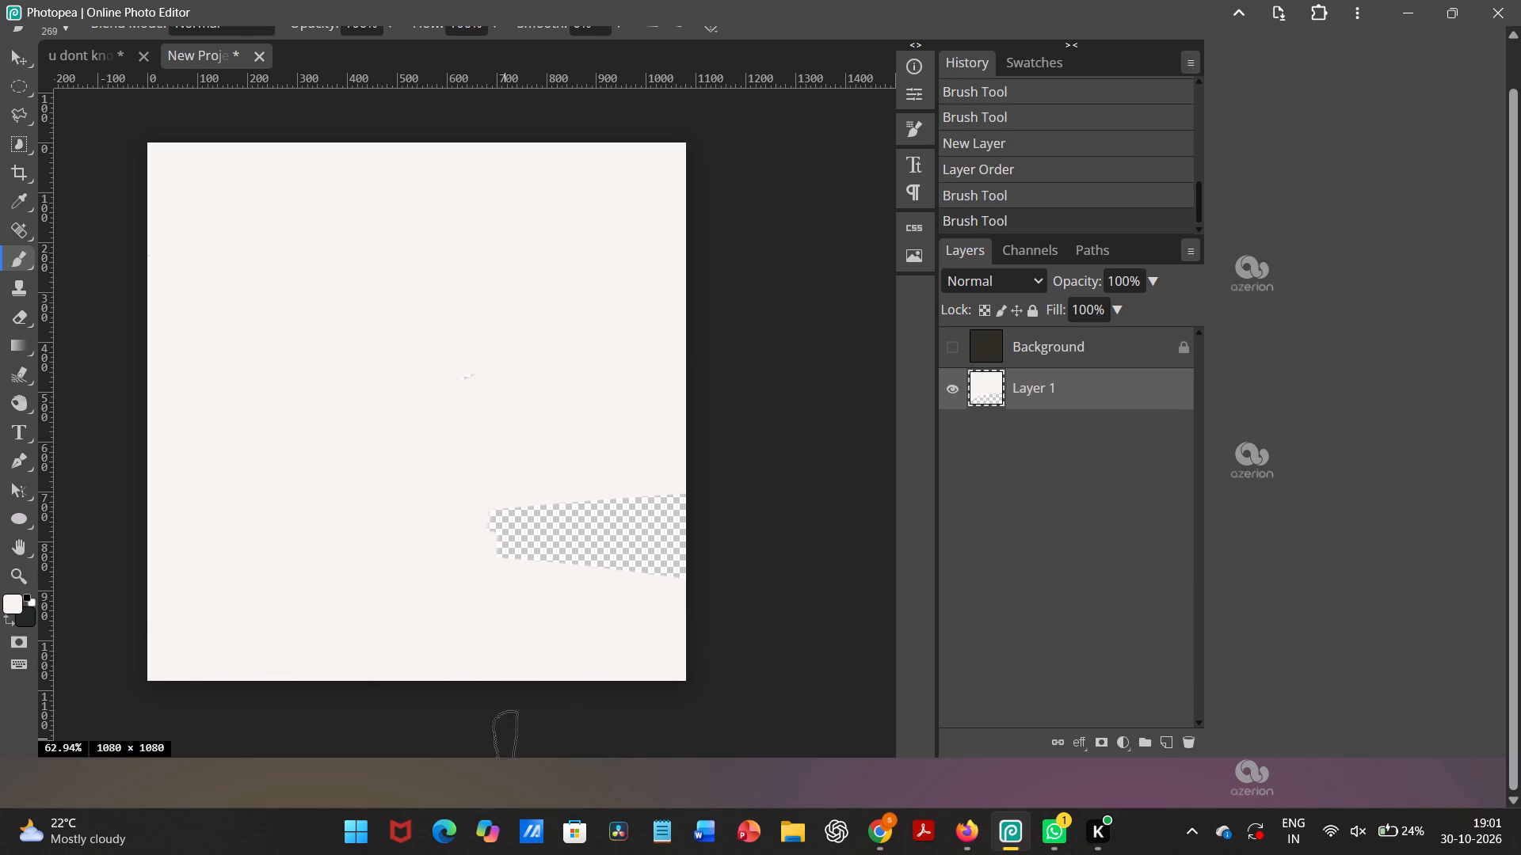
left_click_drag(673, 724, 482, 534)
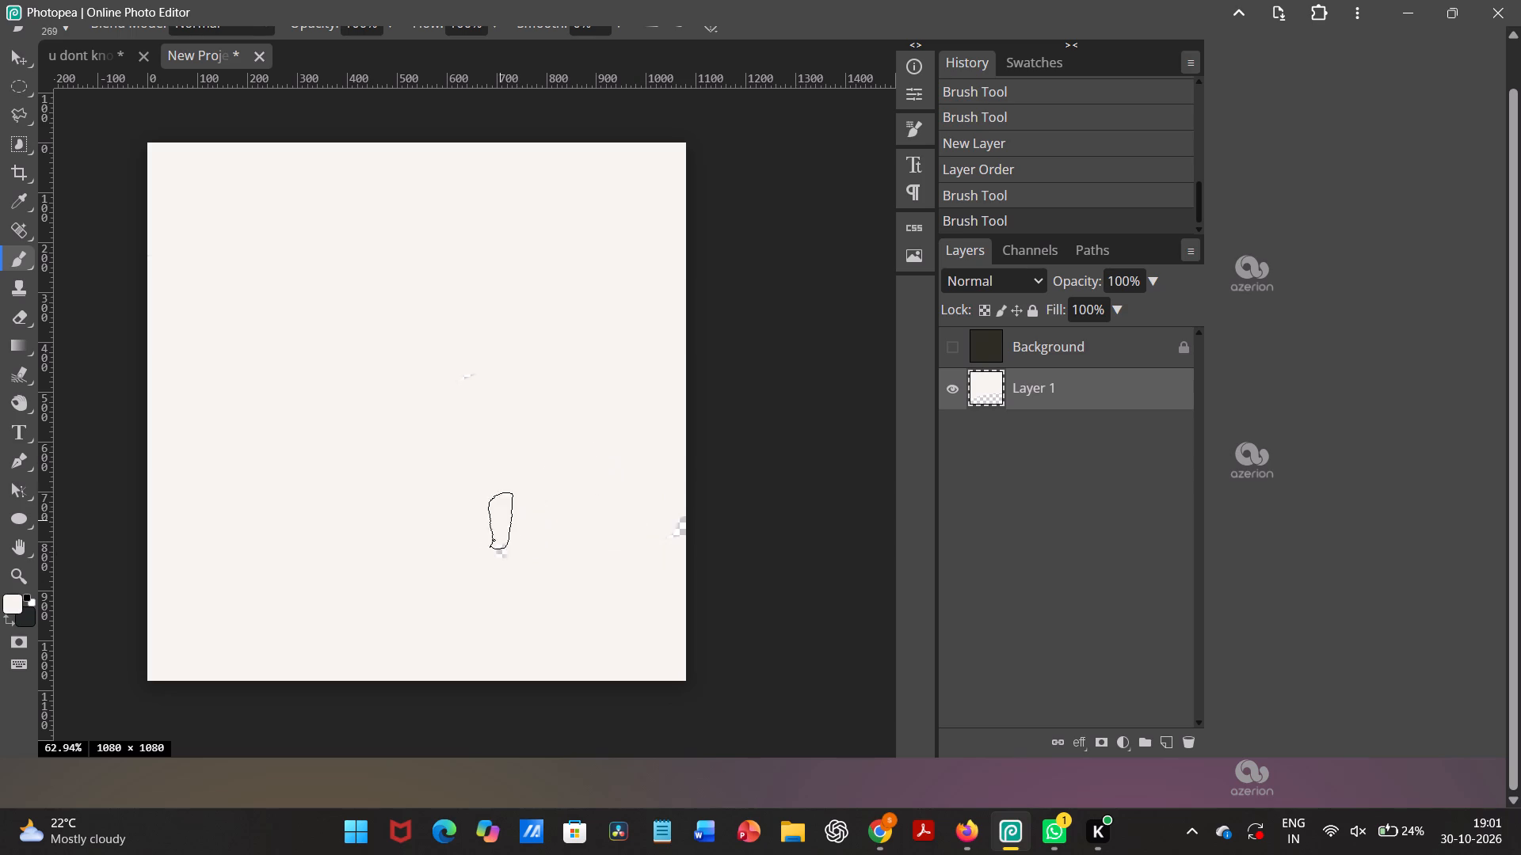
left_click_drag(482, 534, 760, 613)
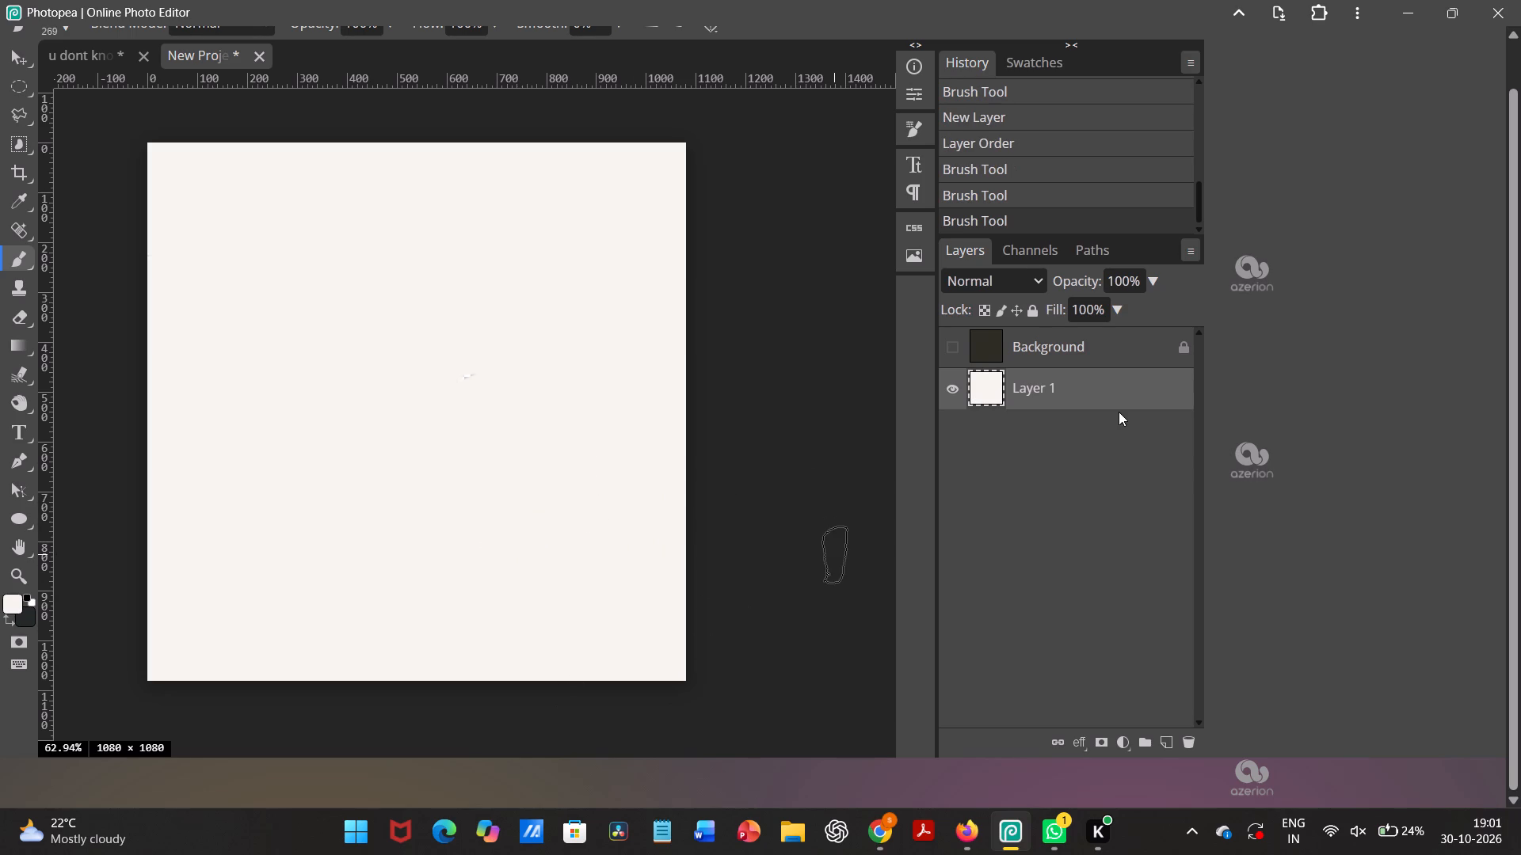
Show the Background layer again and erase two soft round eyes in it with the Eraser at 250 px.
left_click(1064, 369)
left_click(1058, 354)
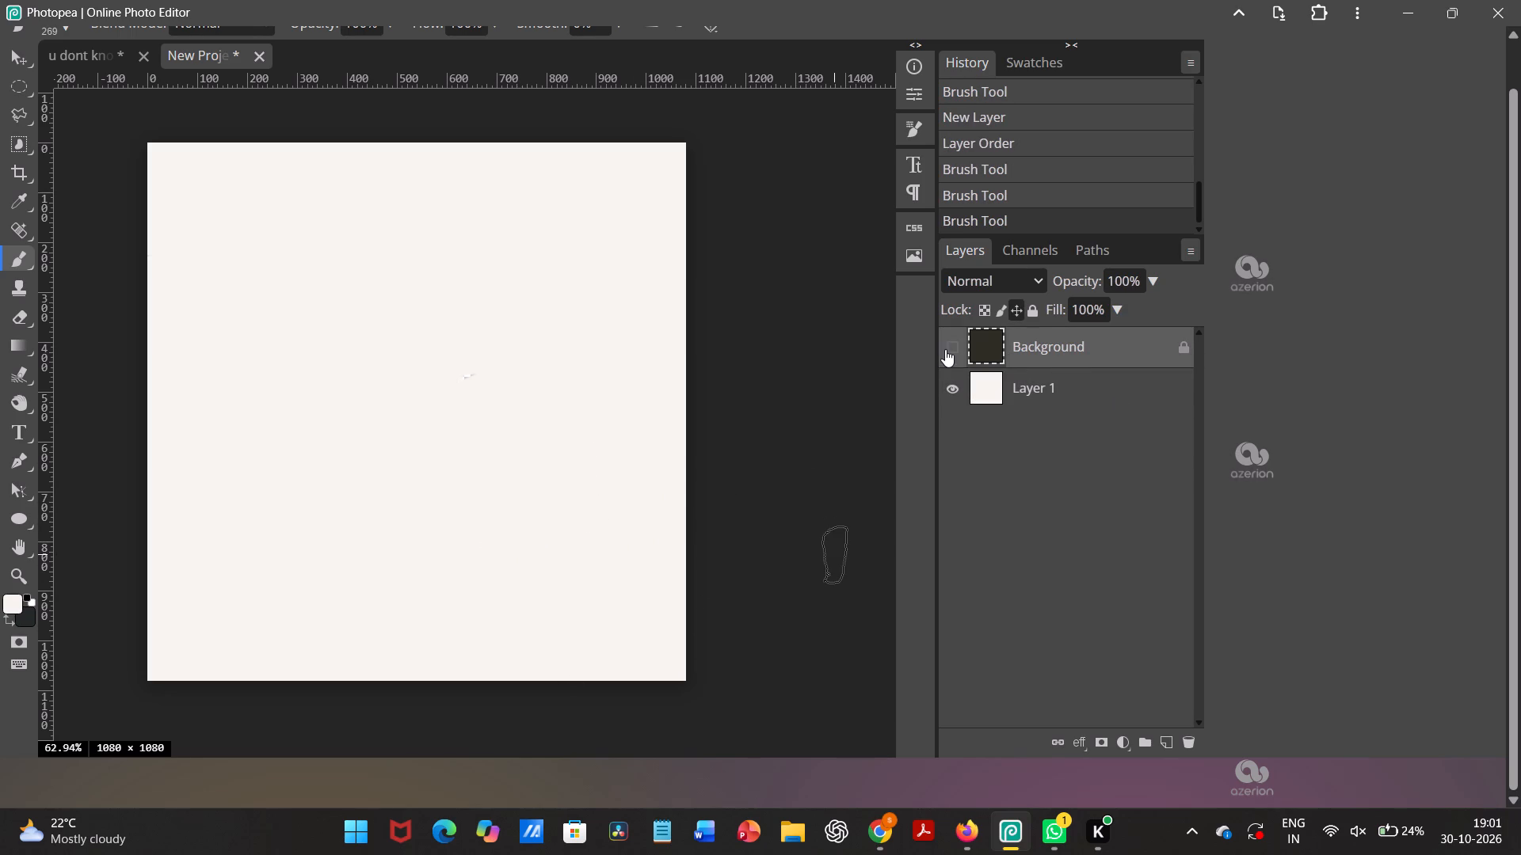
left_click(945, 349)
left_click(23, 313)
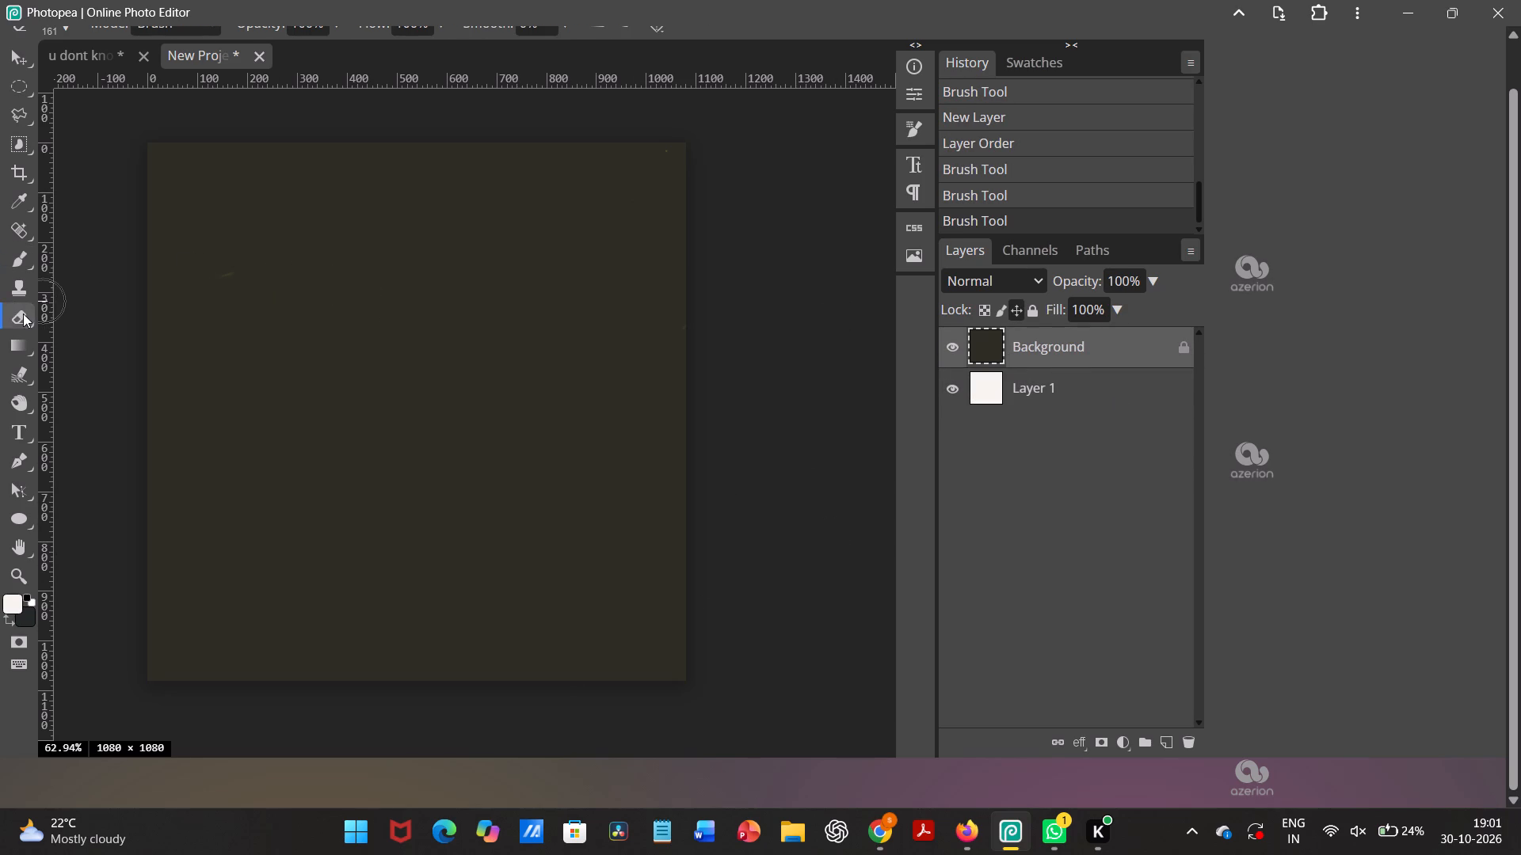
right_click(302, 302)
left_click(487, 389)
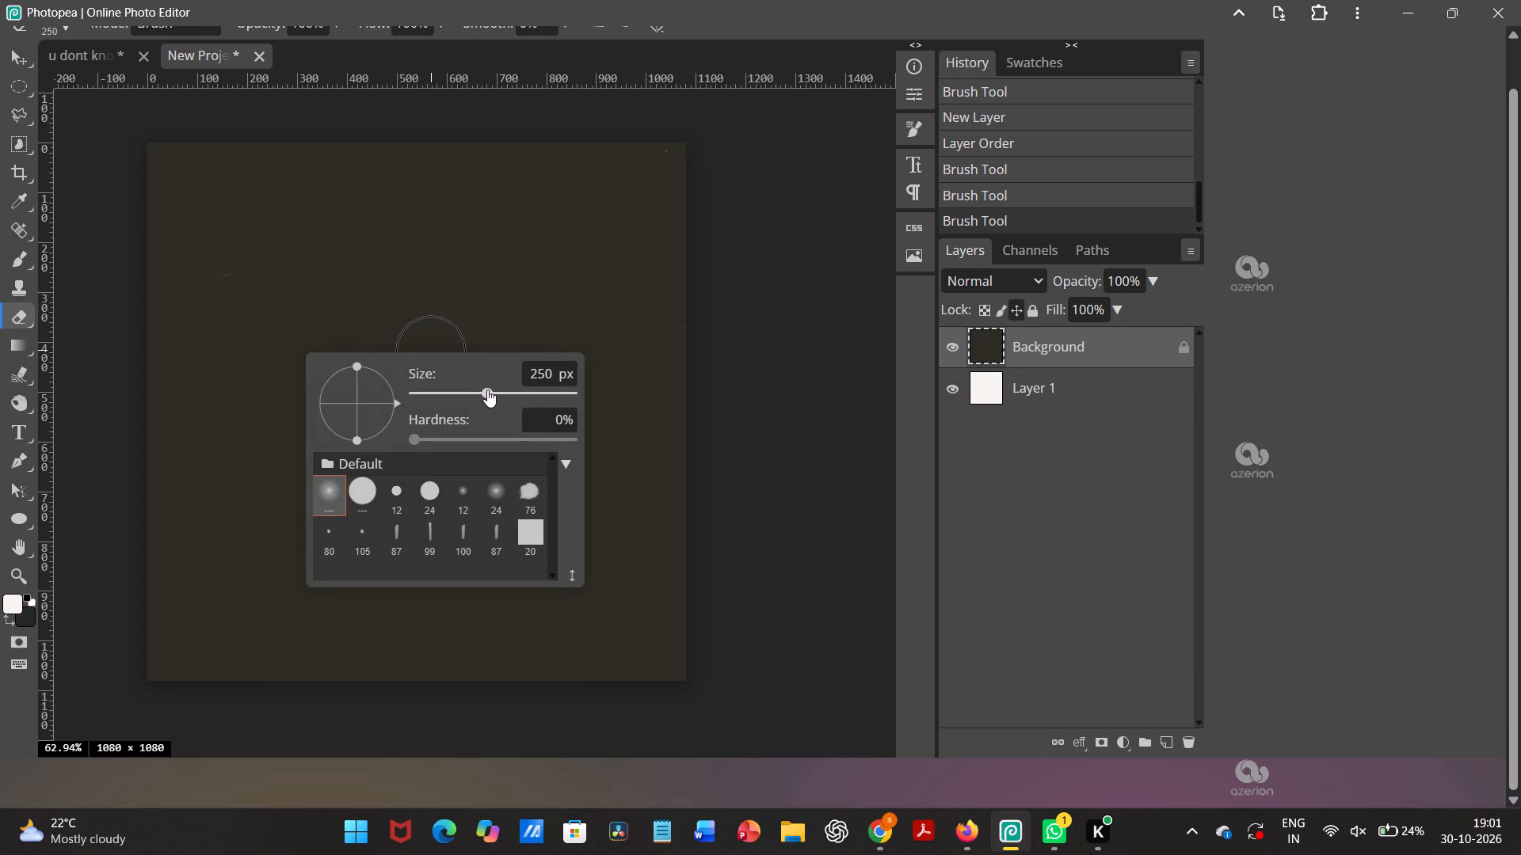
left_click(305, 300)
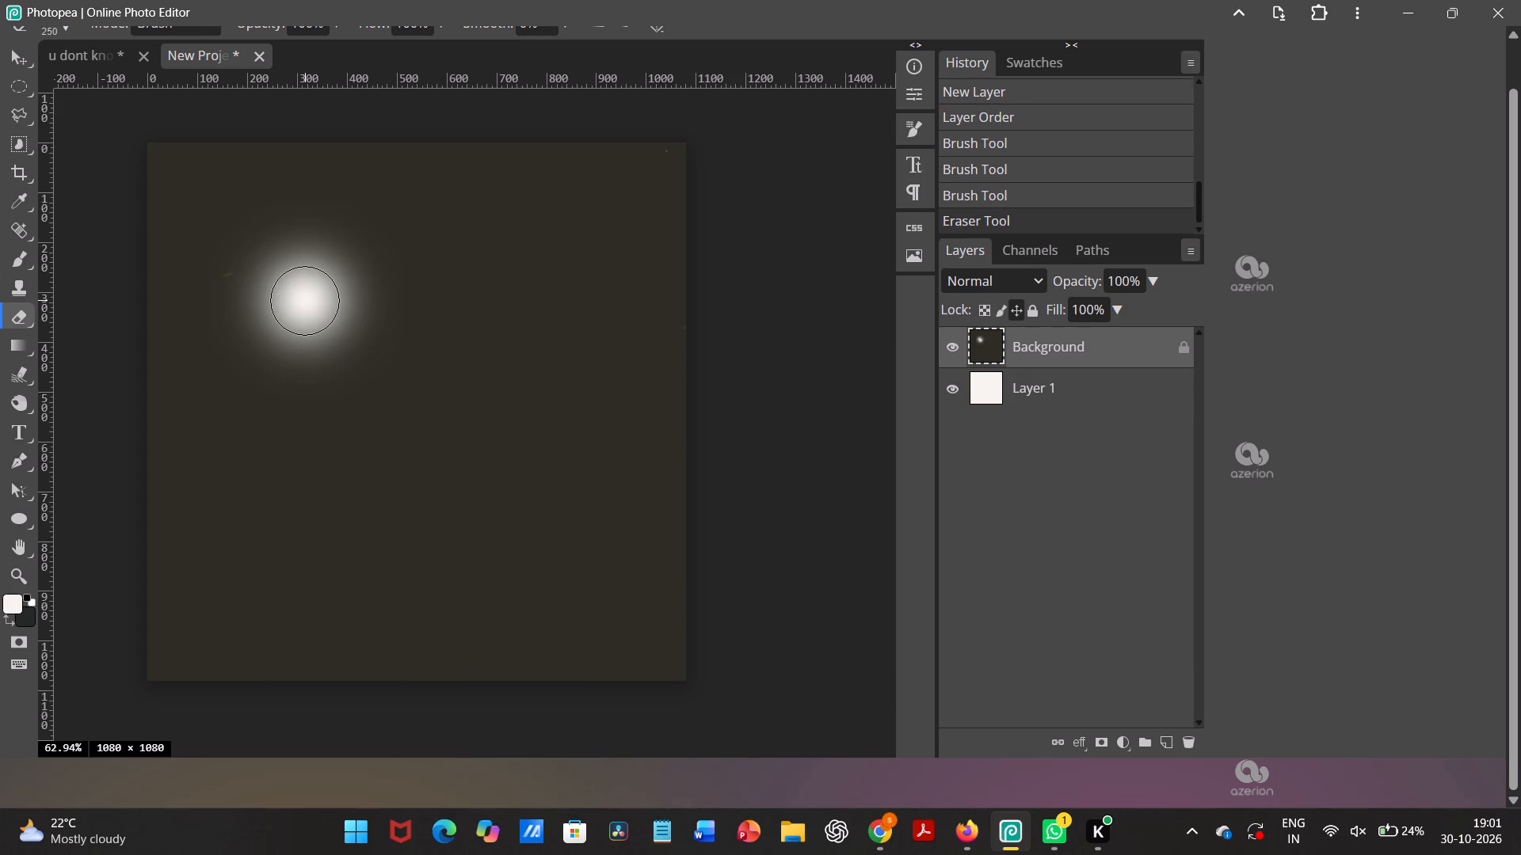
left_click(540, 306)
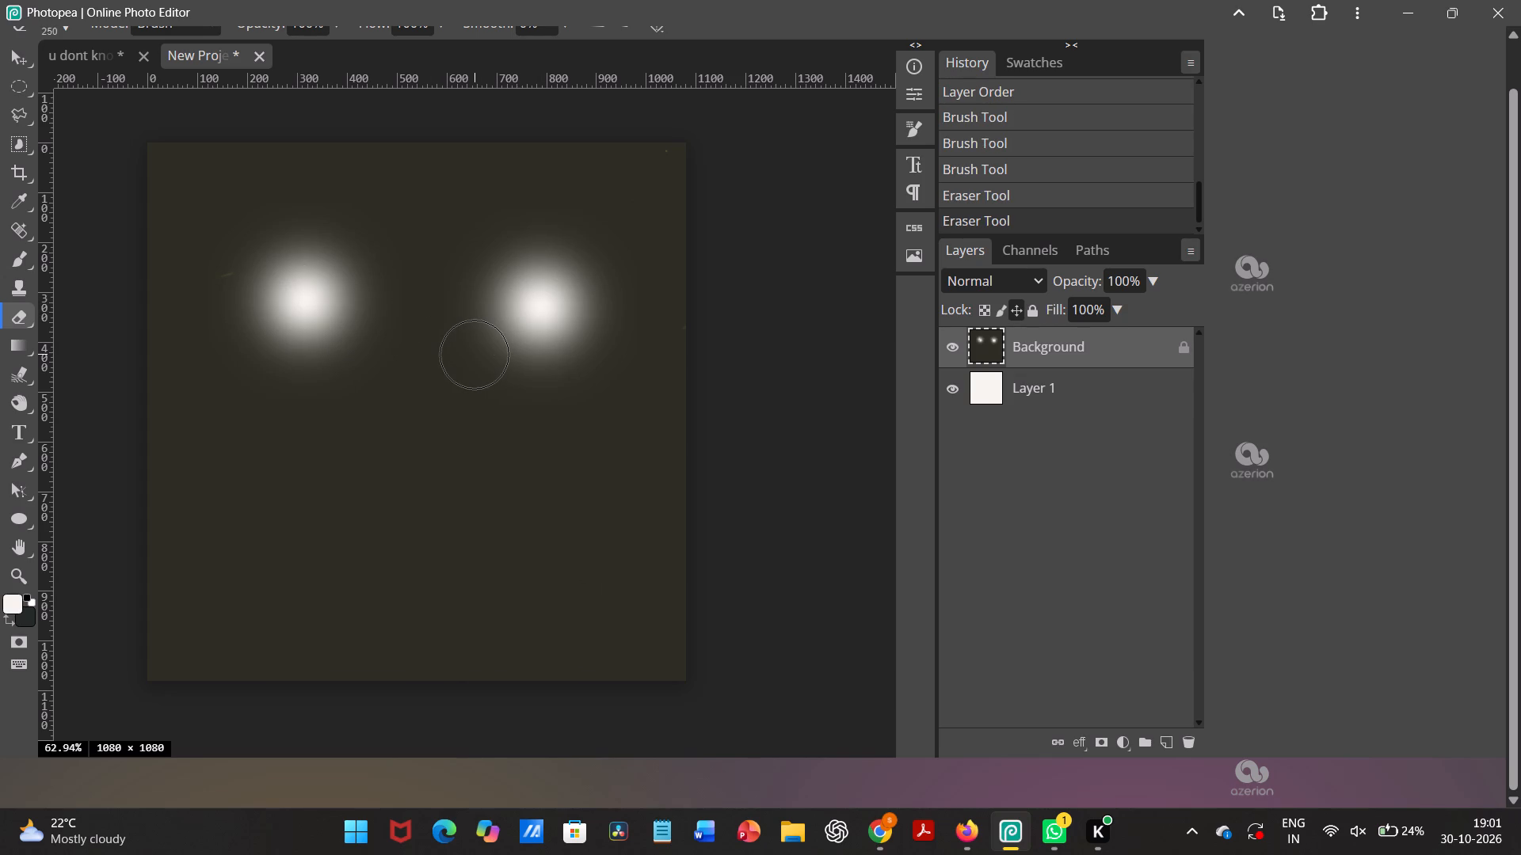
Erase a short vertical nose and a wide upturned smile in the Background layer using an 87 px textured eraser tip.
right_click(433, 400)
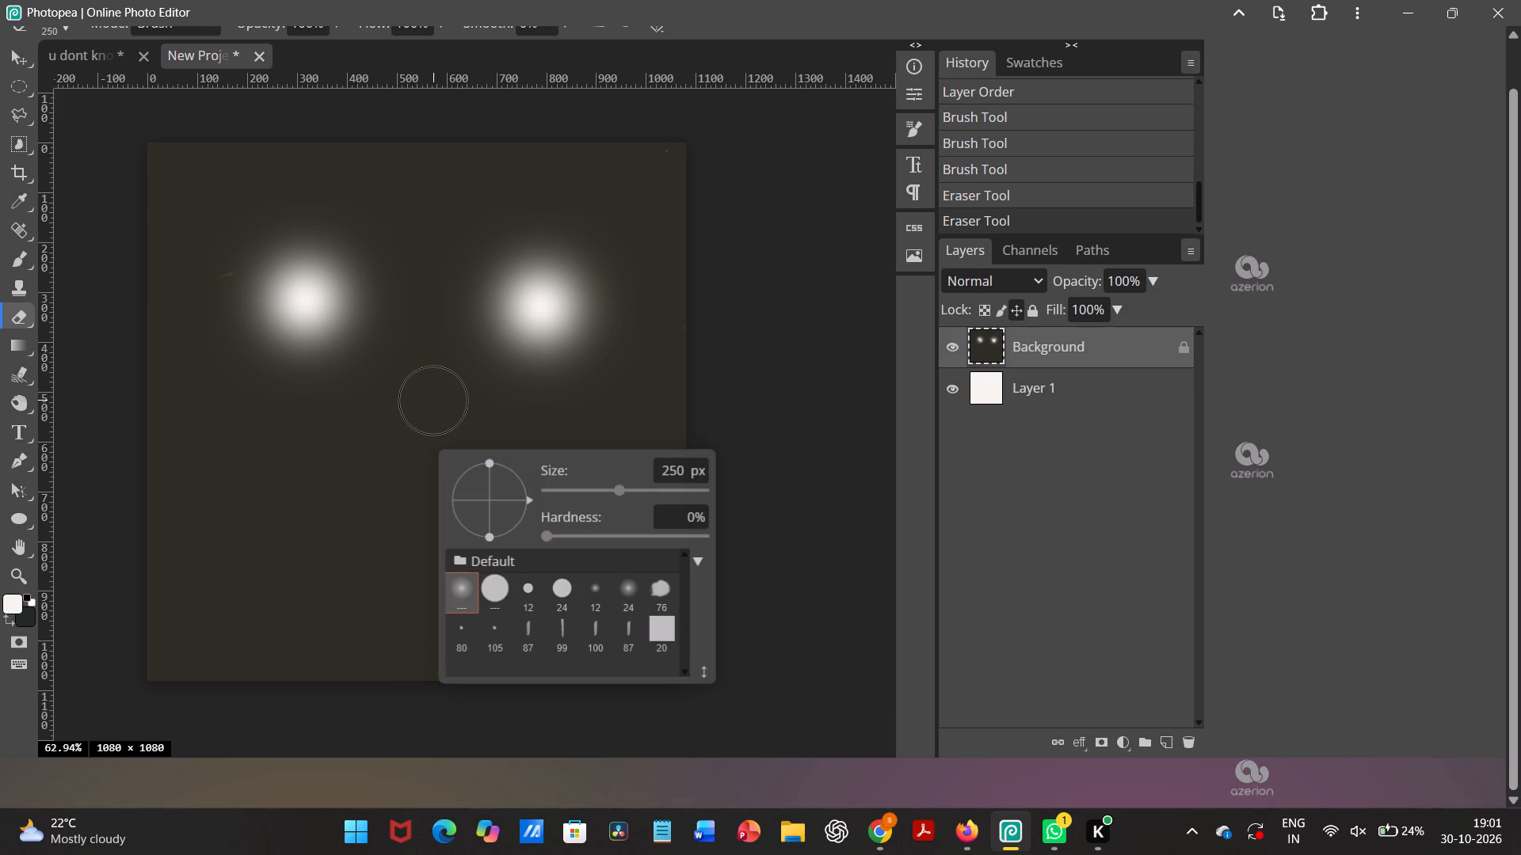
left_click(526, 629)
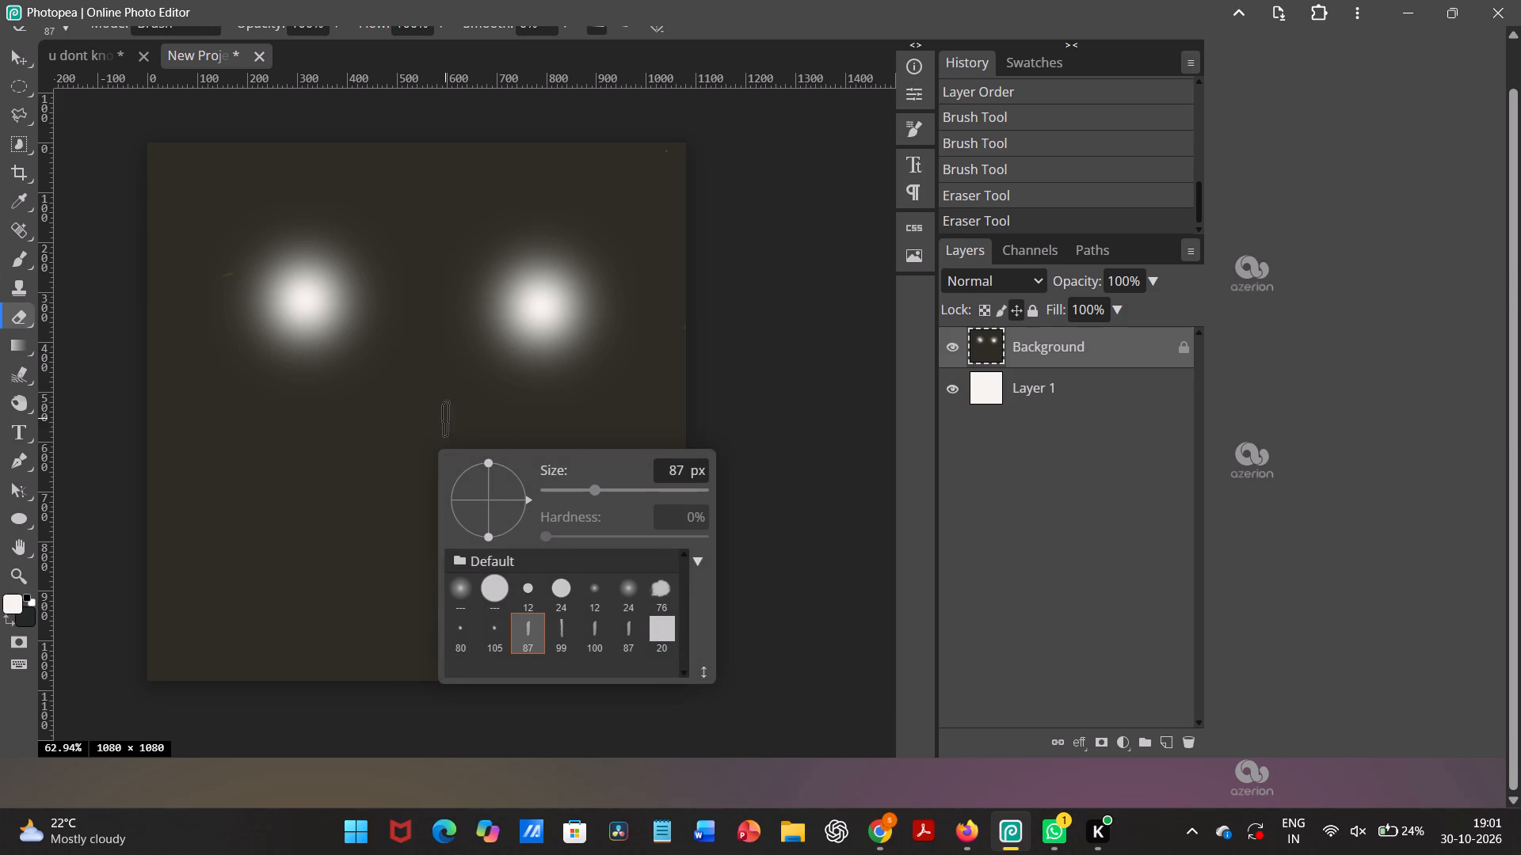
left_click(429, 422)
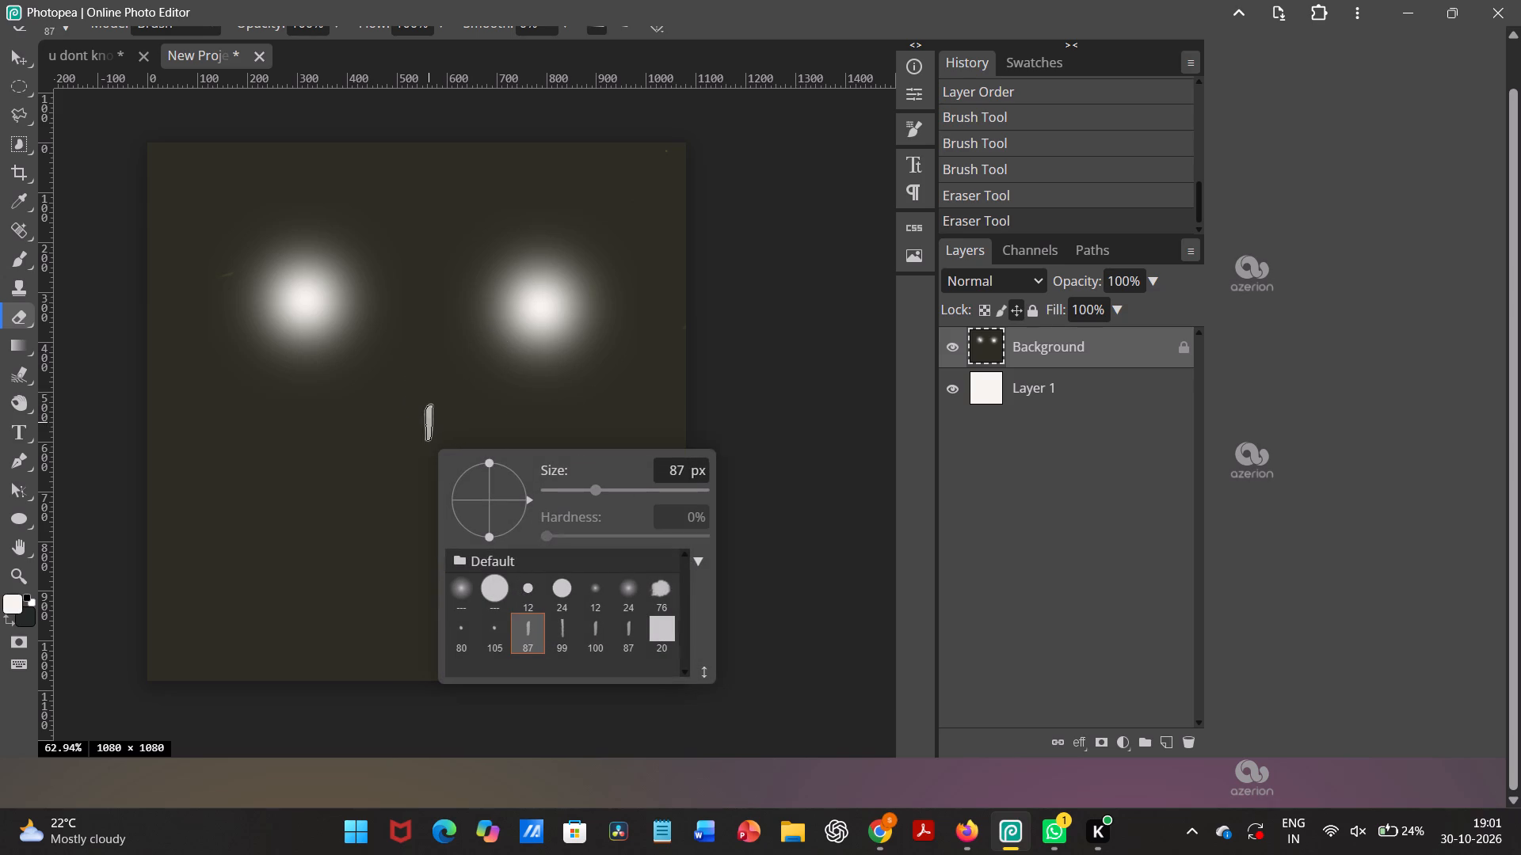
left_click(429, 422)
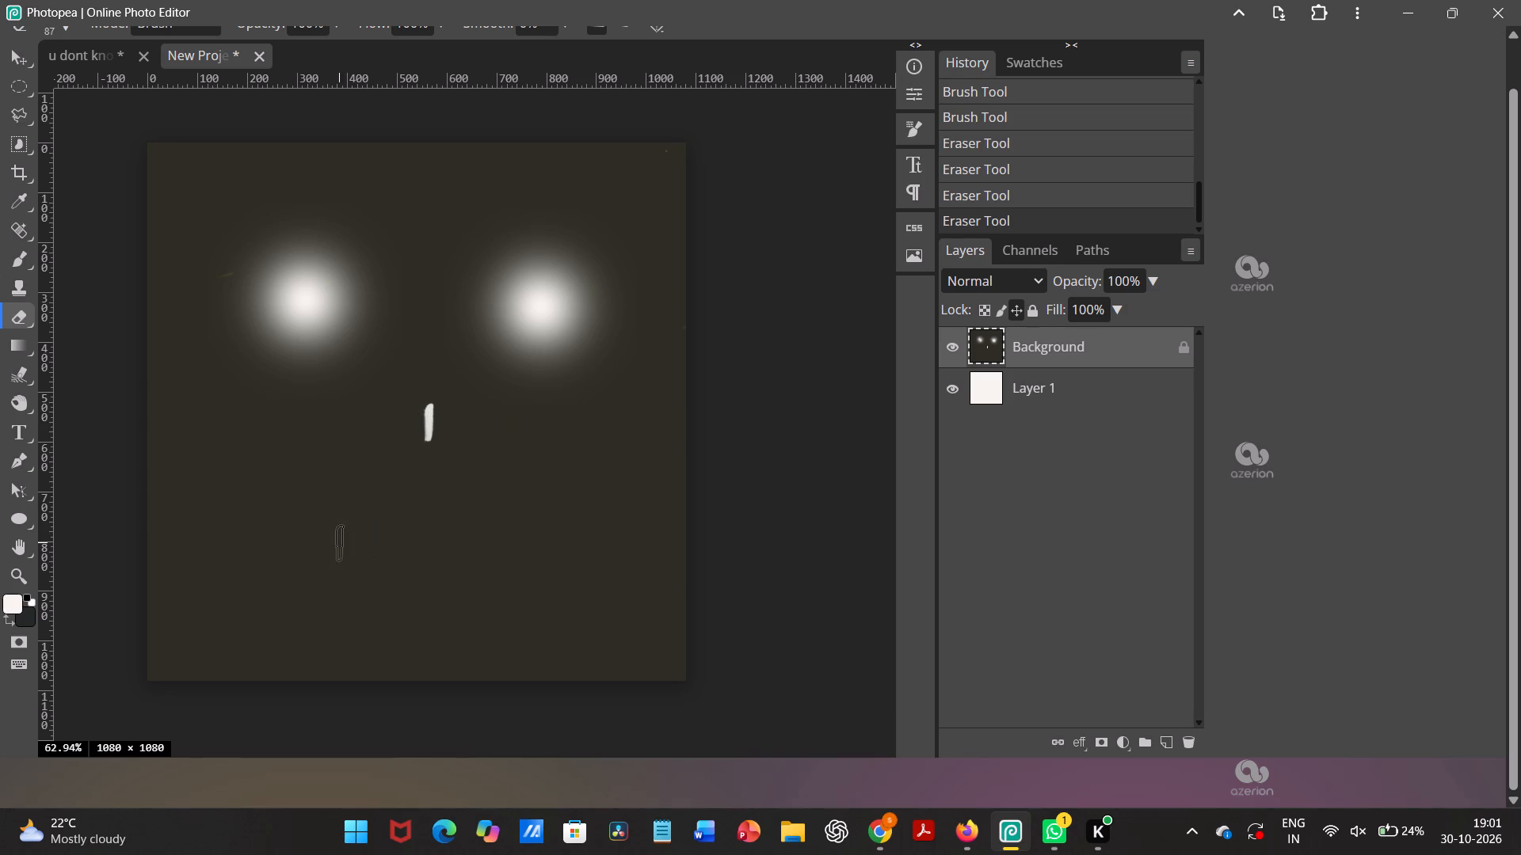
left_click_drag(280, 526, 522, 513)
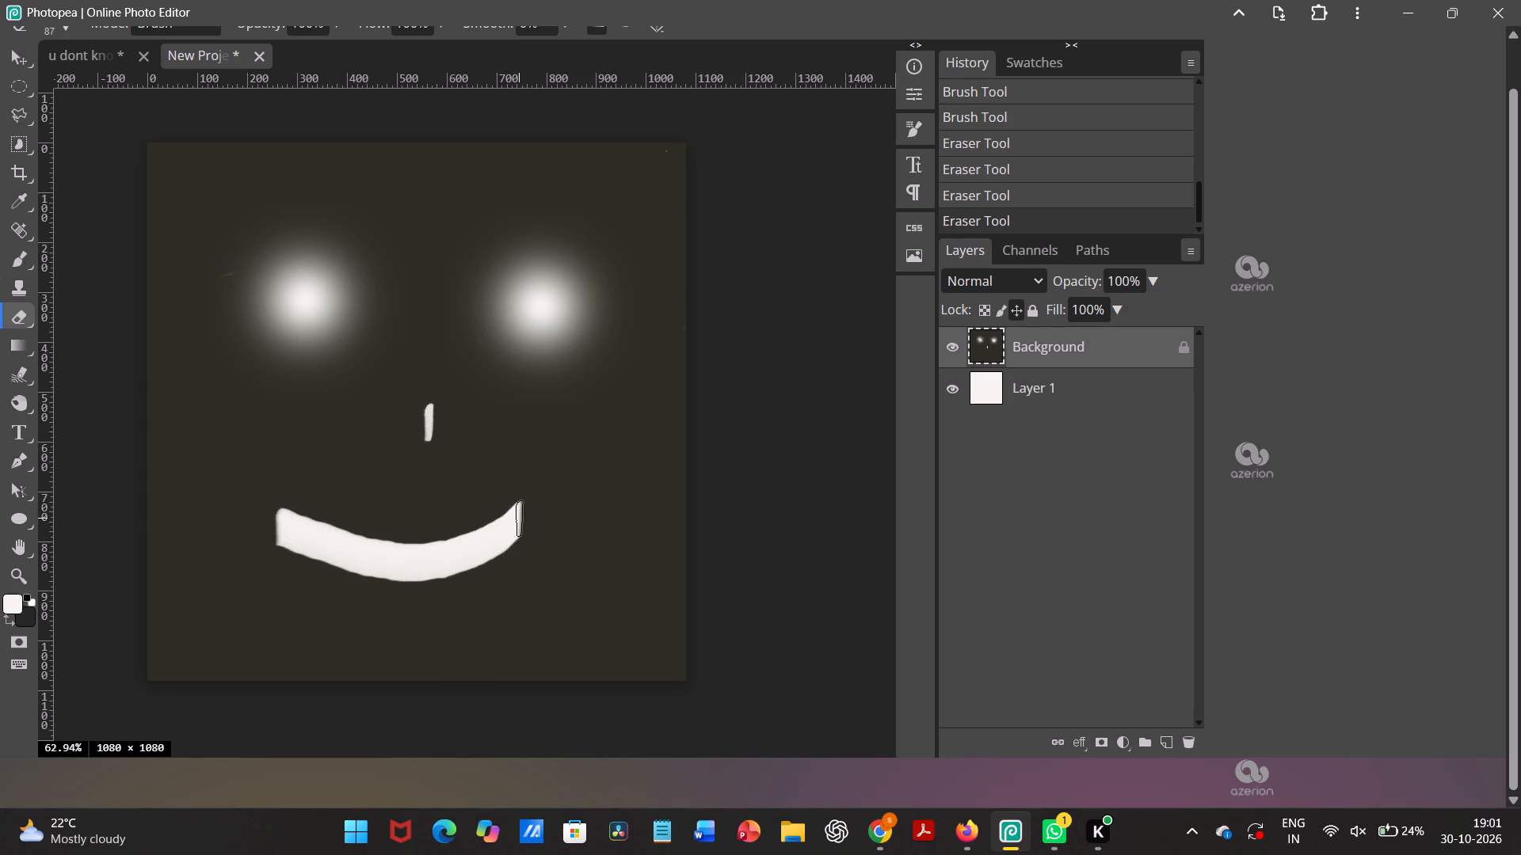
left_click_drag(522, 513, 532, 443)
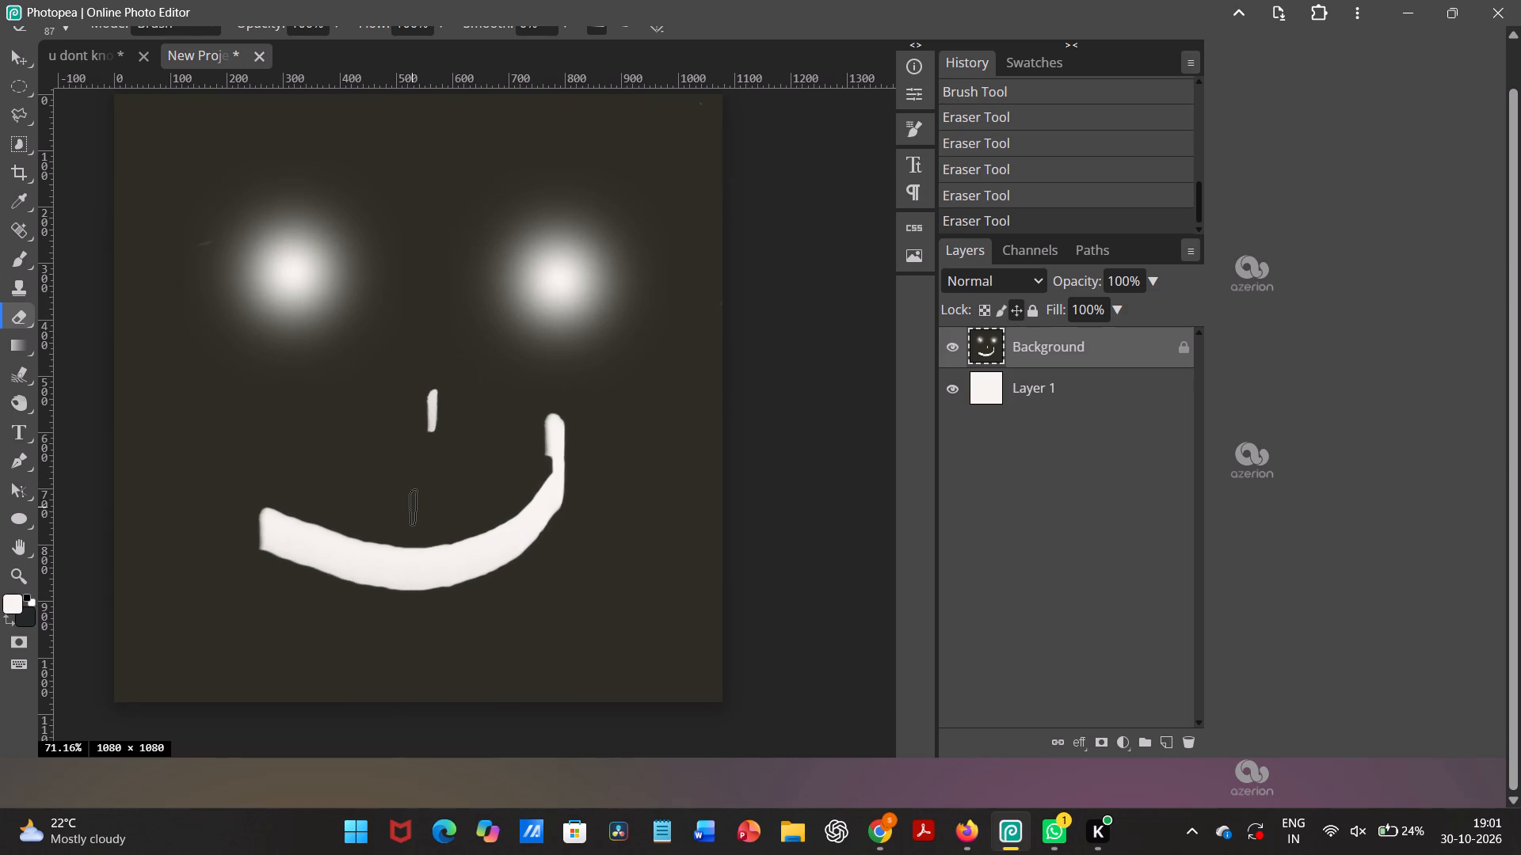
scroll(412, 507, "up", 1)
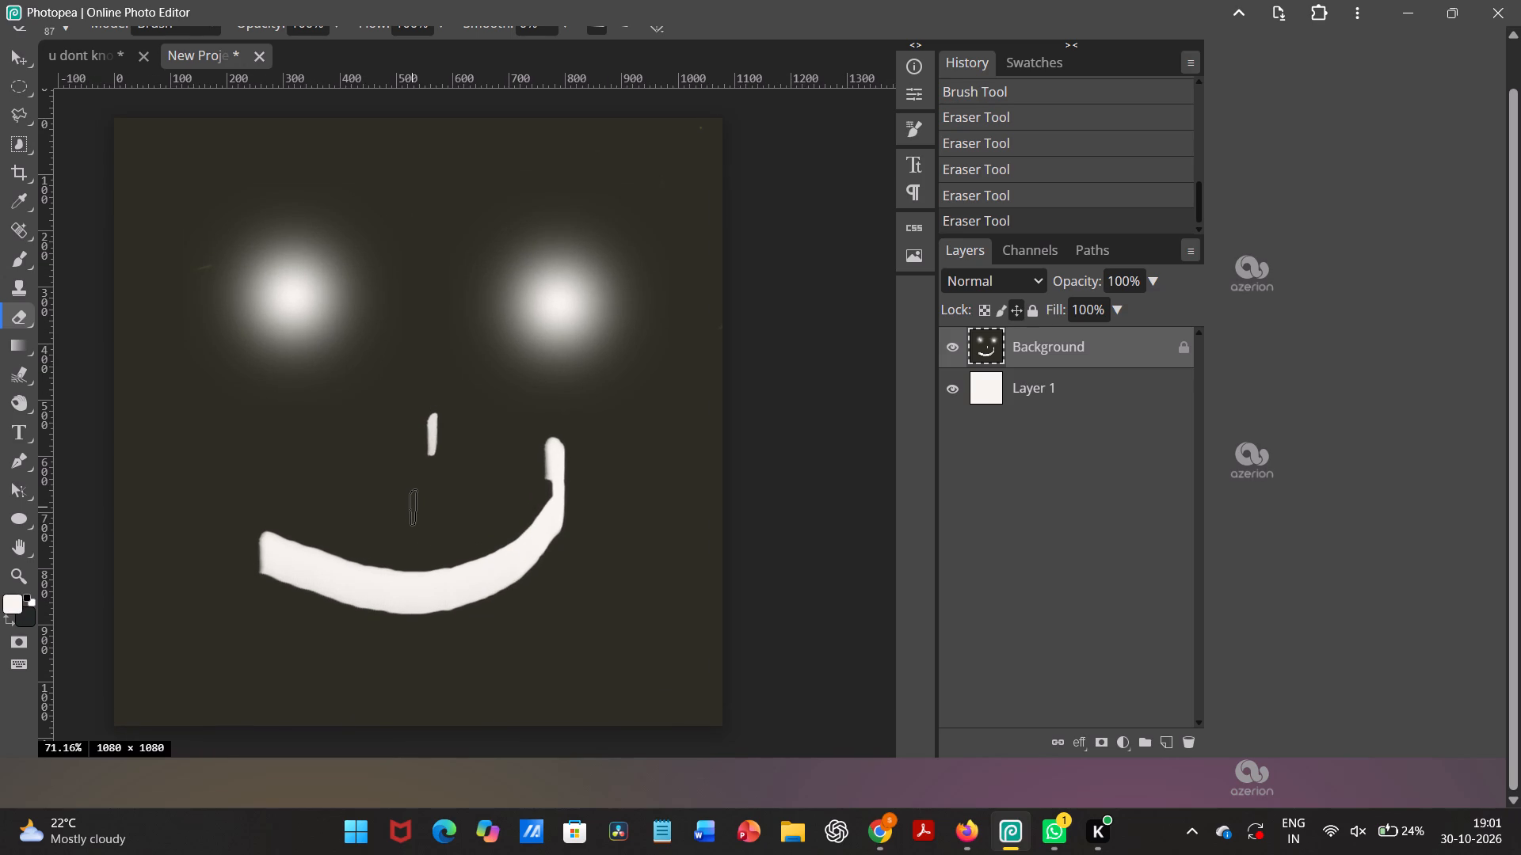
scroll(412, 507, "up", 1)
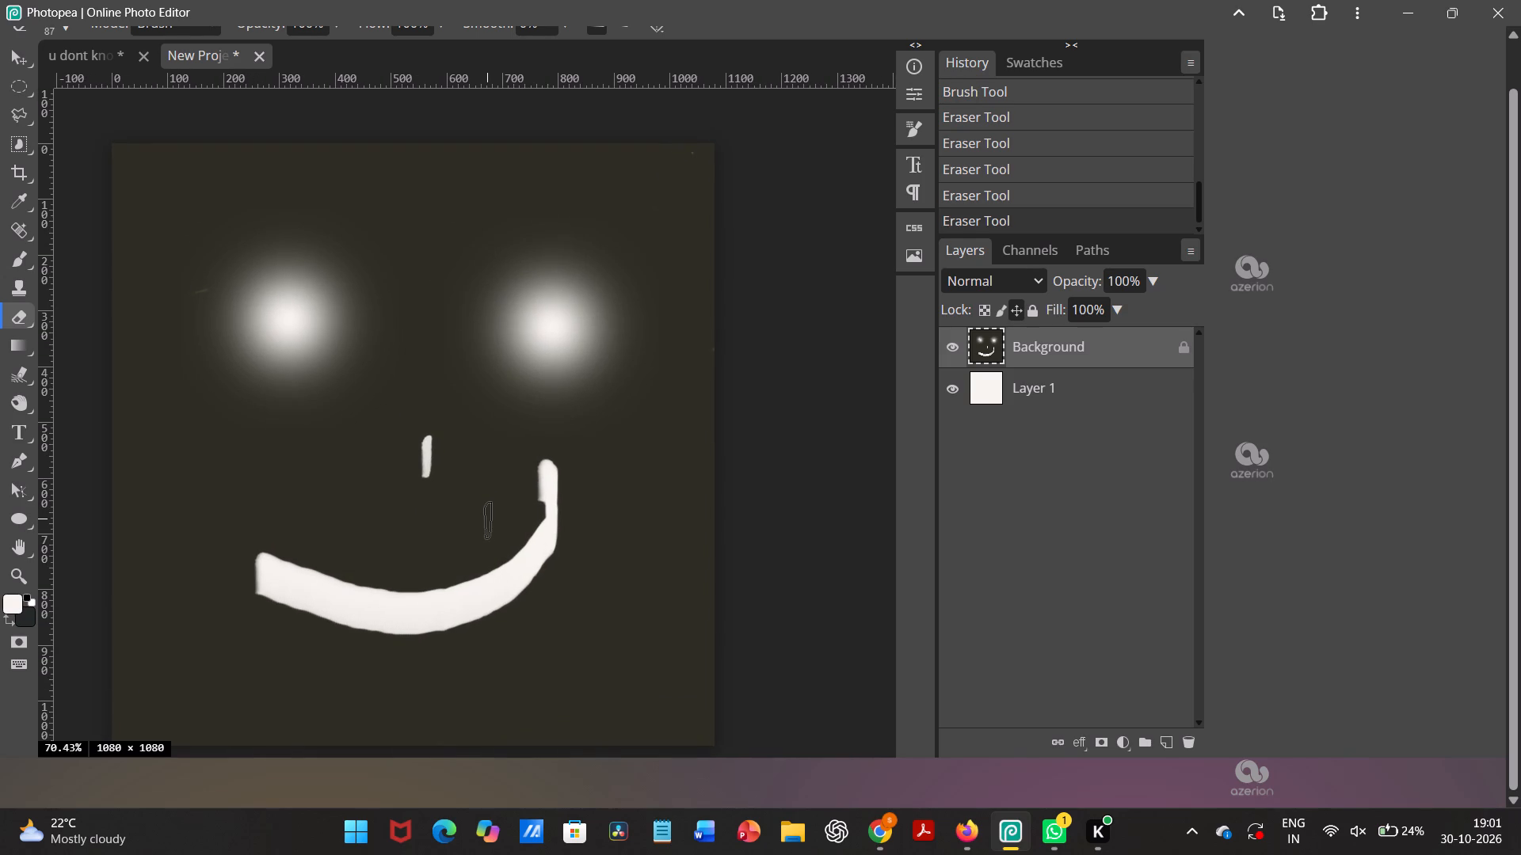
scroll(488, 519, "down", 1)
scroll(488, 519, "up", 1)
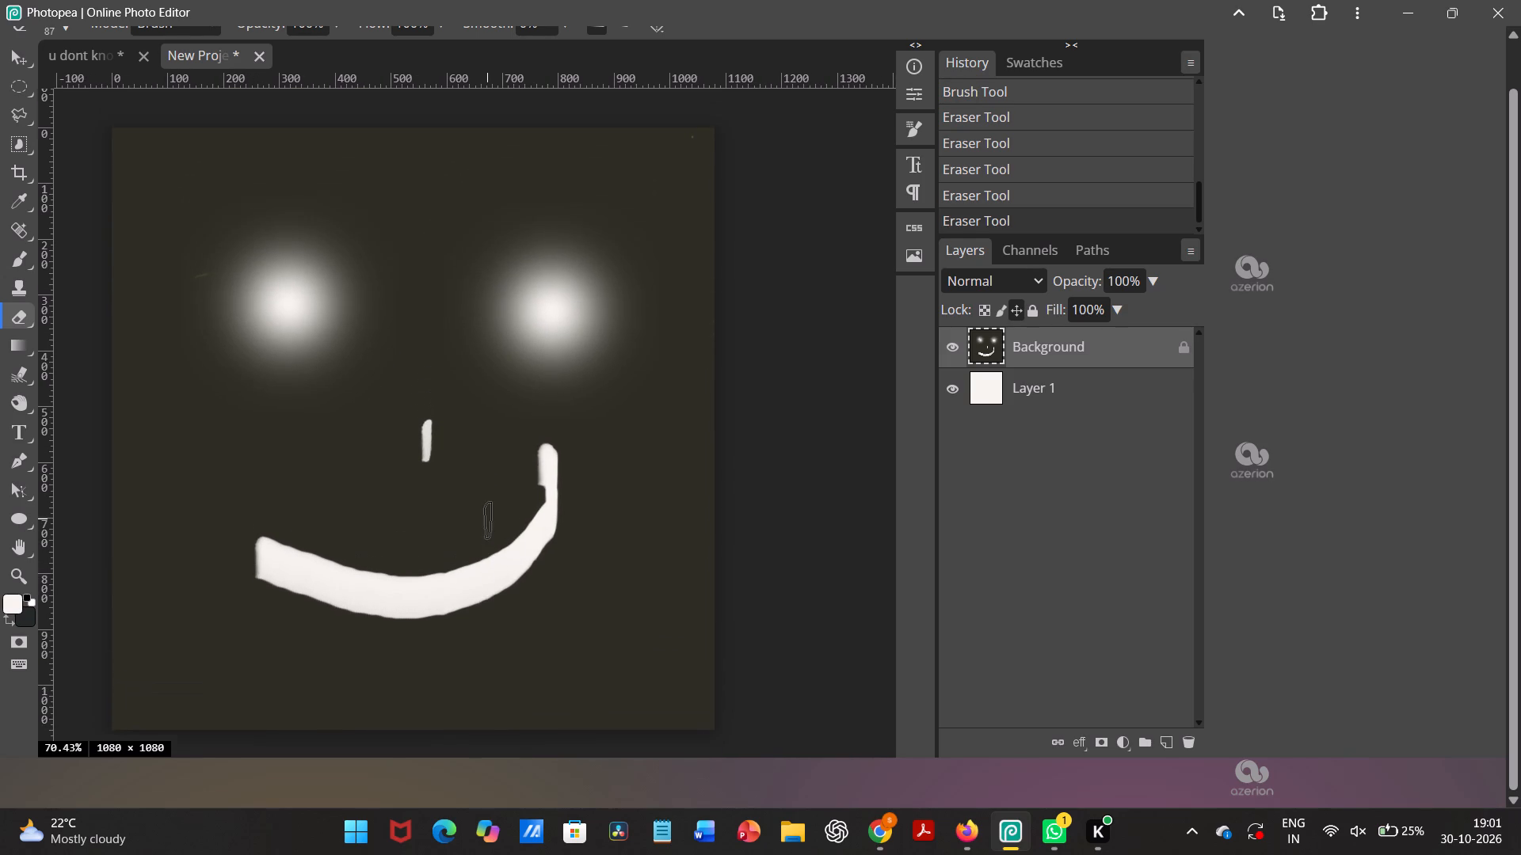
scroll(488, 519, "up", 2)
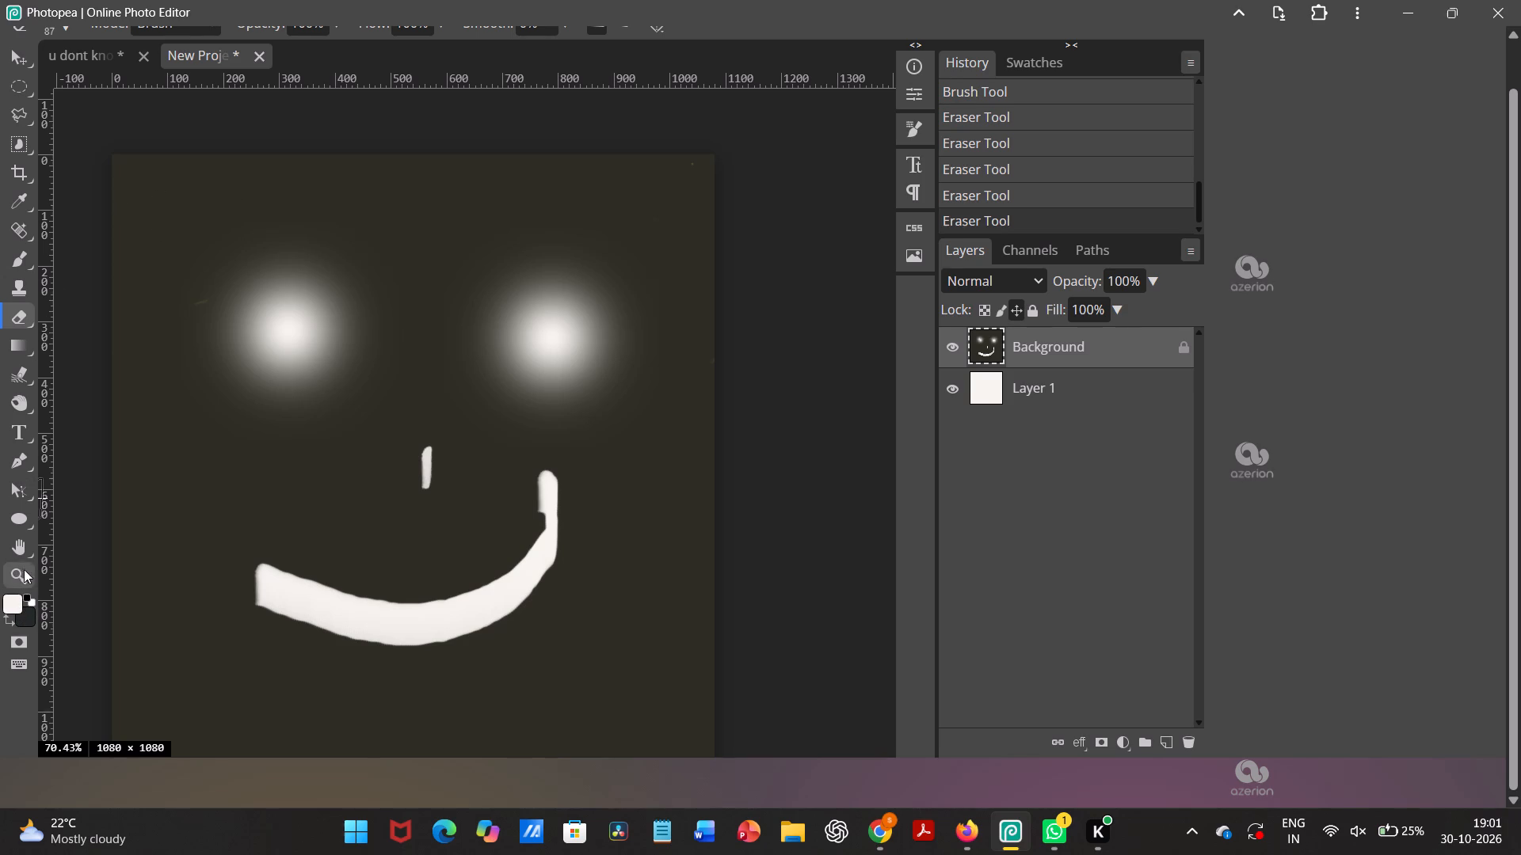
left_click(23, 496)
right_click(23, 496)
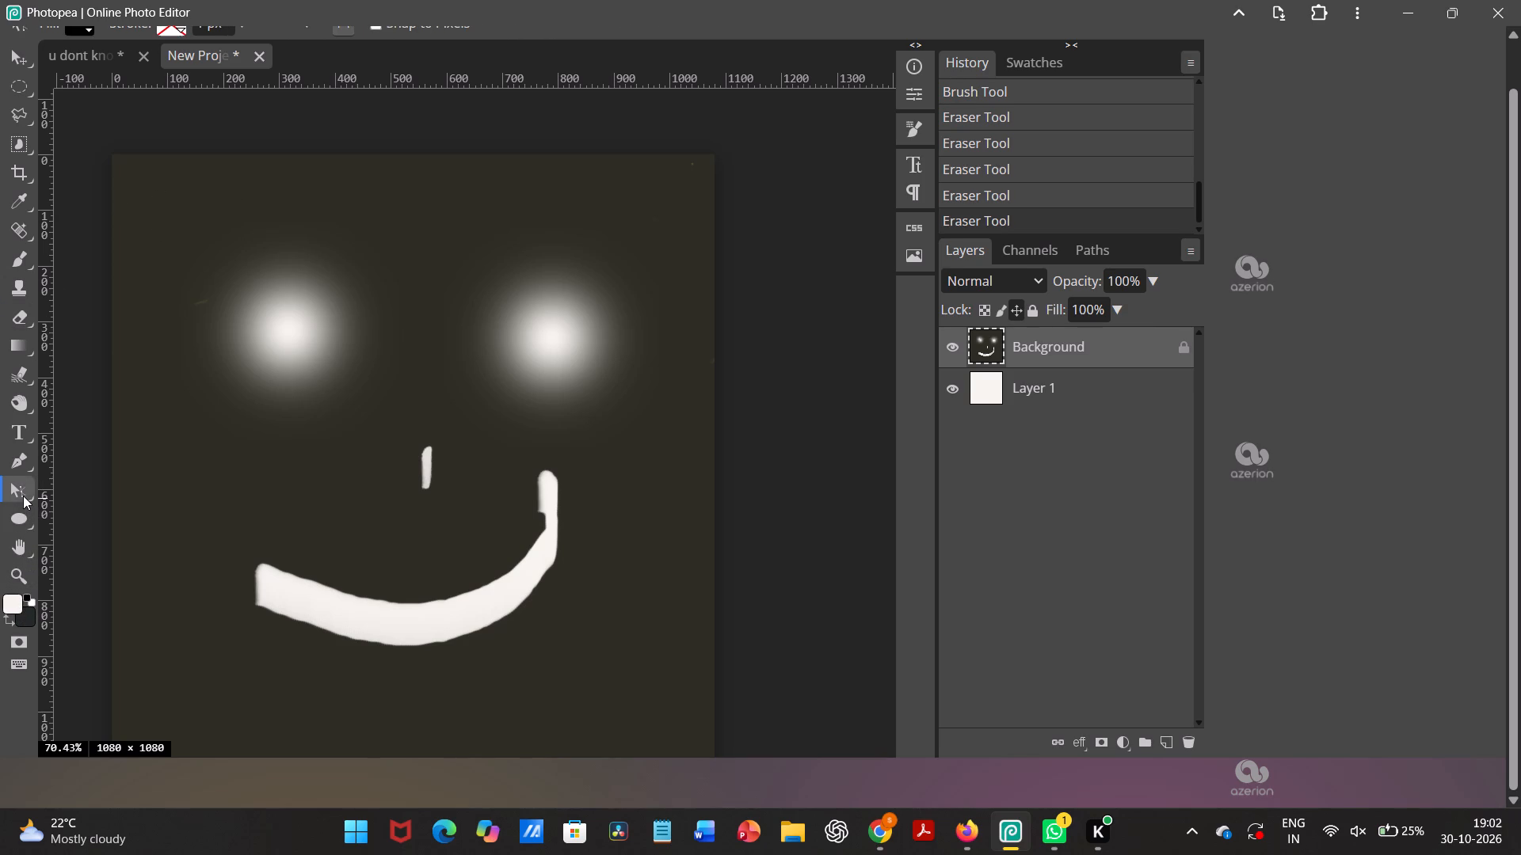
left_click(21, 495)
Draw a black ellipse about 950 by 840 px directly above Layer 1 and stretch its upper-left corner to the canvas's left edge.
left_click(20, 522)
right_click(20, 522)
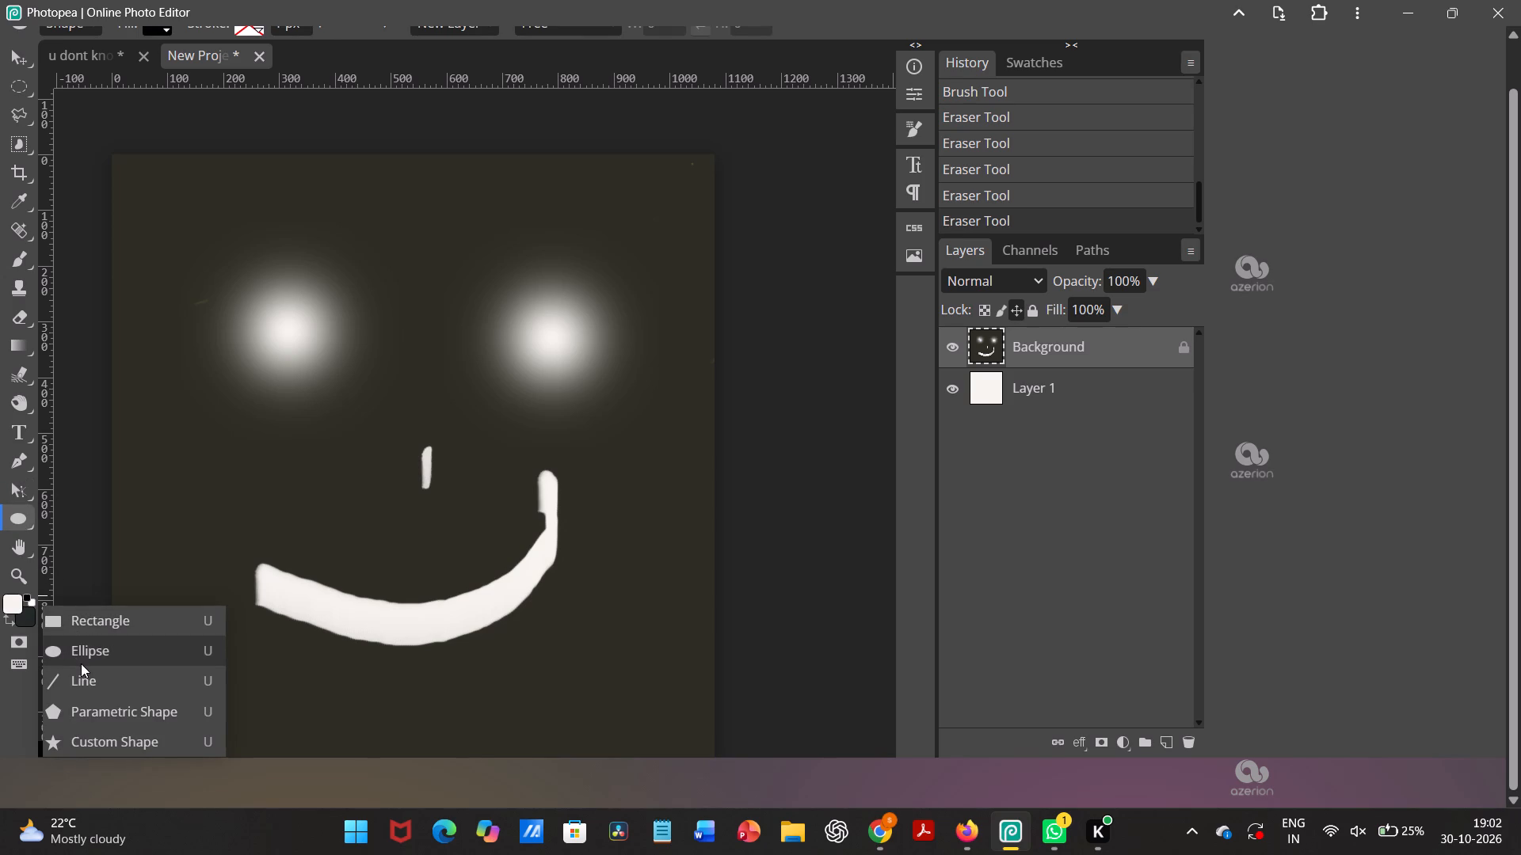
left_click(79, 658)
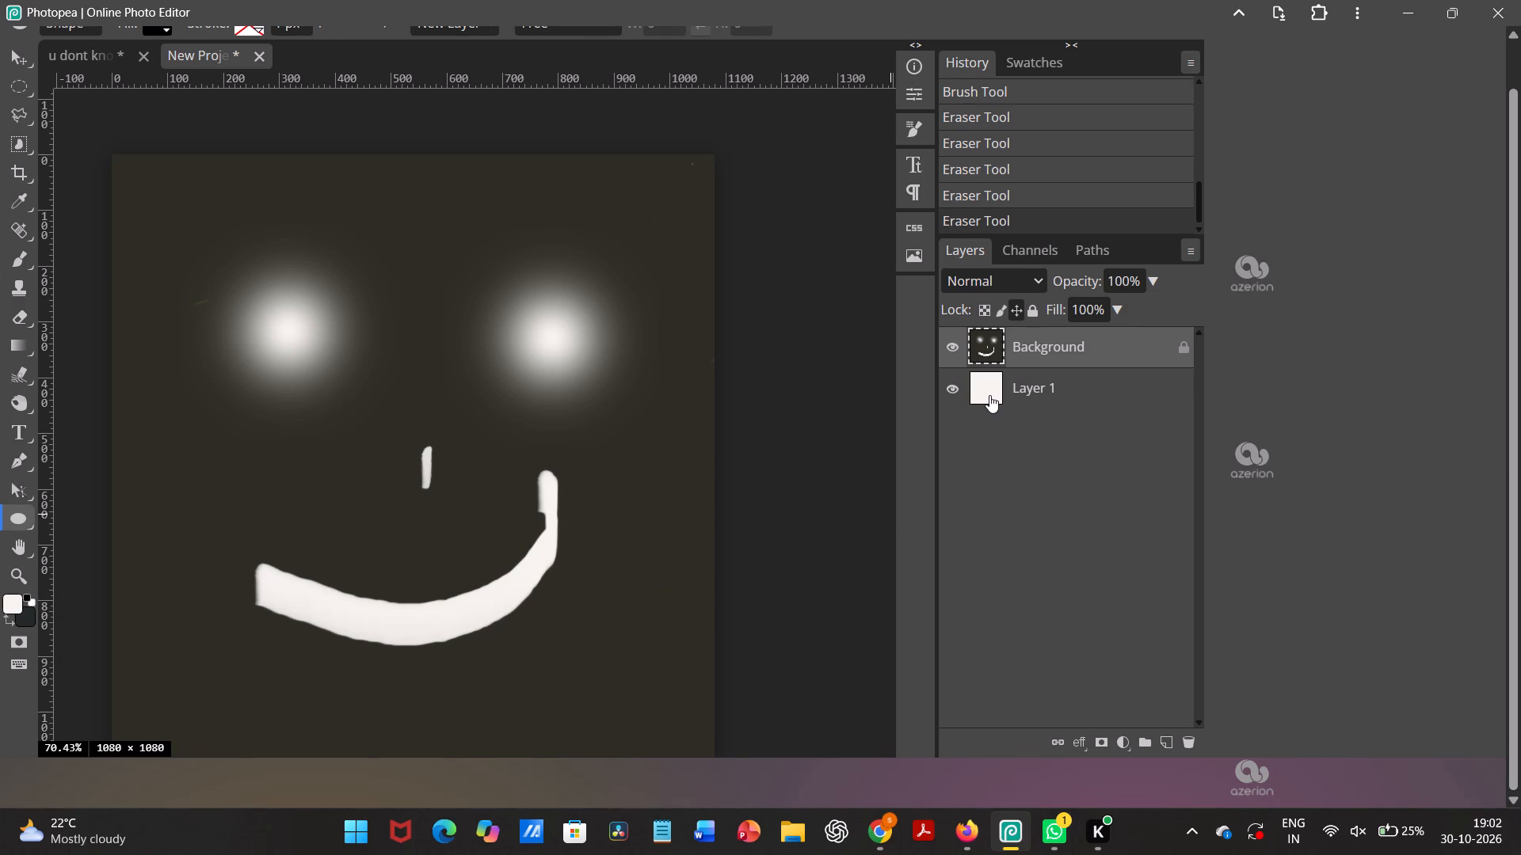
left_click(989, 396)
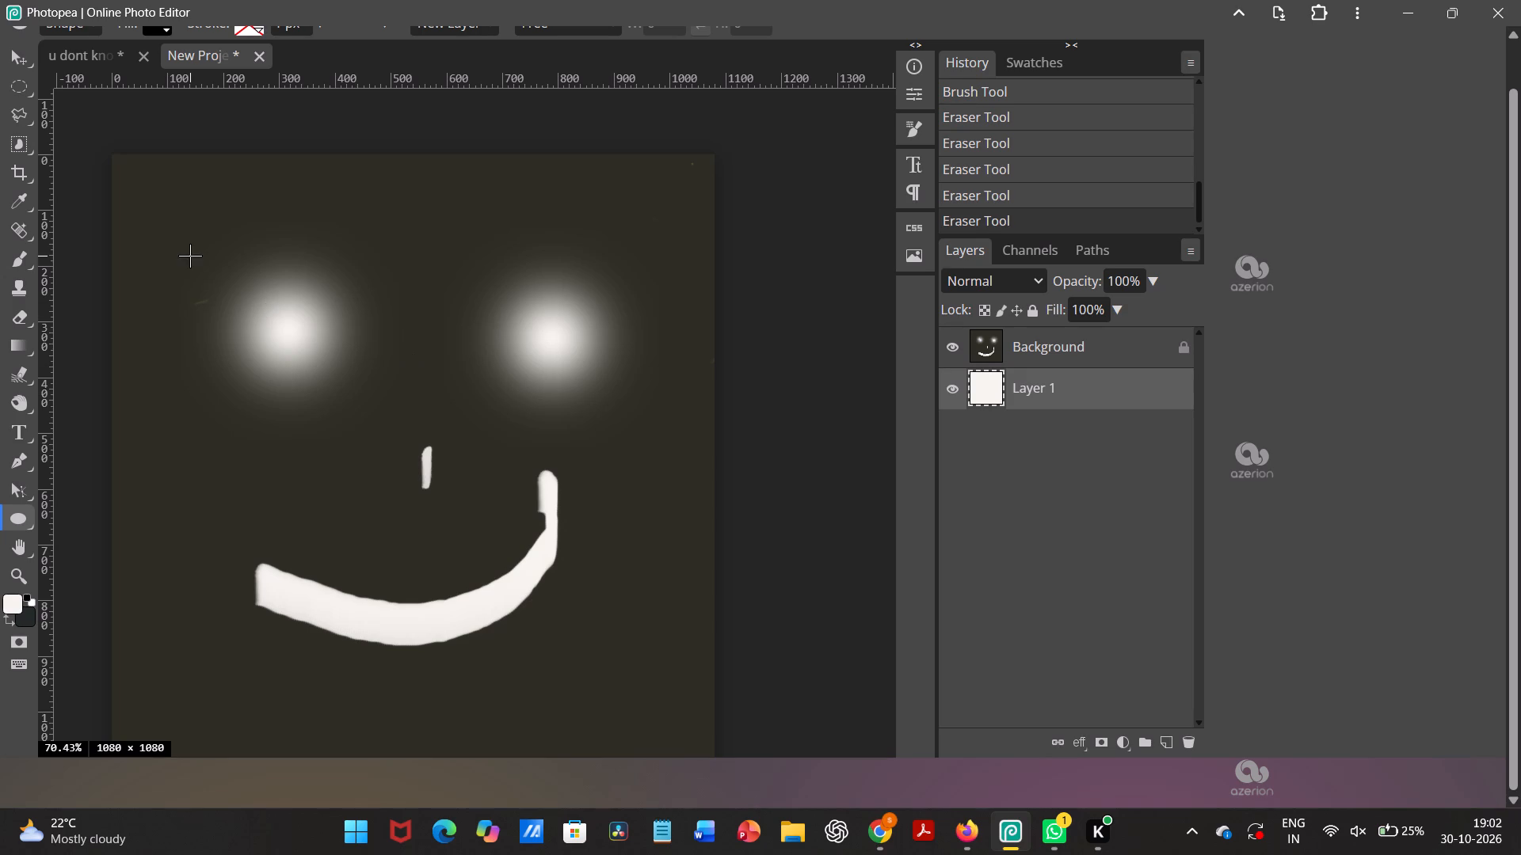
left_click_drag(157, 237, 622, 514)
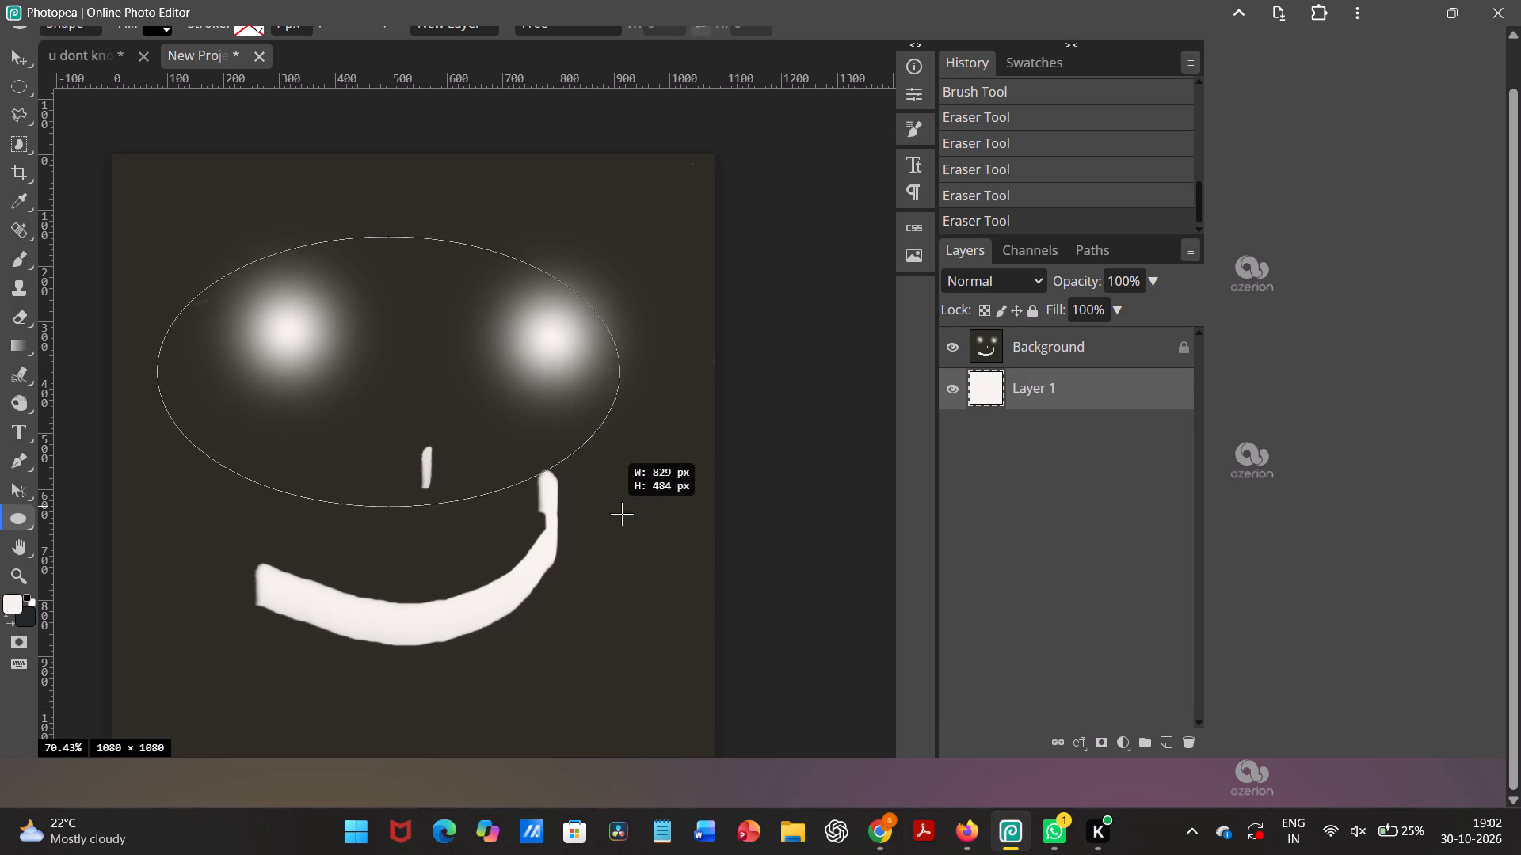
left_click_drag(622, 514, 658, 687)
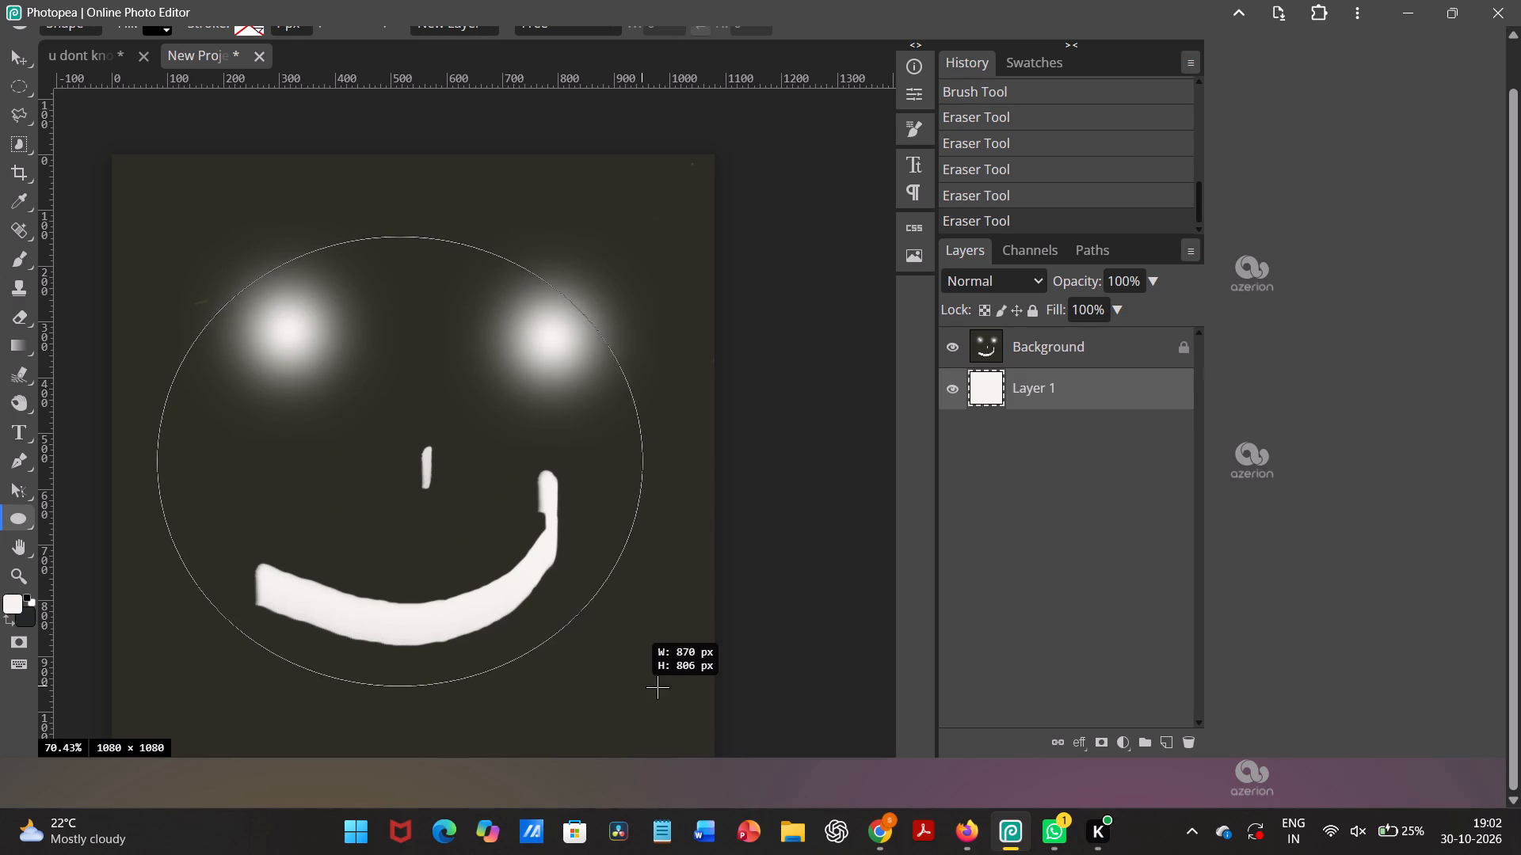
left_click_drag(658, 687, 691, 714)
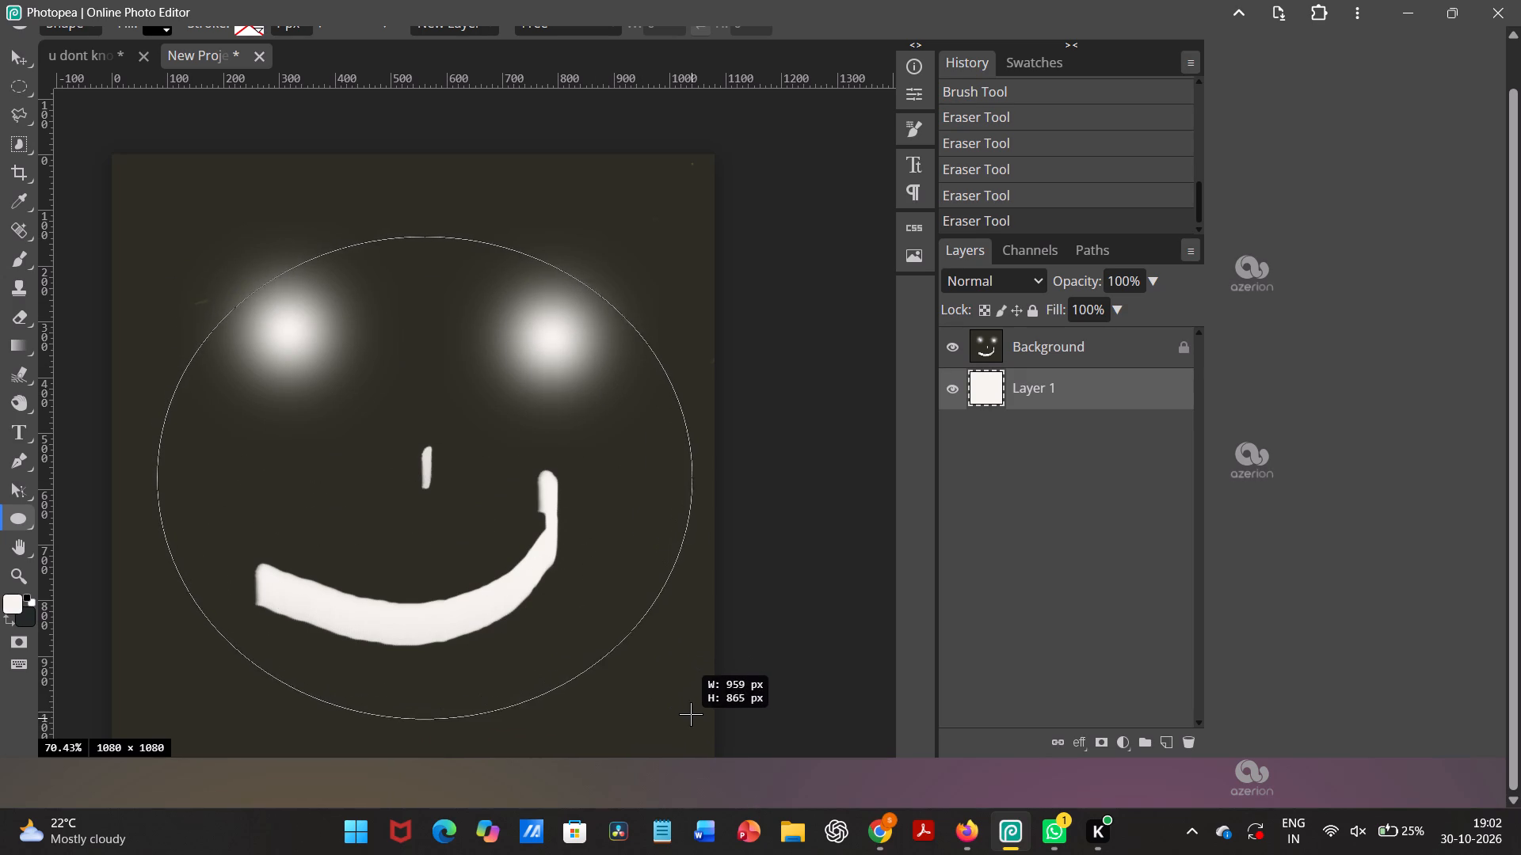
left_click_drag(691, 714, 684, 705)
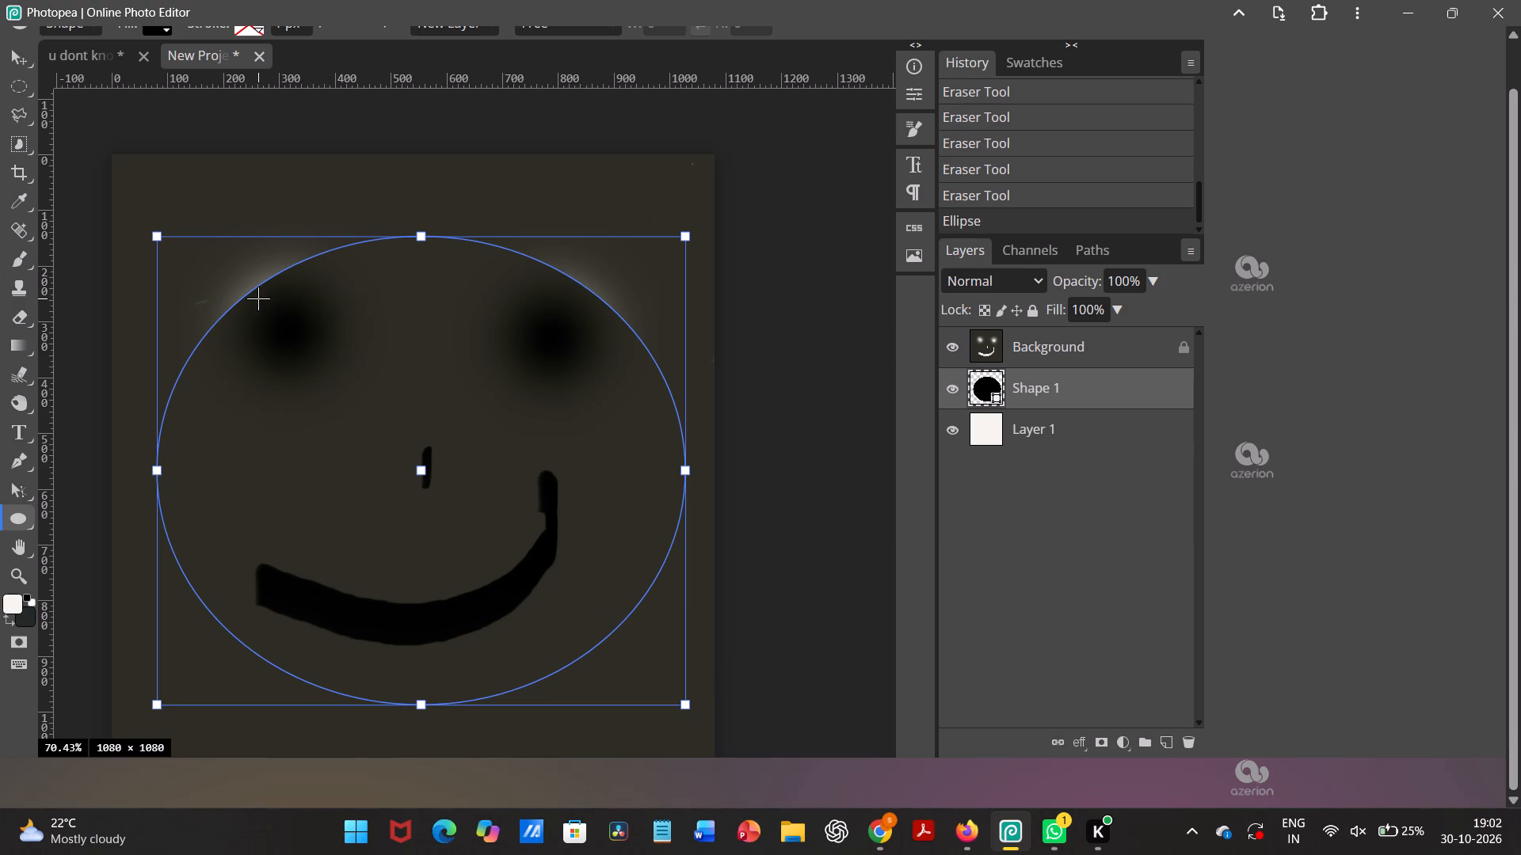
left_click_drag(154, 235, 110, 197)
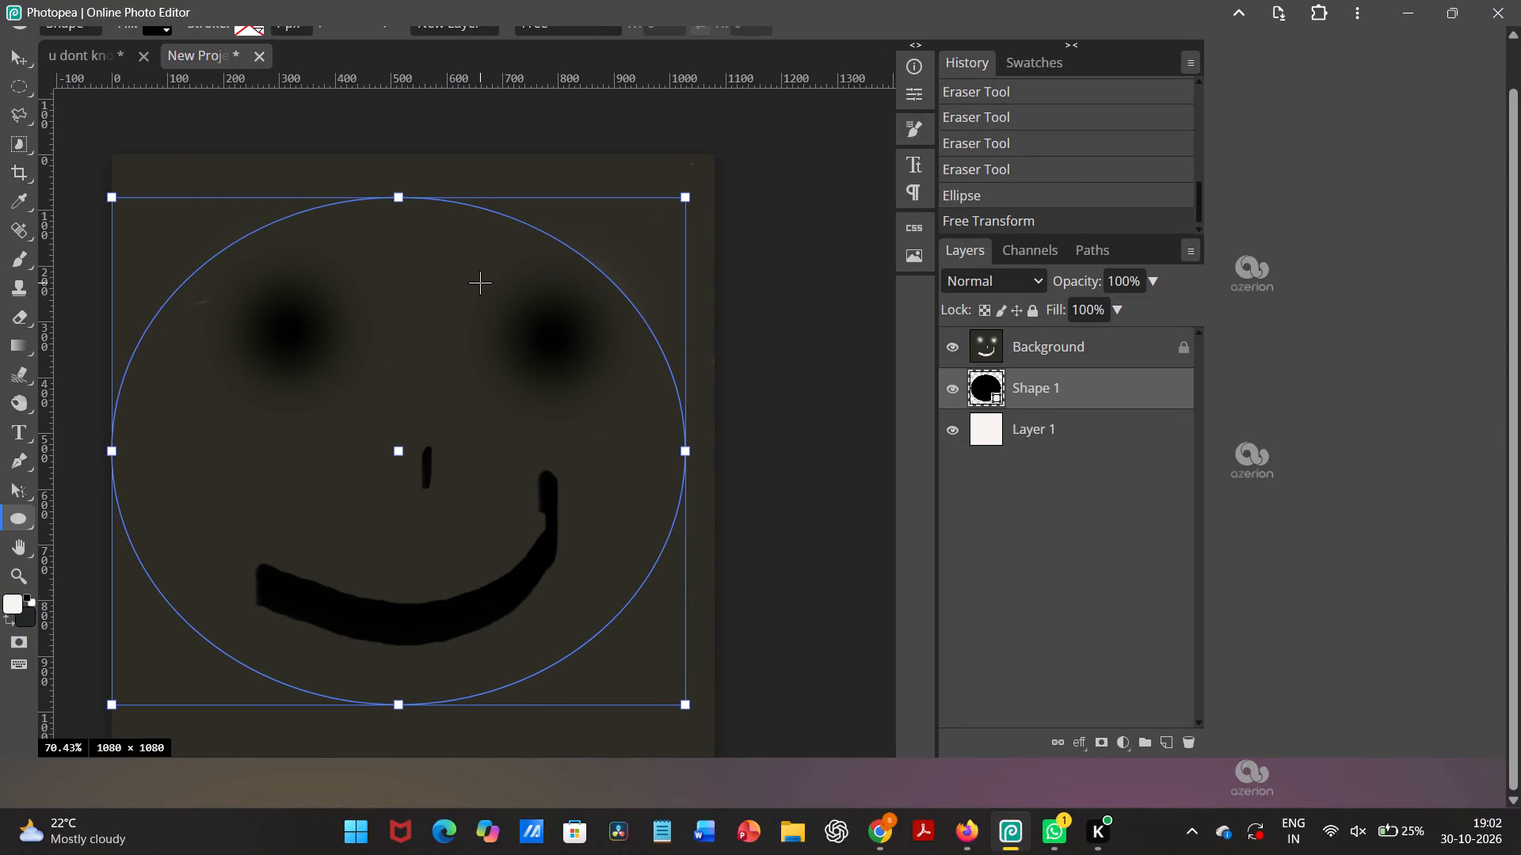
left_click(21, 55)
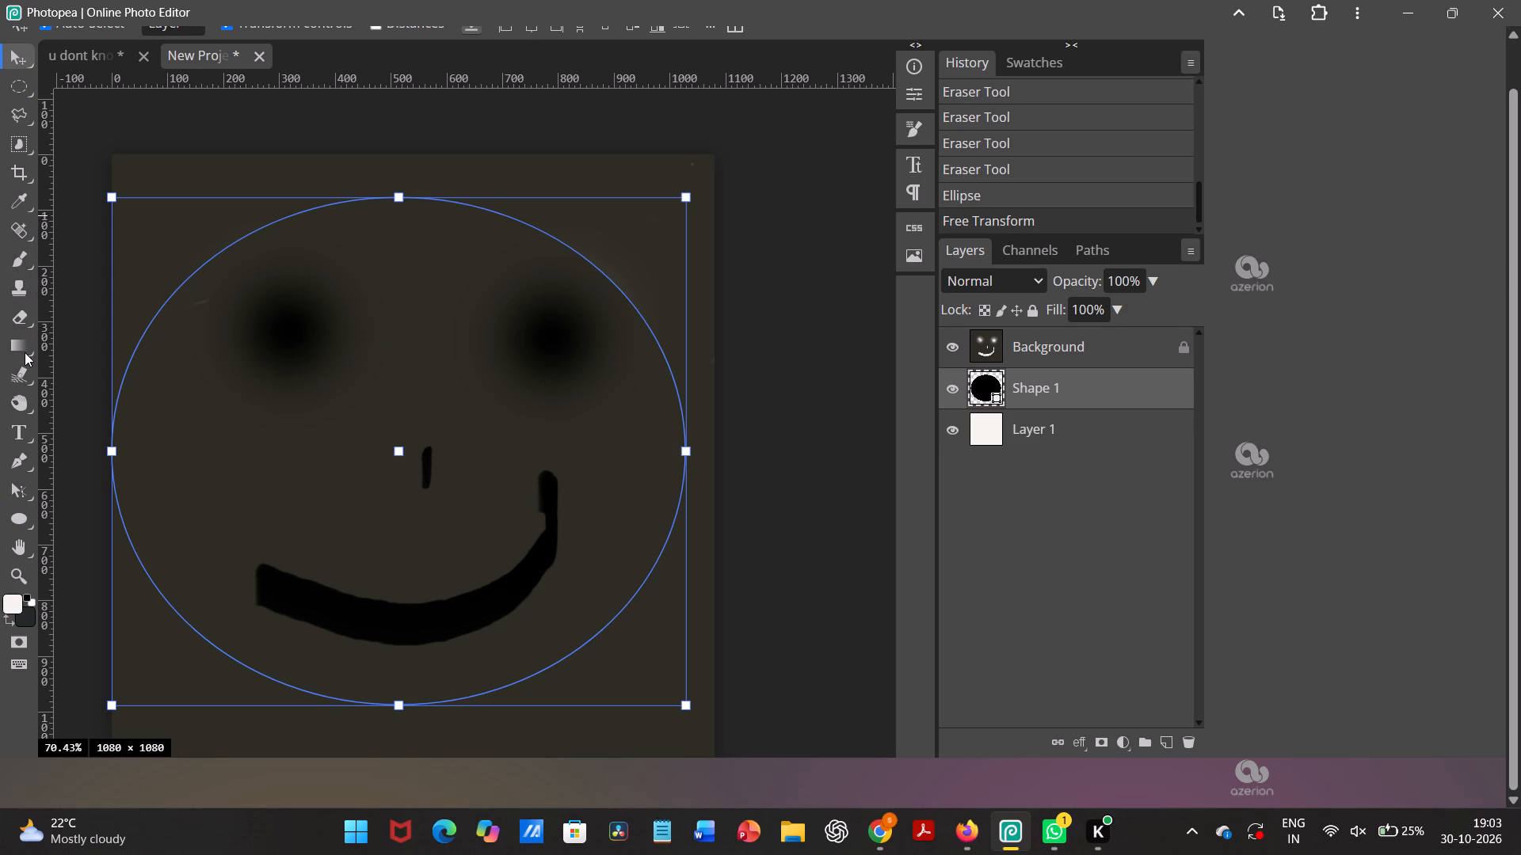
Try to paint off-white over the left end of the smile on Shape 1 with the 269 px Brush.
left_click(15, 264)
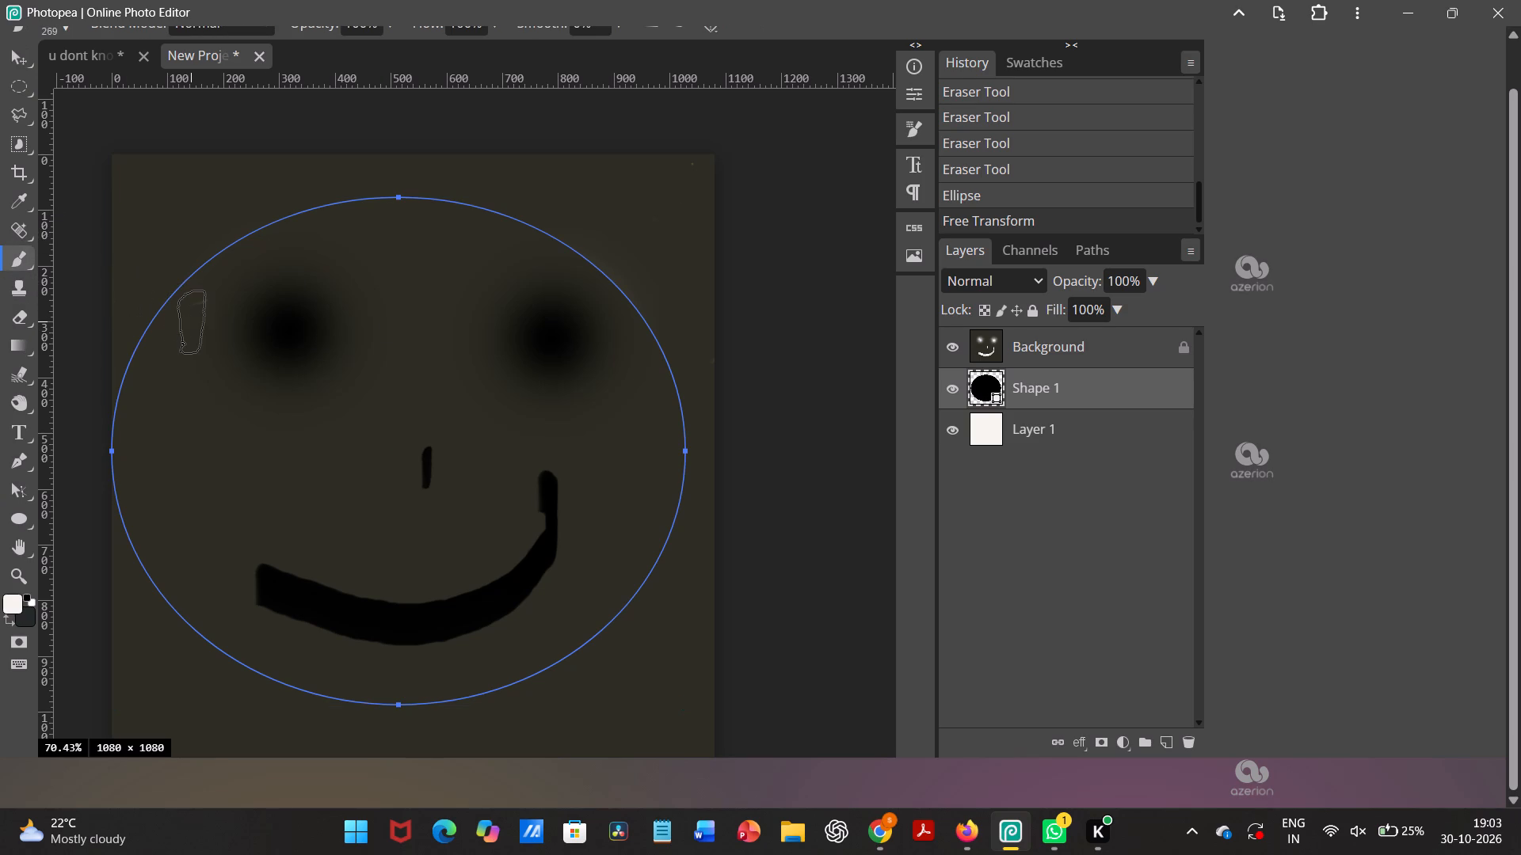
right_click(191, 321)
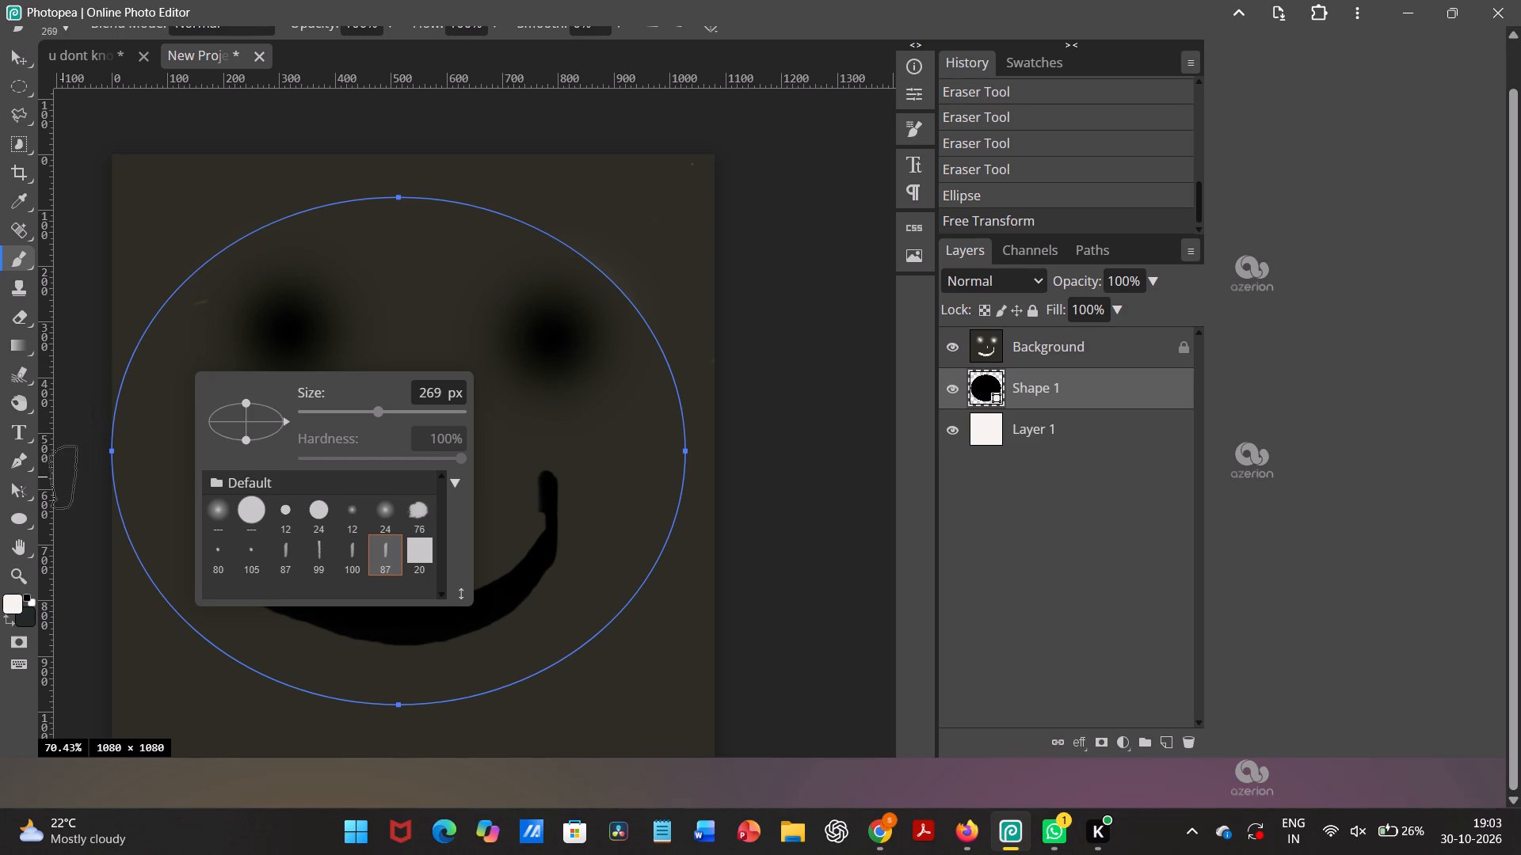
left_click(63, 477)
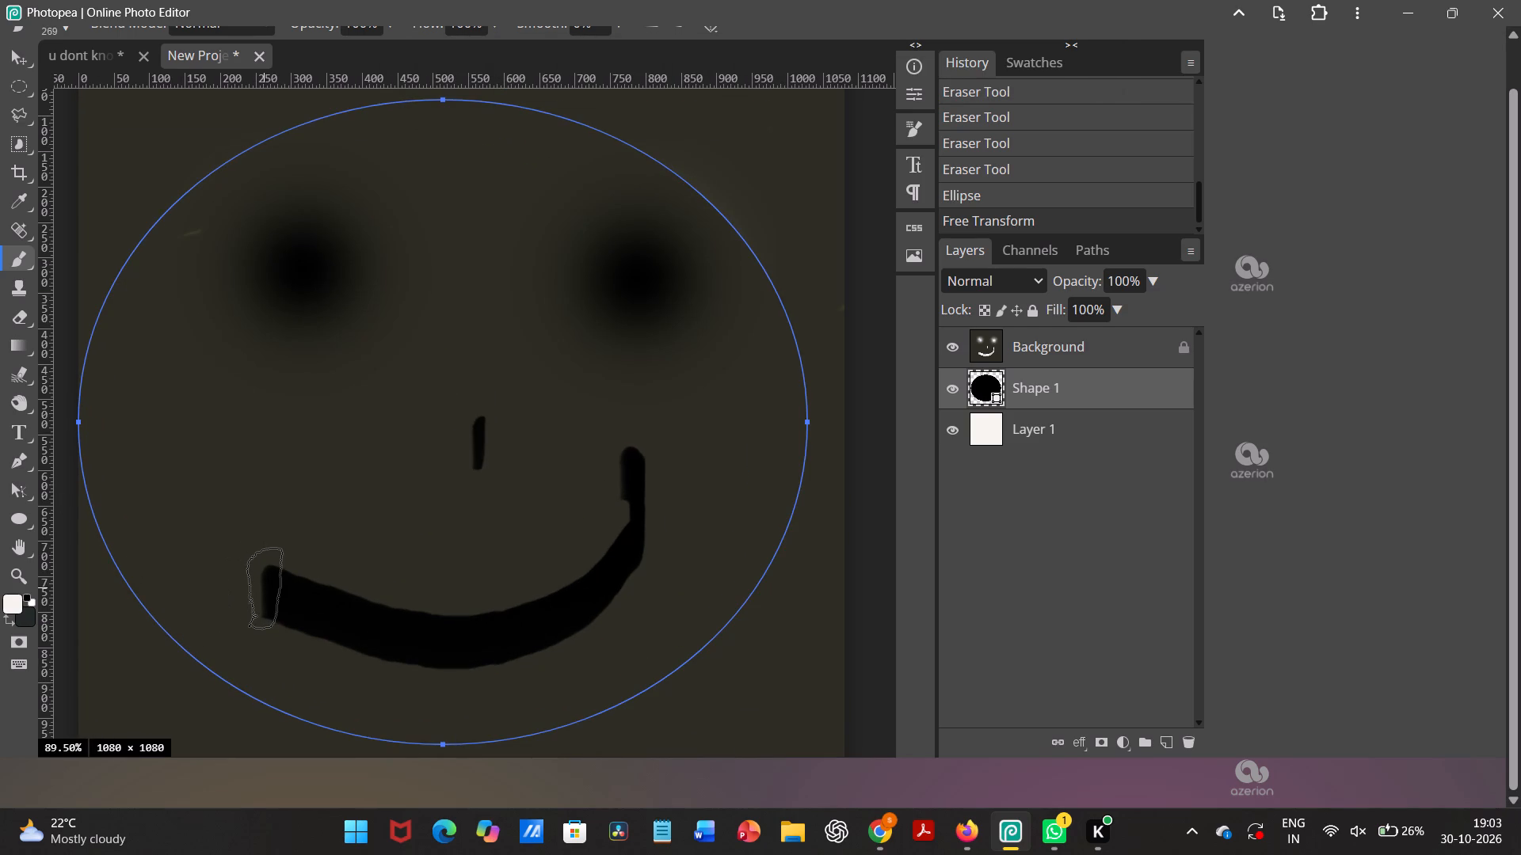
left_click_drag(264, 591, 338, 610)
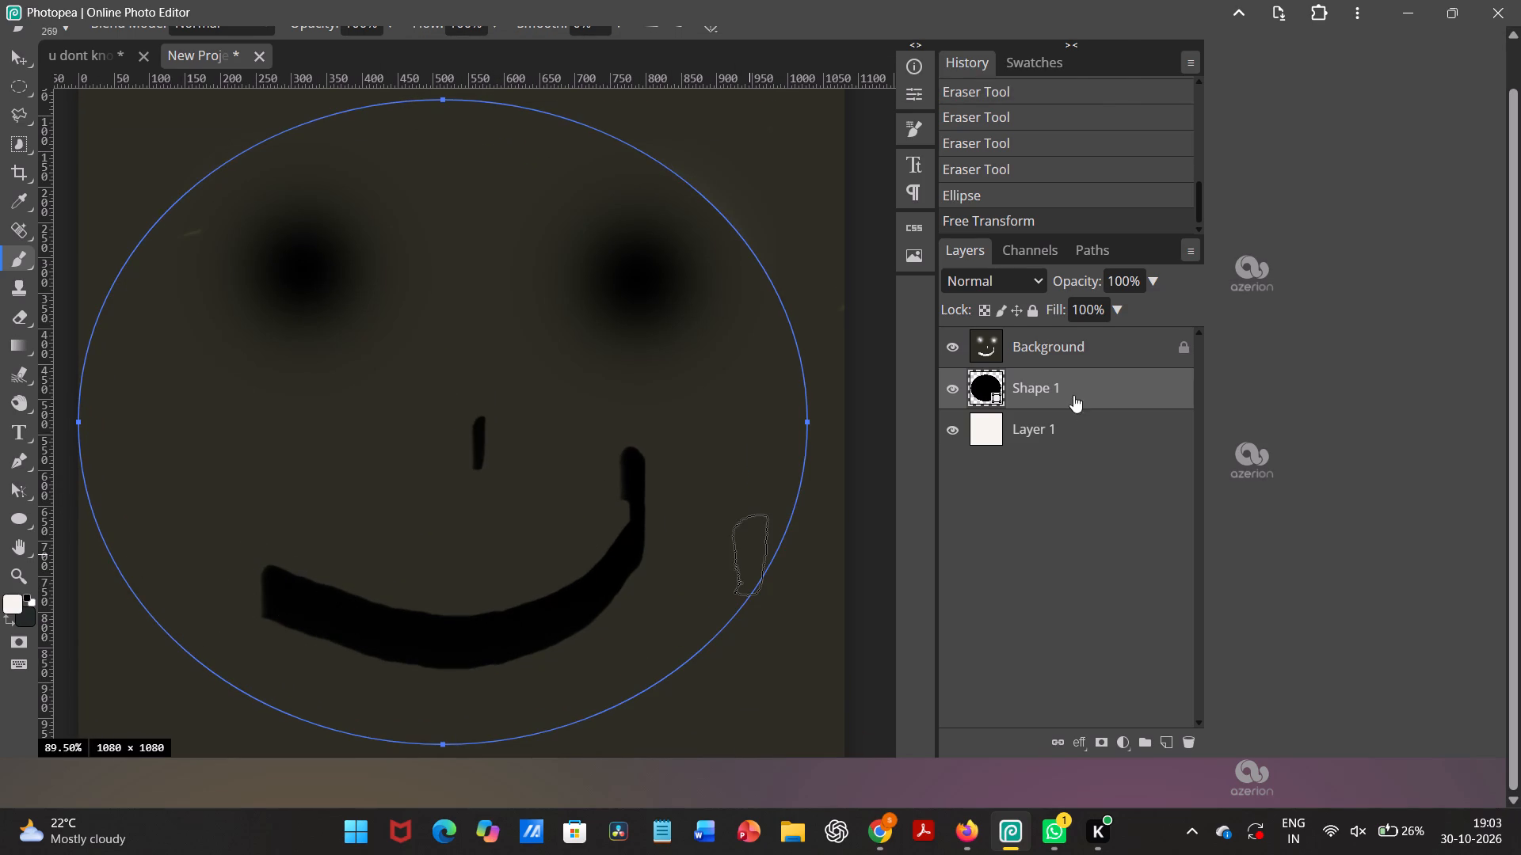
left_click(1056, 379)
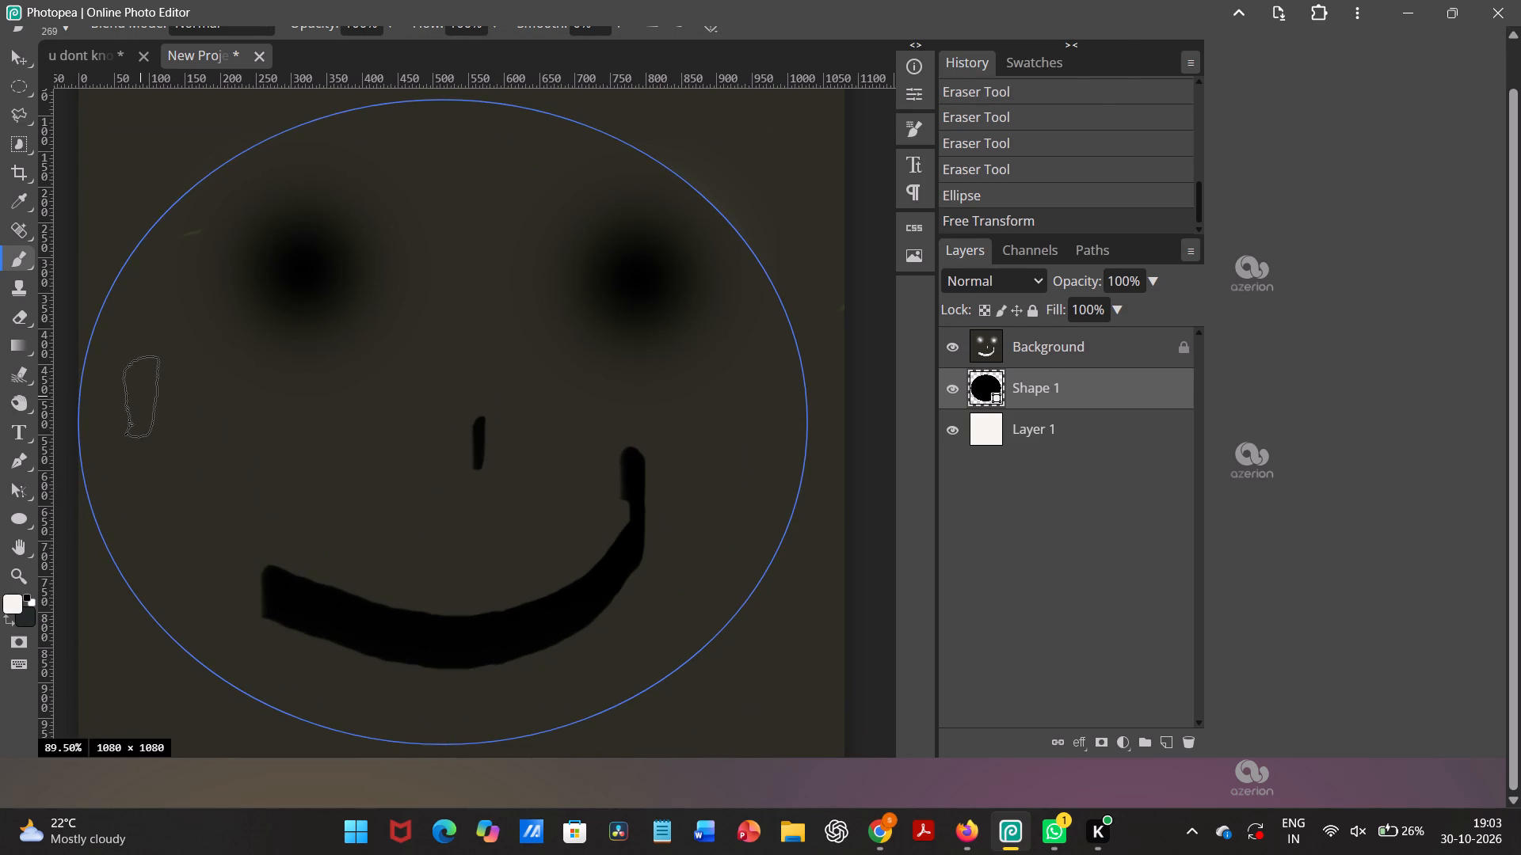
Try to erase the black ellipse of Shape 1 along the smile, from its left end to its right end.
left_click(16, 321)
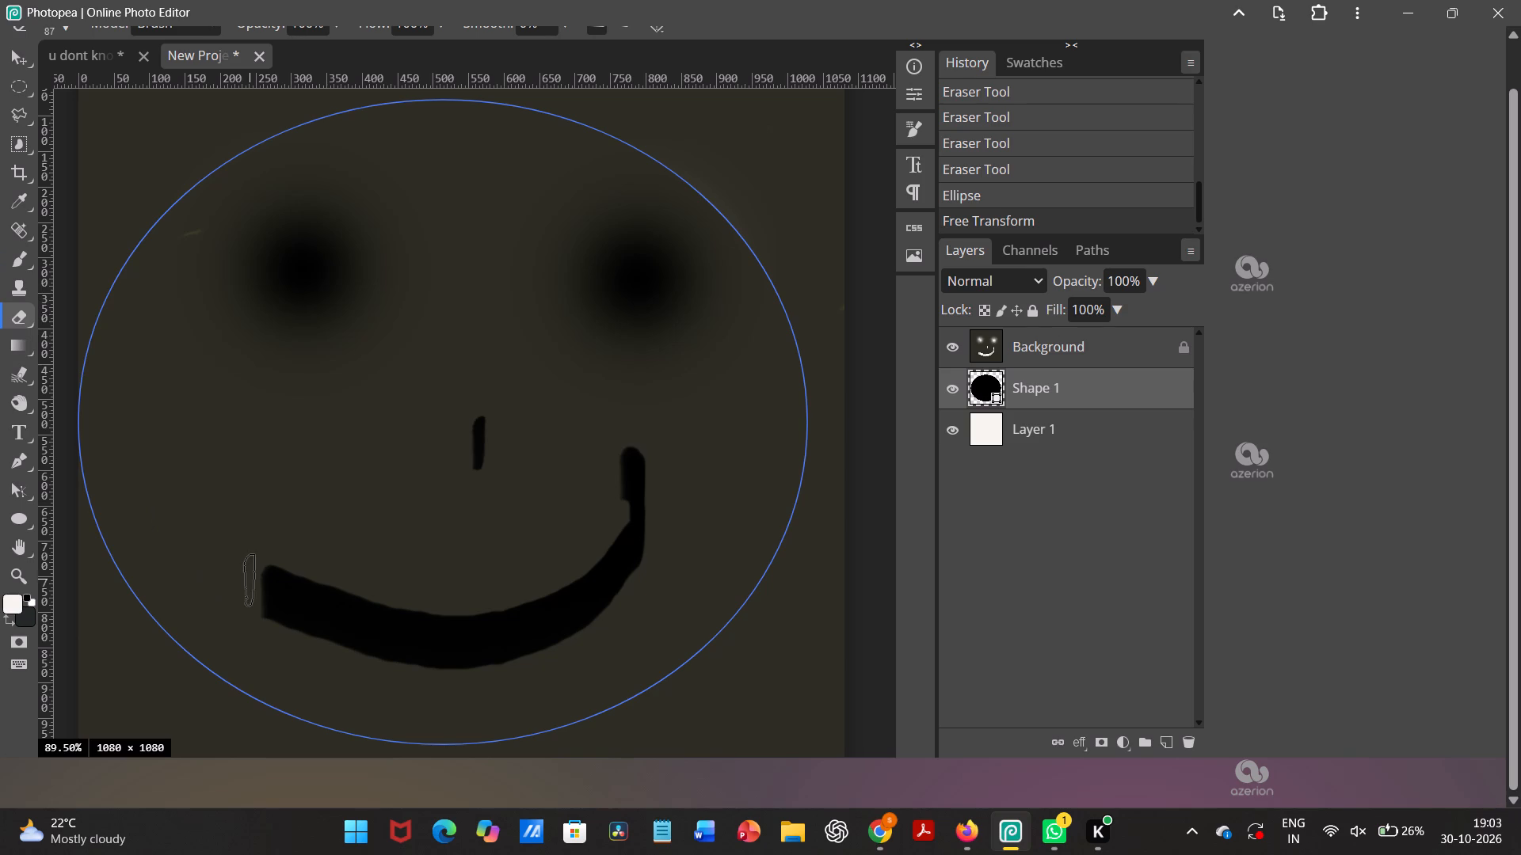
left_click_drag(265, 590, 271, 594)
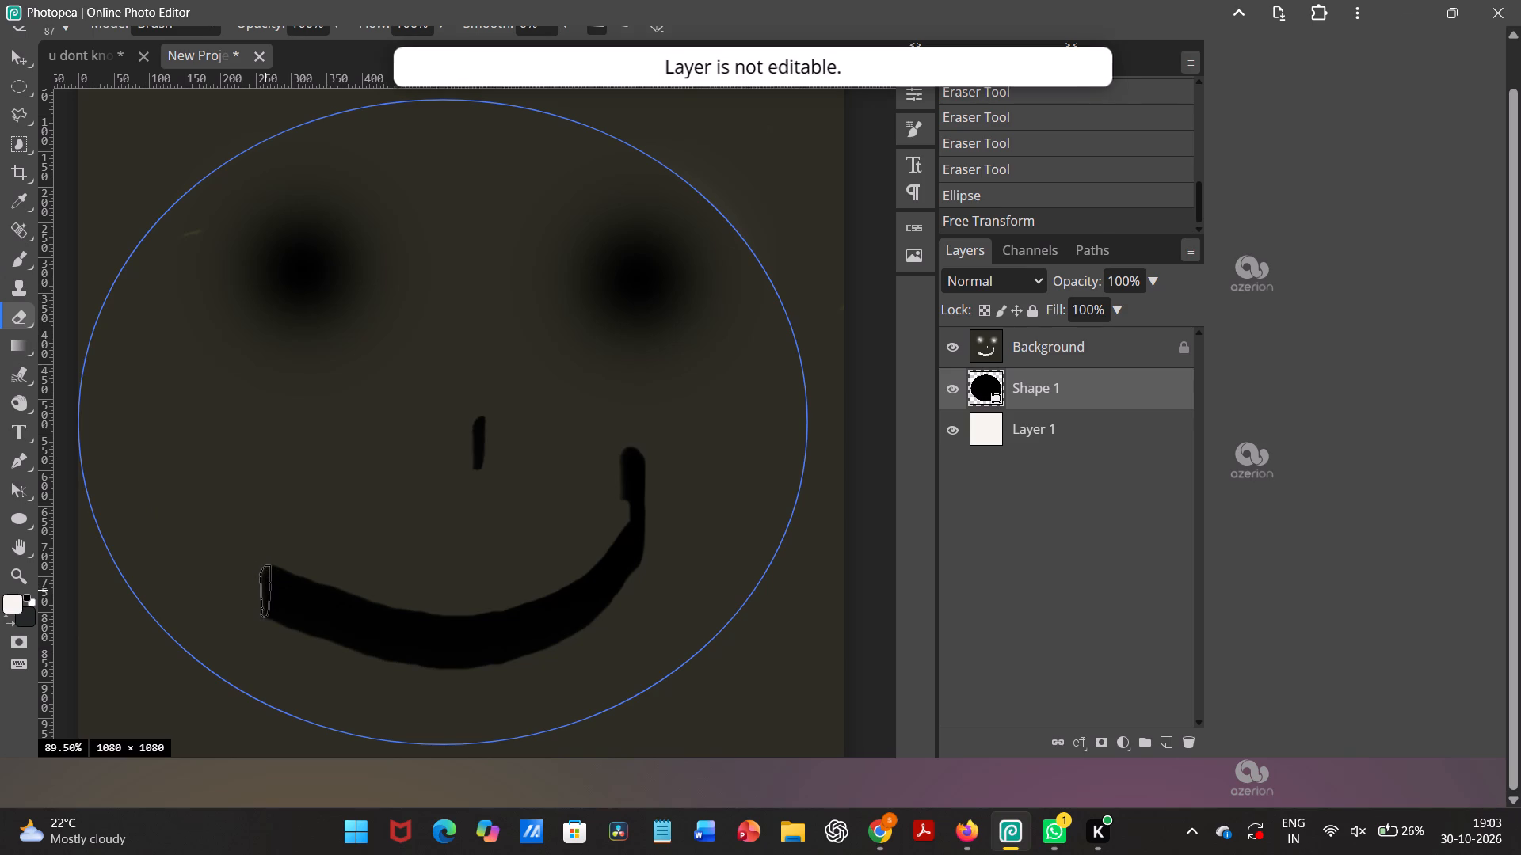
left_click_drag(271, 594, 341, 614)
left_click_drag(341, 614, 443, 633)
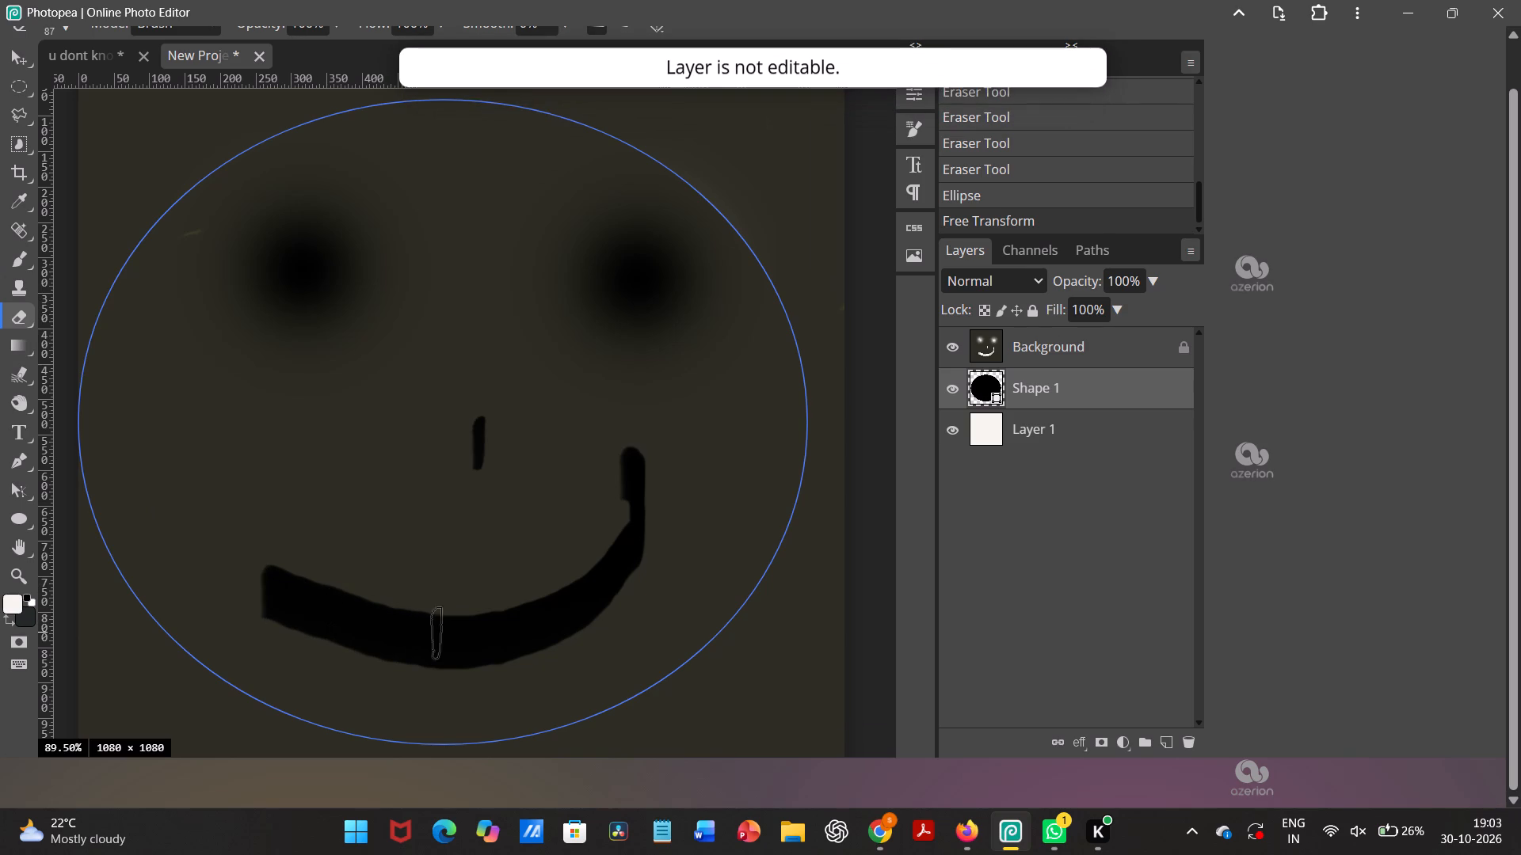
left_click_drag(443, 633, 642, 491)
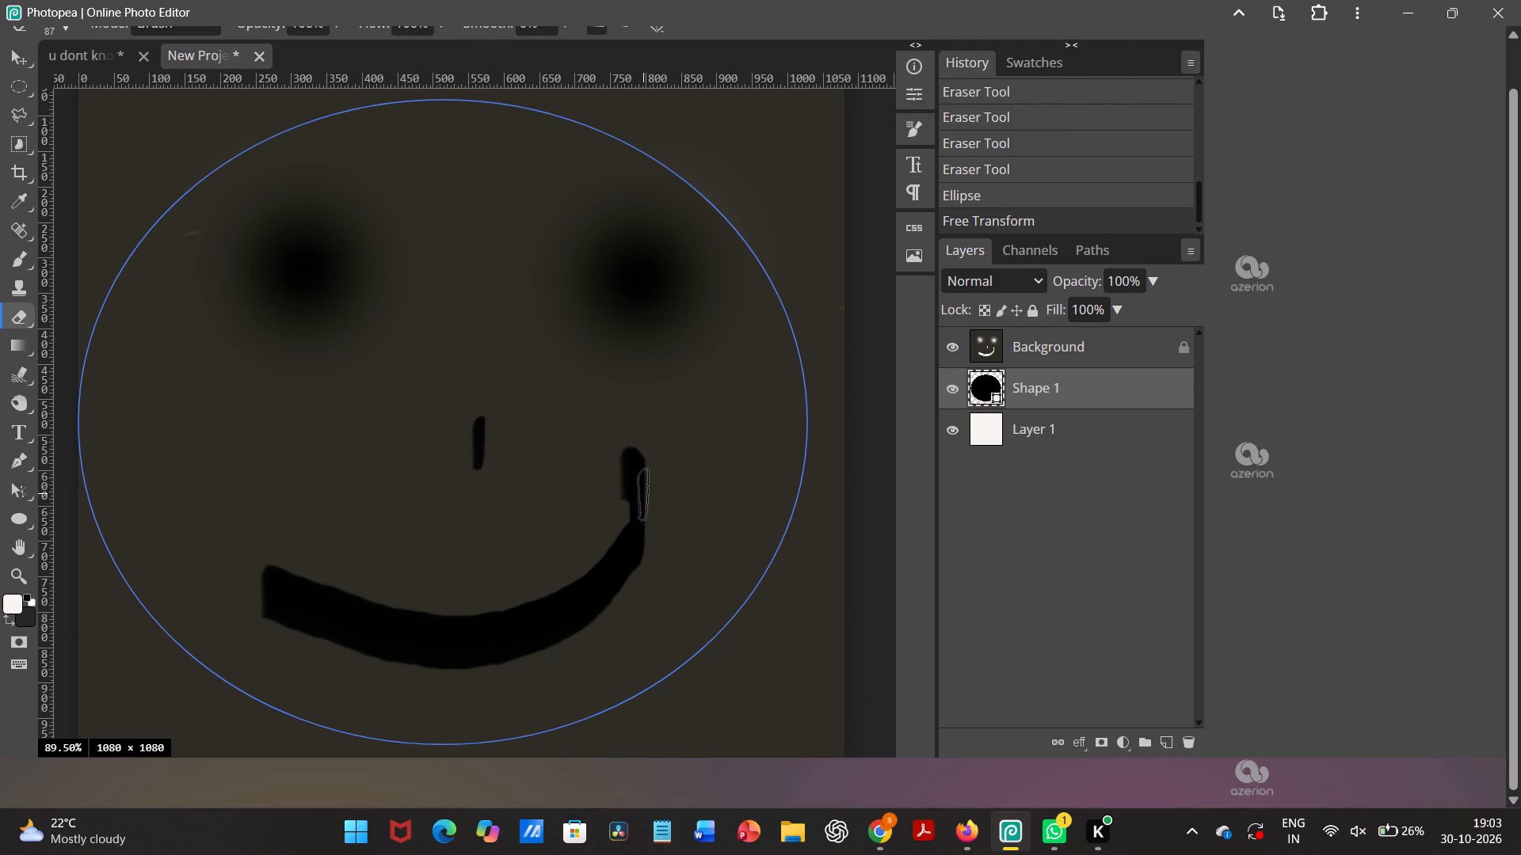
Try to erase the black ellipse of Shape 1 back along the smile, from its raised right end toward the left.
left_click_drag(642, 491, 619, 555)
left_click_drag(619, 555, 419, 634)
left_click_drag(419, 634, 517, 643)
Compare the face with and without the black ellipse by toggling Shape 1's visibility, and leave the layer hidden.
left_click(960, 389)
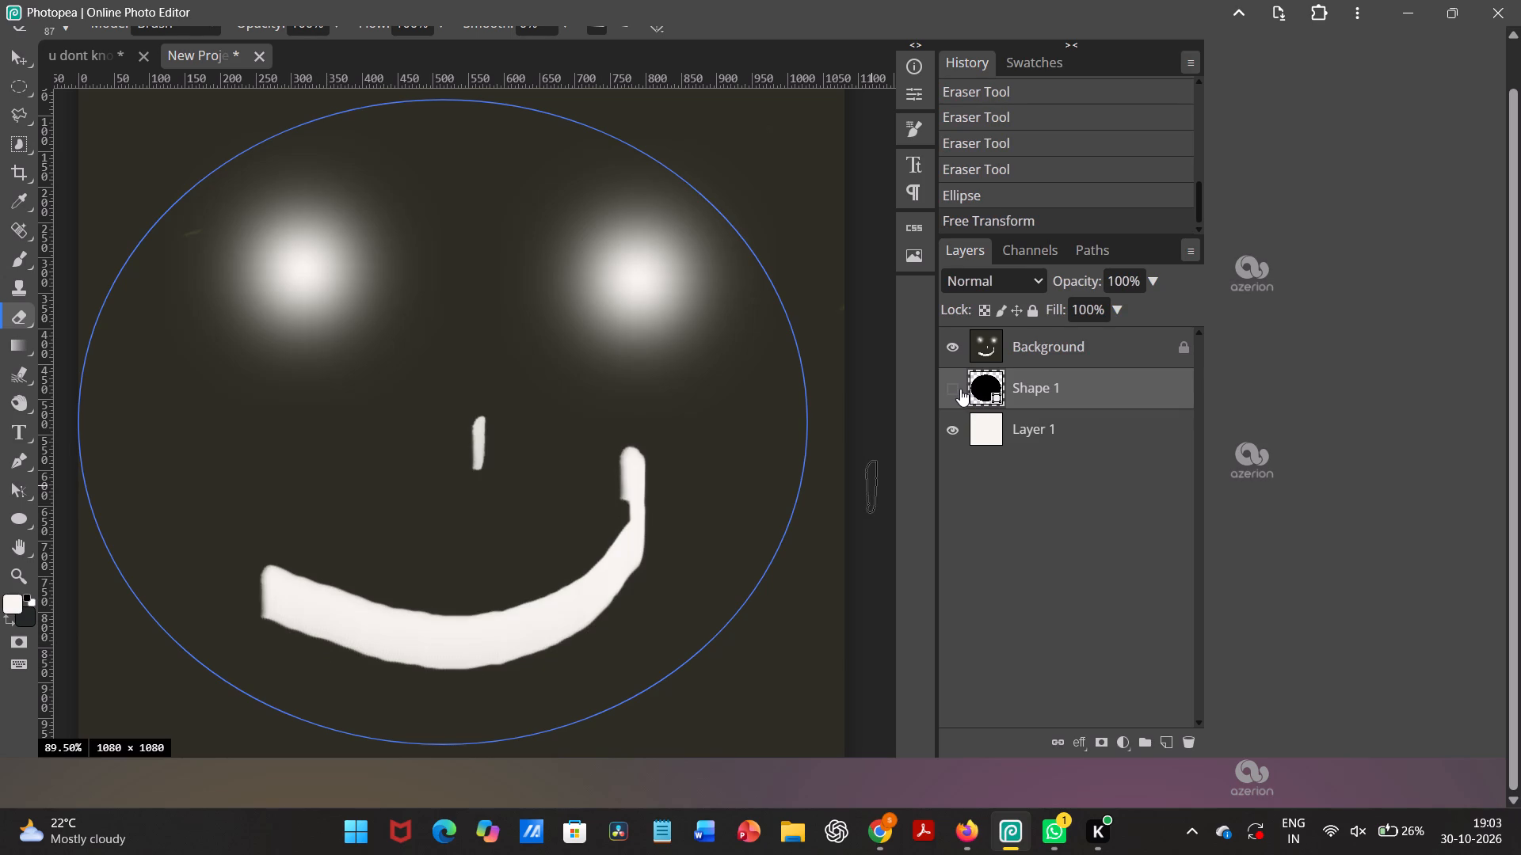
left_click(960, 389)
left_click(960, 389)
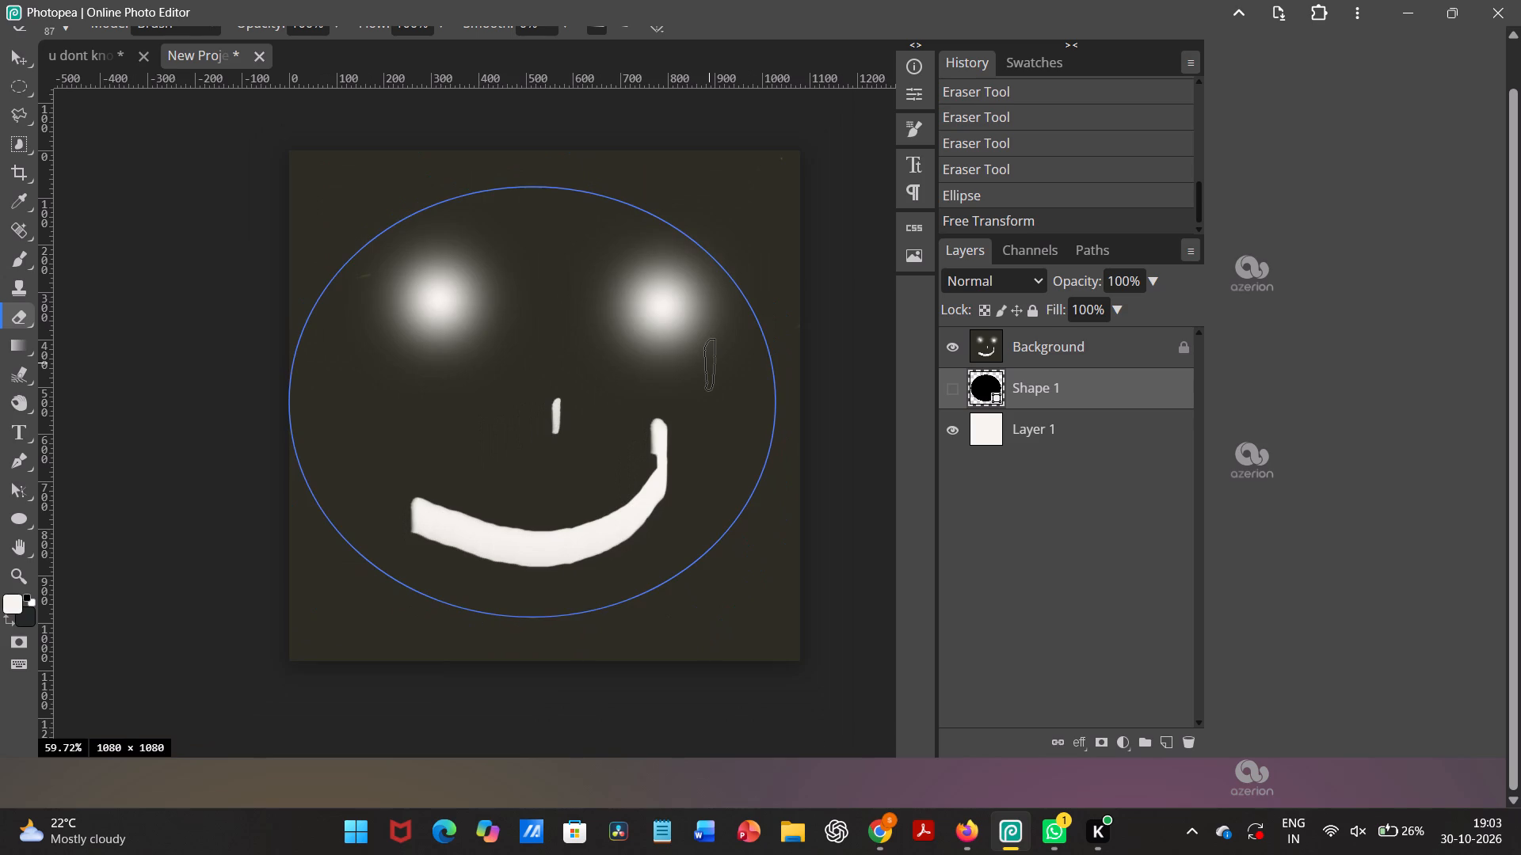
scroll(710, 363, "up", 1)
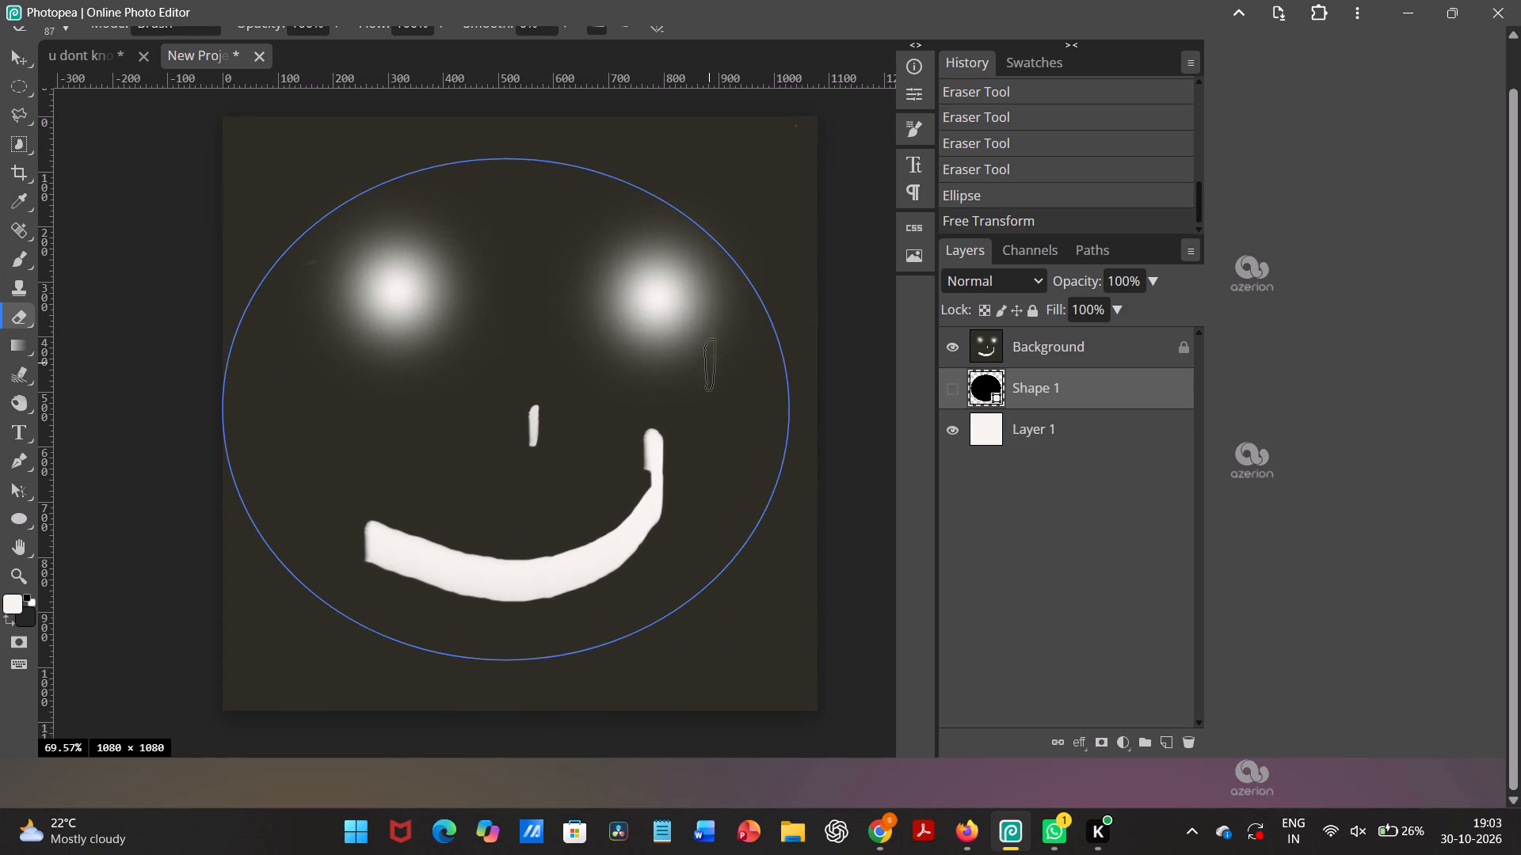
scroll(710, 363, "up", 1)
triple_click(954, 384)
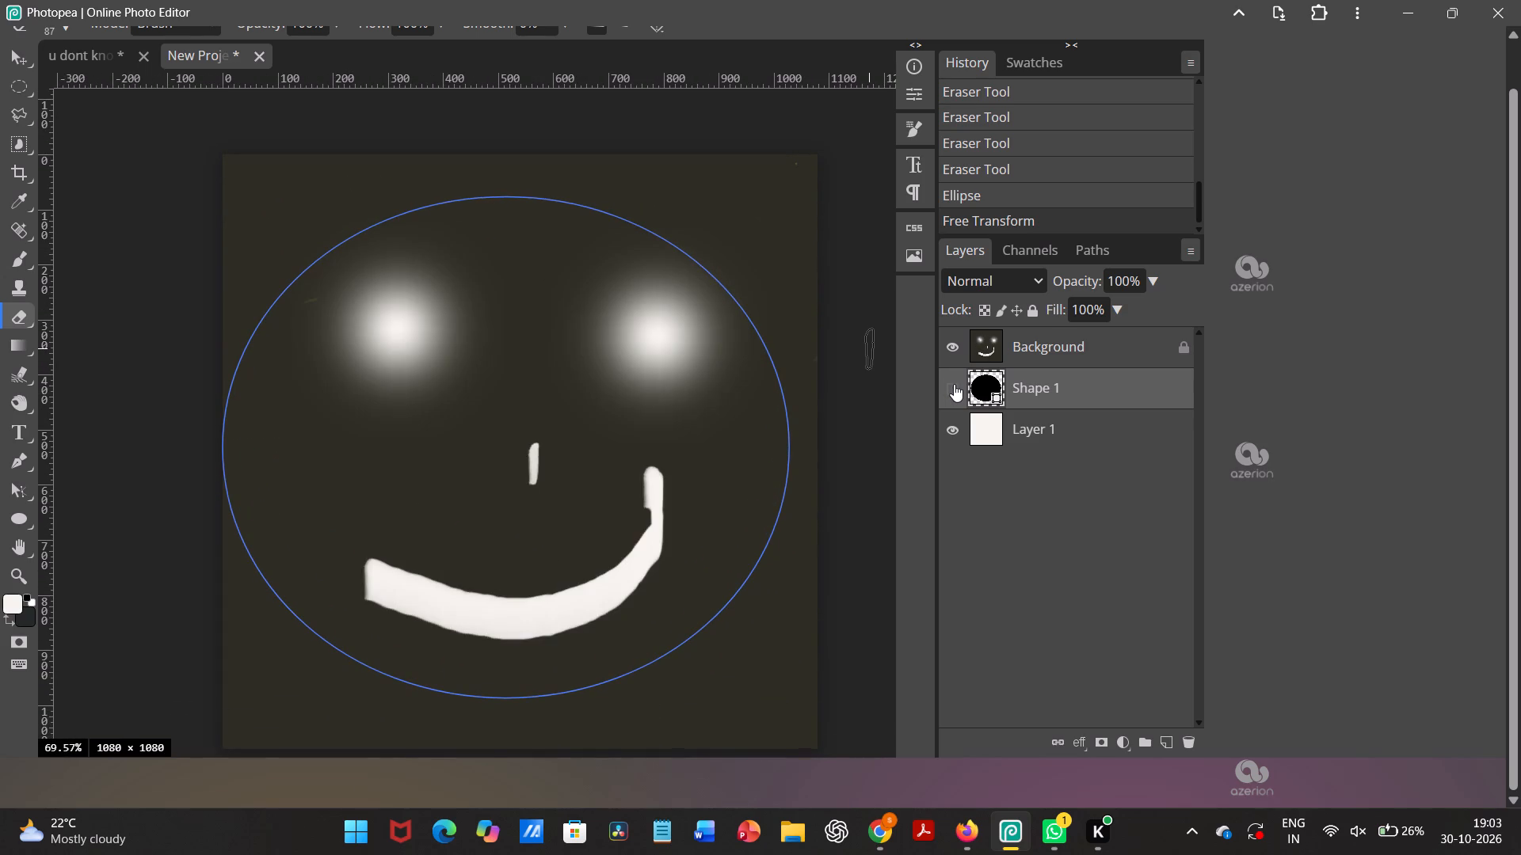
left_click(954, 384)
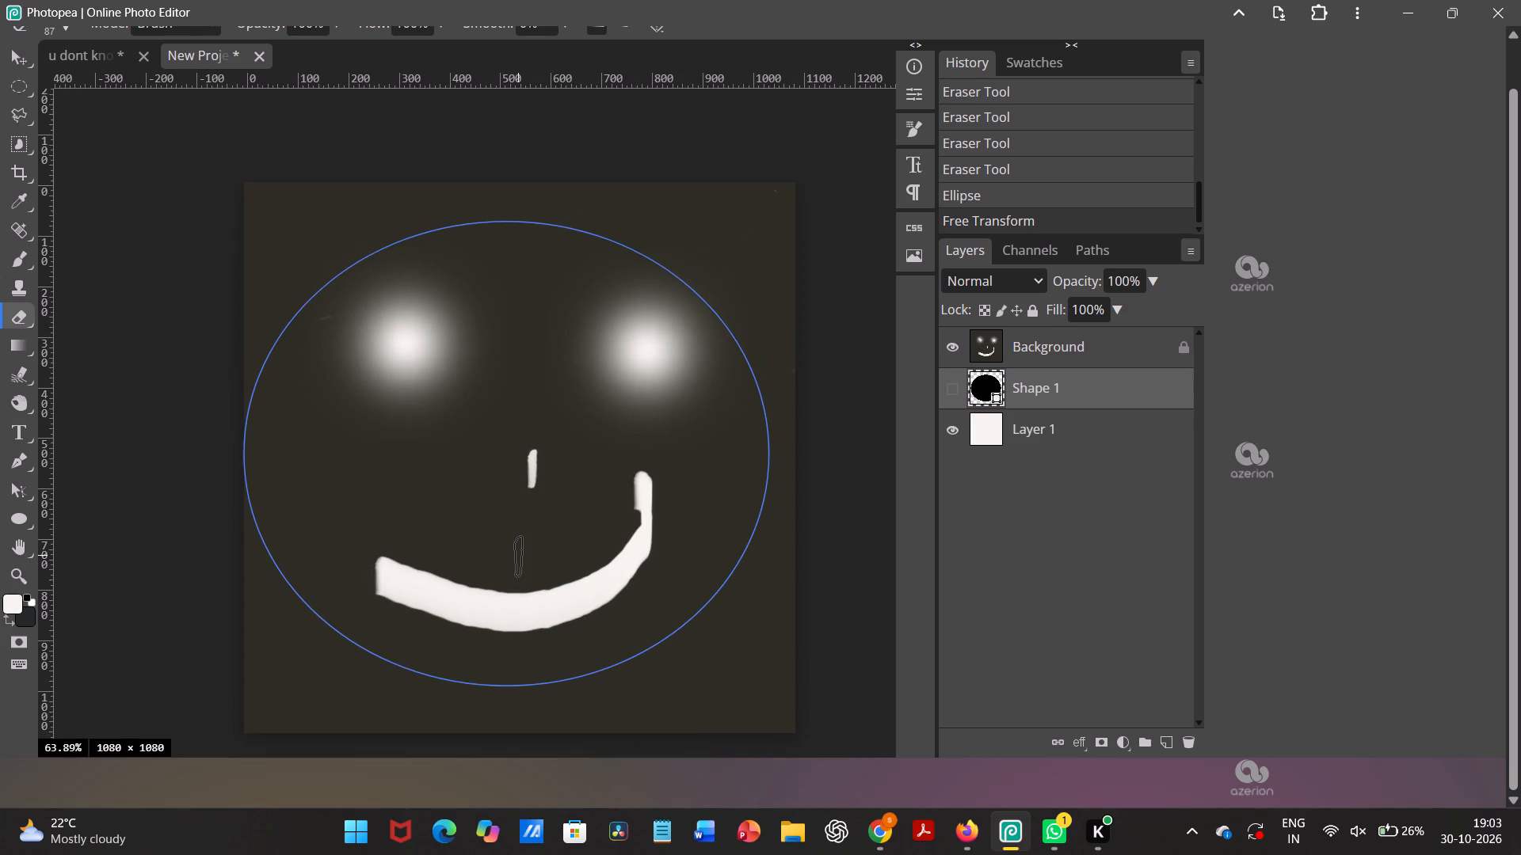
scroll(518, 556, "left", 1)
scroll(518, 556, "down", 1)
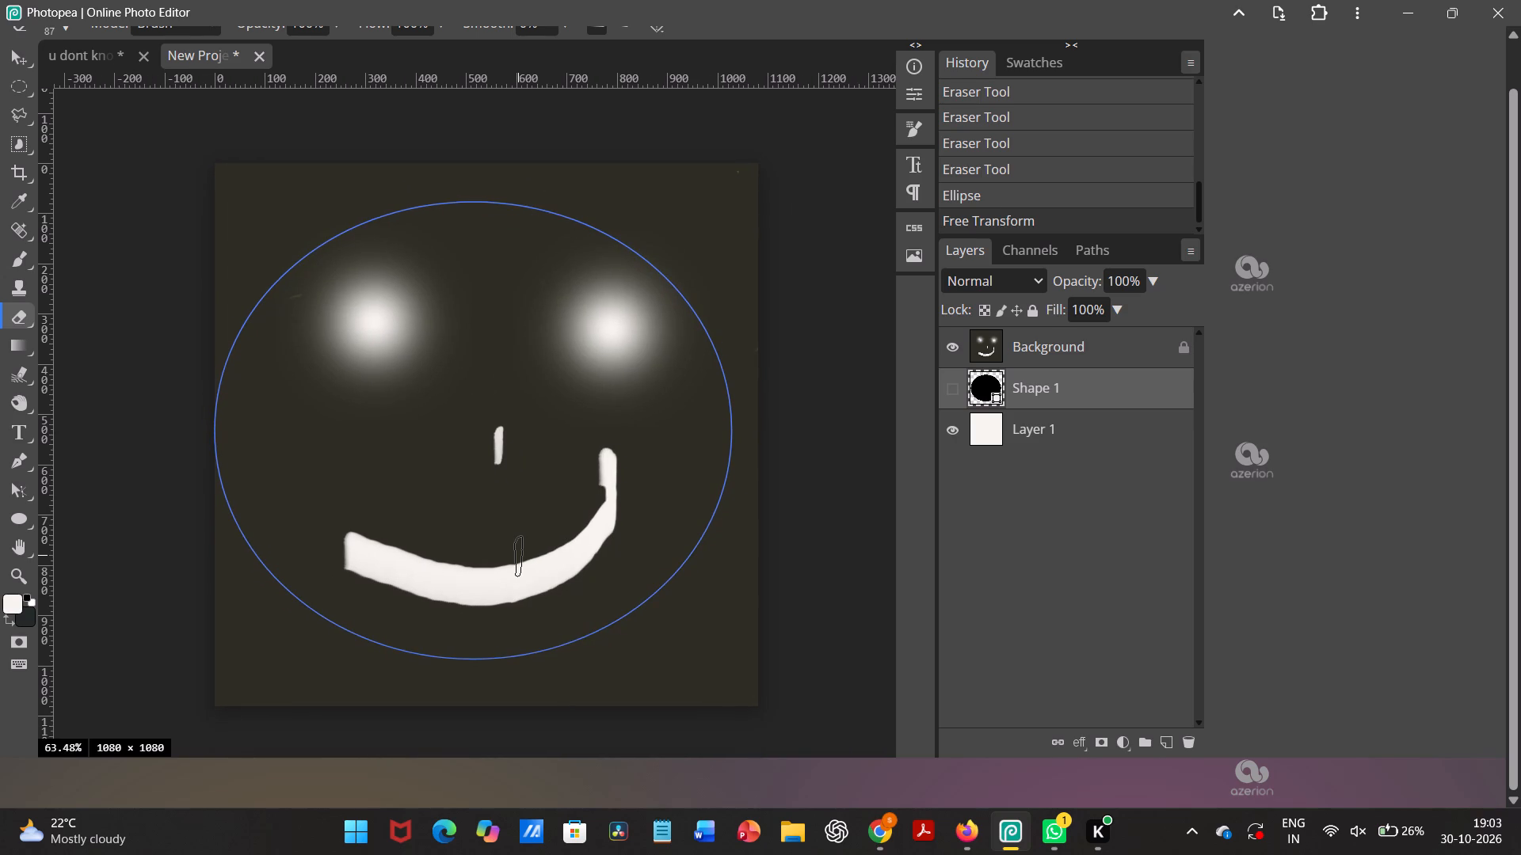
left_click(953, 385)
left_click(951, 385)
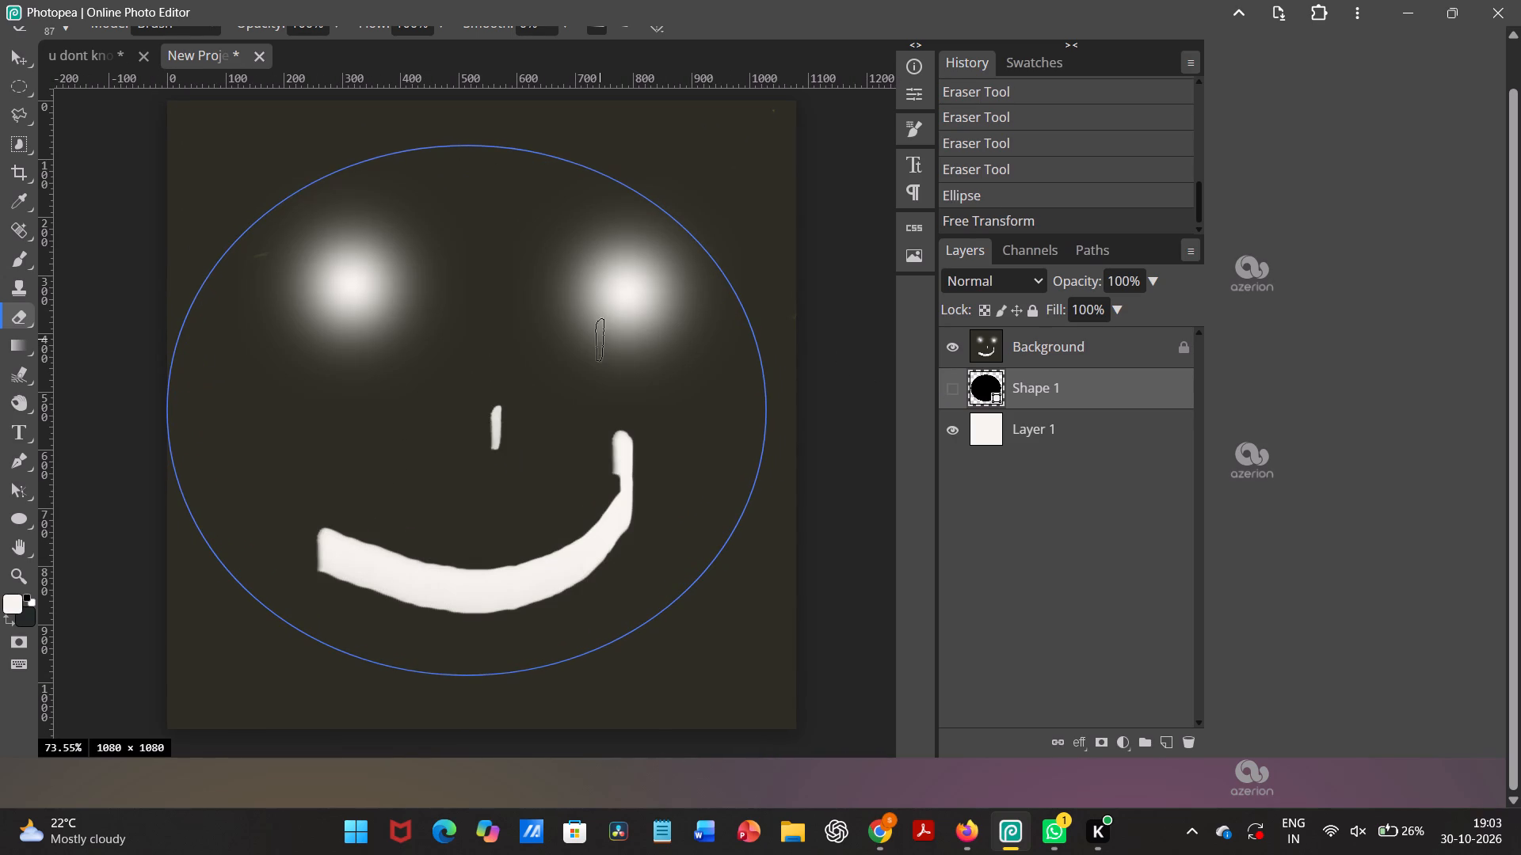
Deselect the Shape 1 layer with the Move tool so its outline no longer overlays the face.
left_click(16, 47)
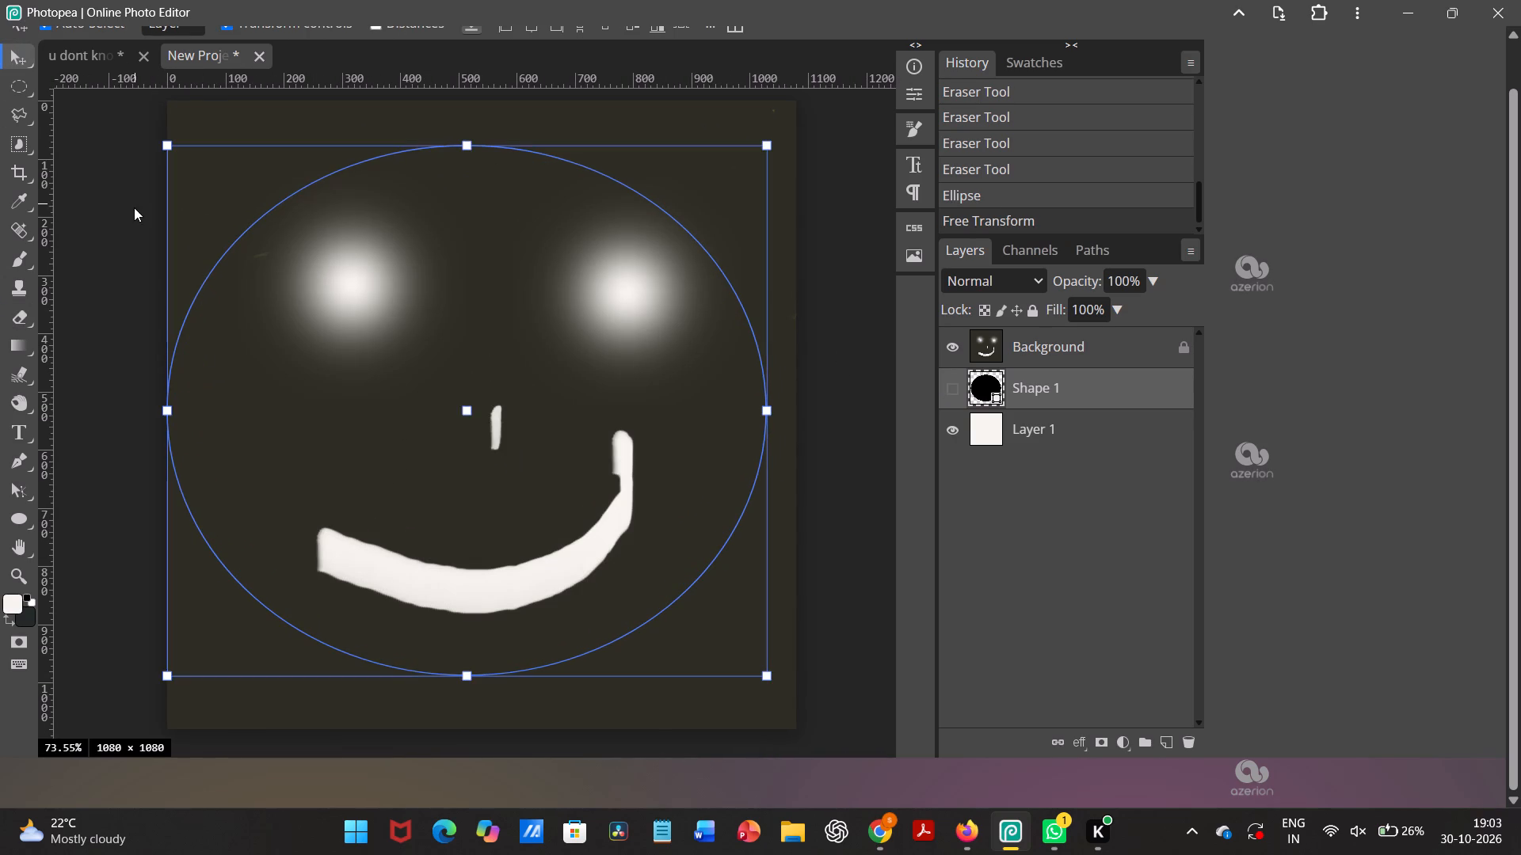
left_click(132, 208)
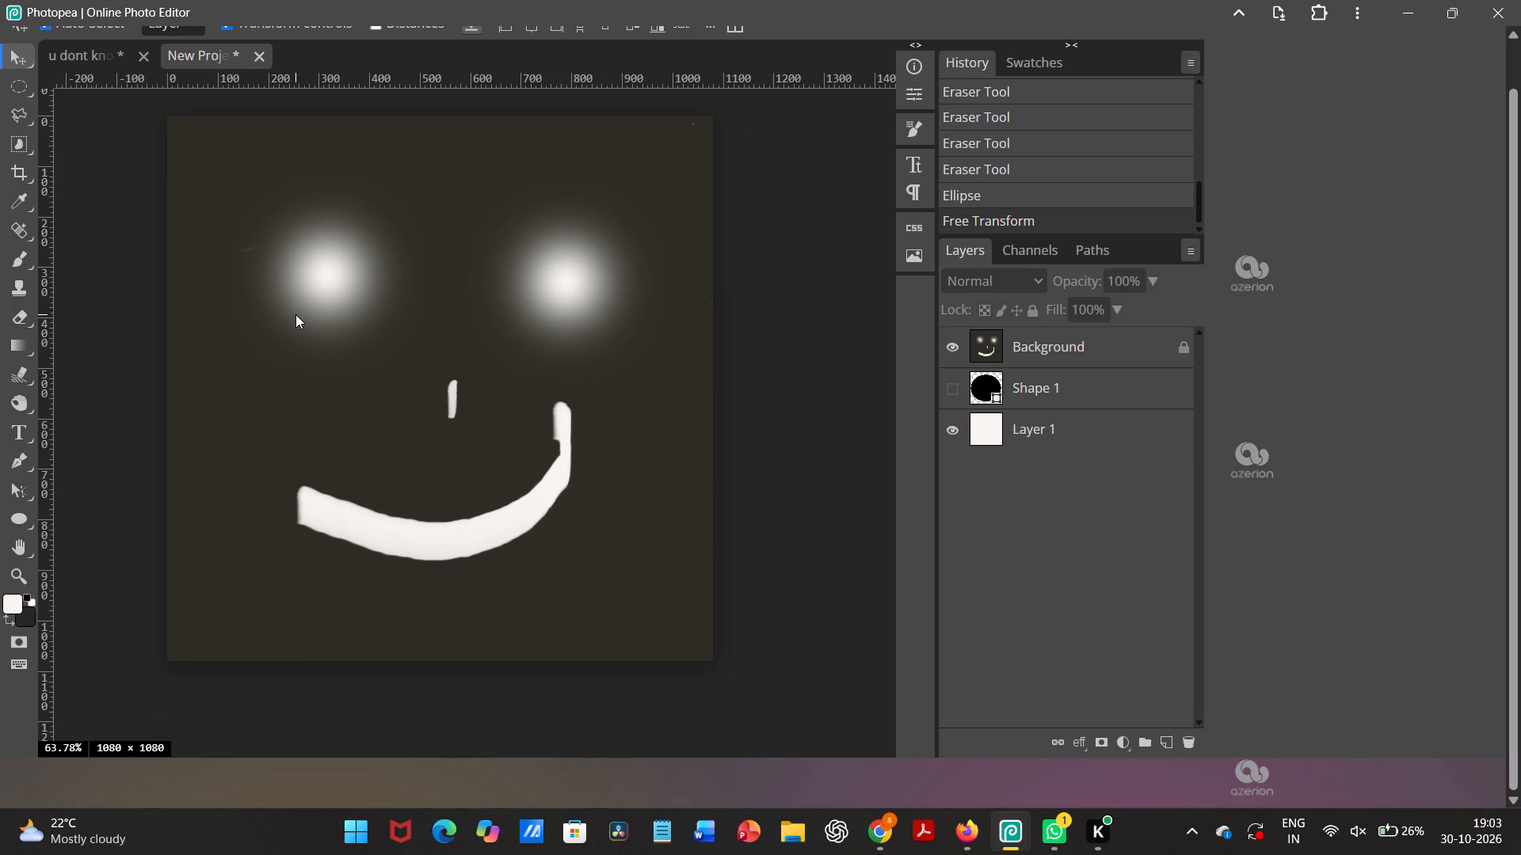
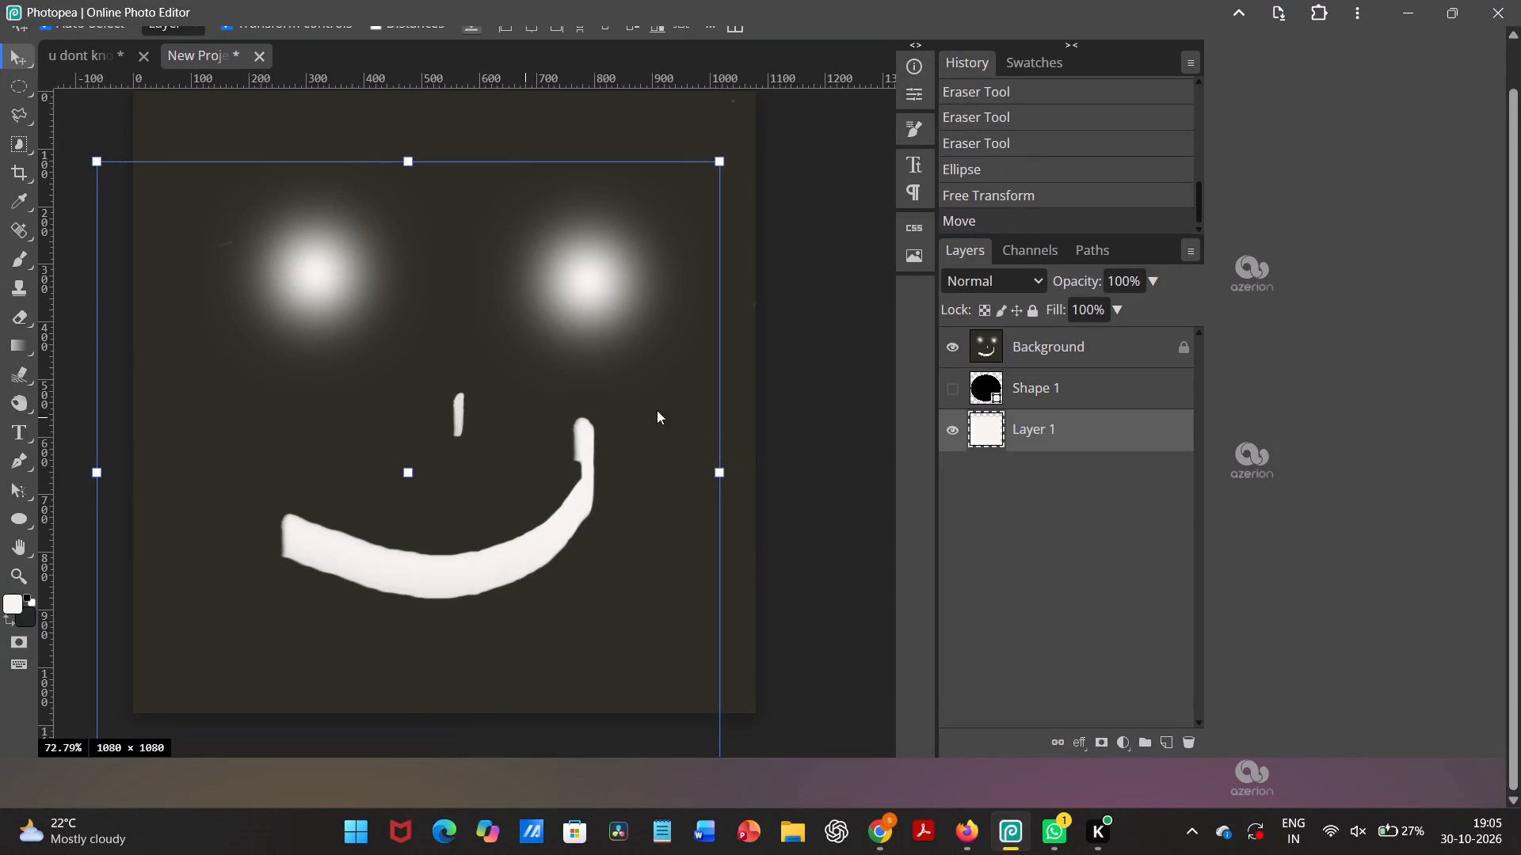
Deselect Layer 1 so its transform outline no longer overlays the face.
left_click(764, 416)
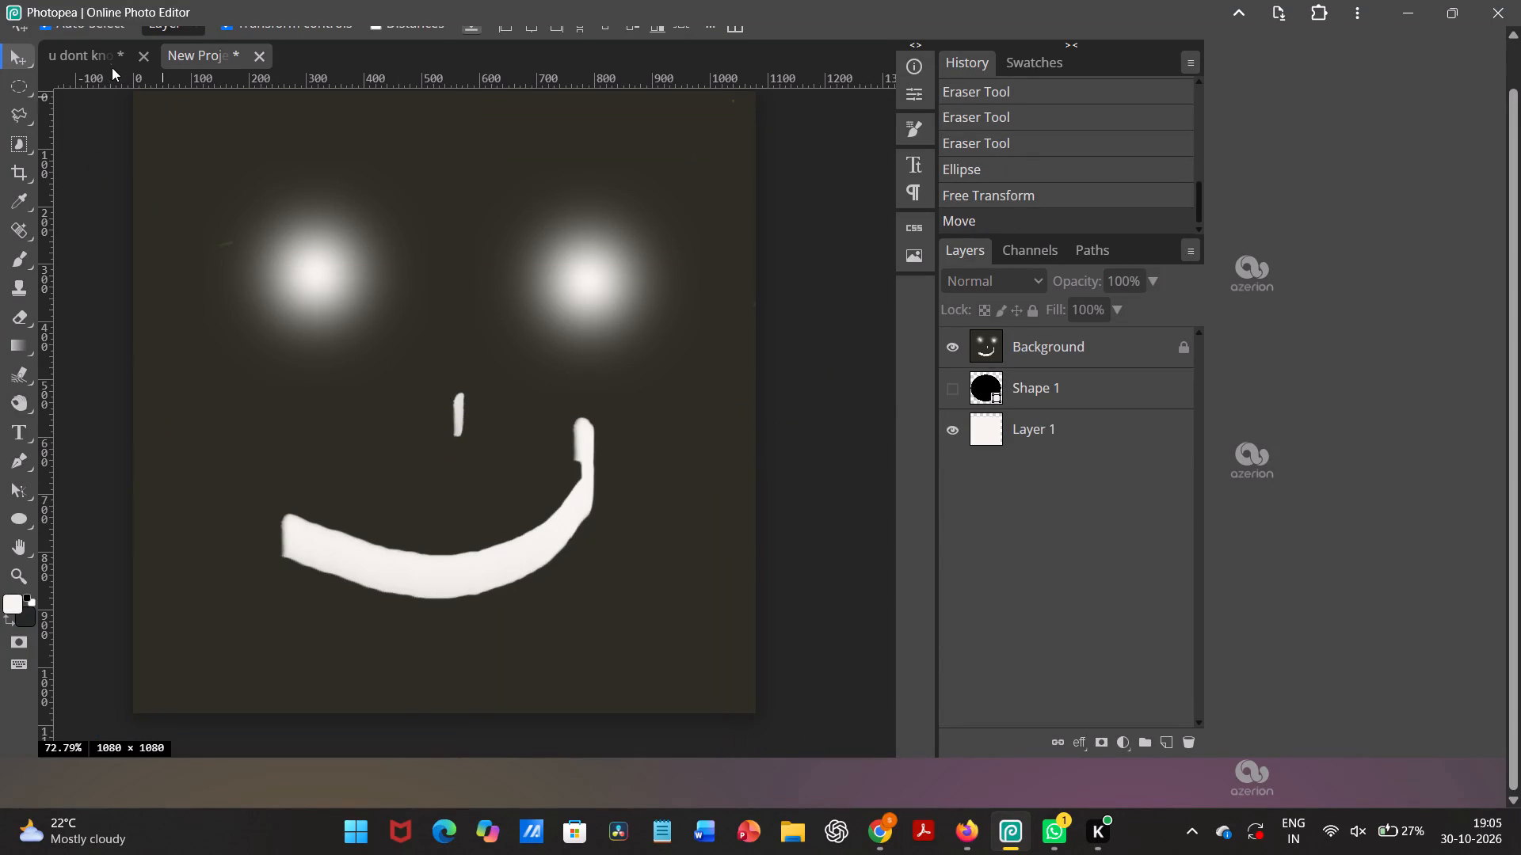
Switch to the open "u dont kn…" poster document and select Layer 29 by picking the portrait's head.
left_click(99, 55)
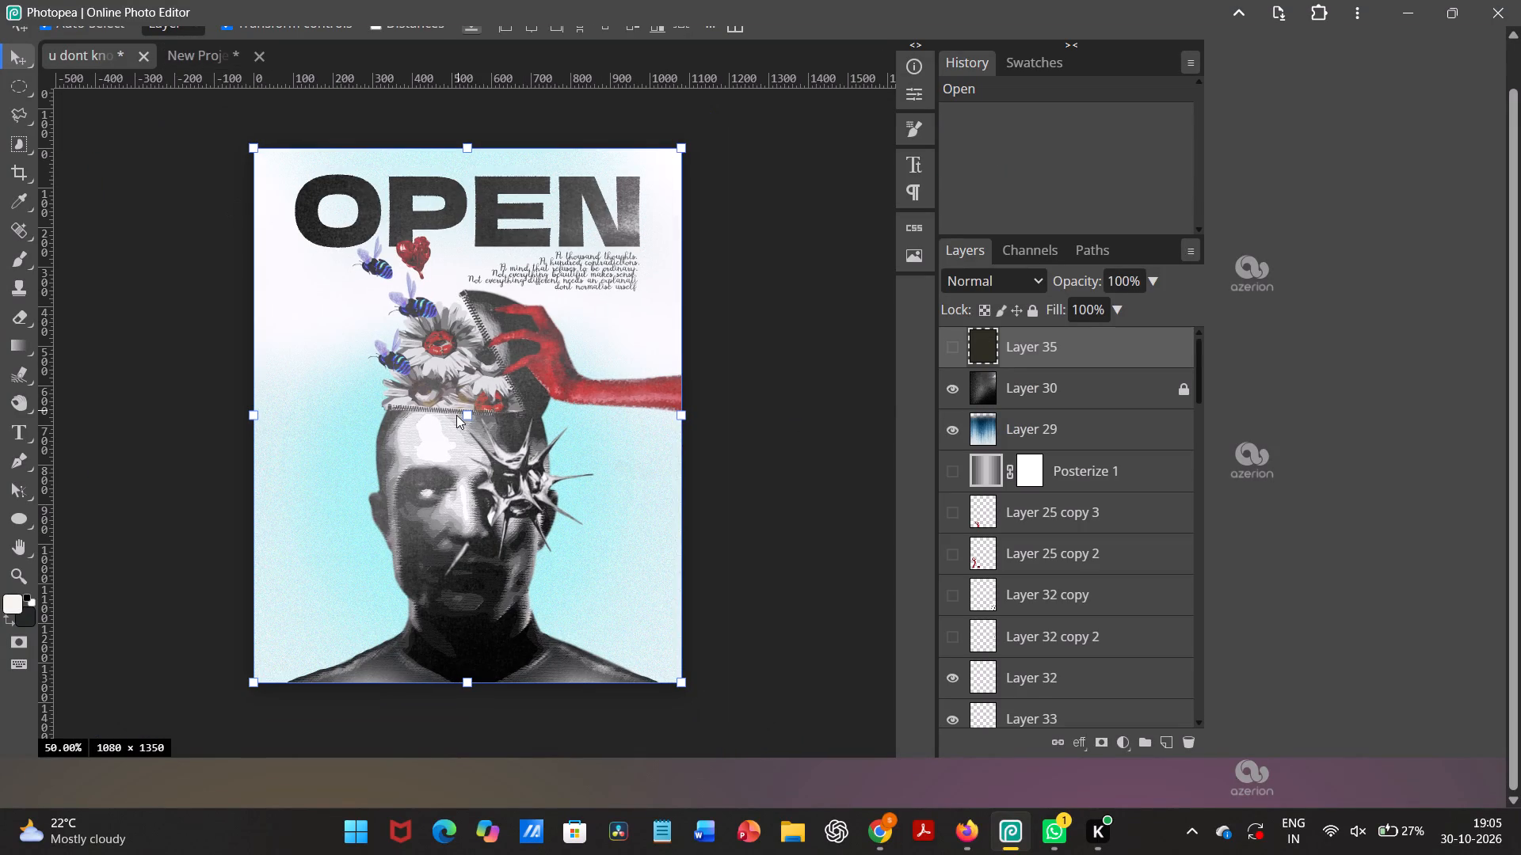
scroll(456, 415, "down", 1)
left_click(468, 393)
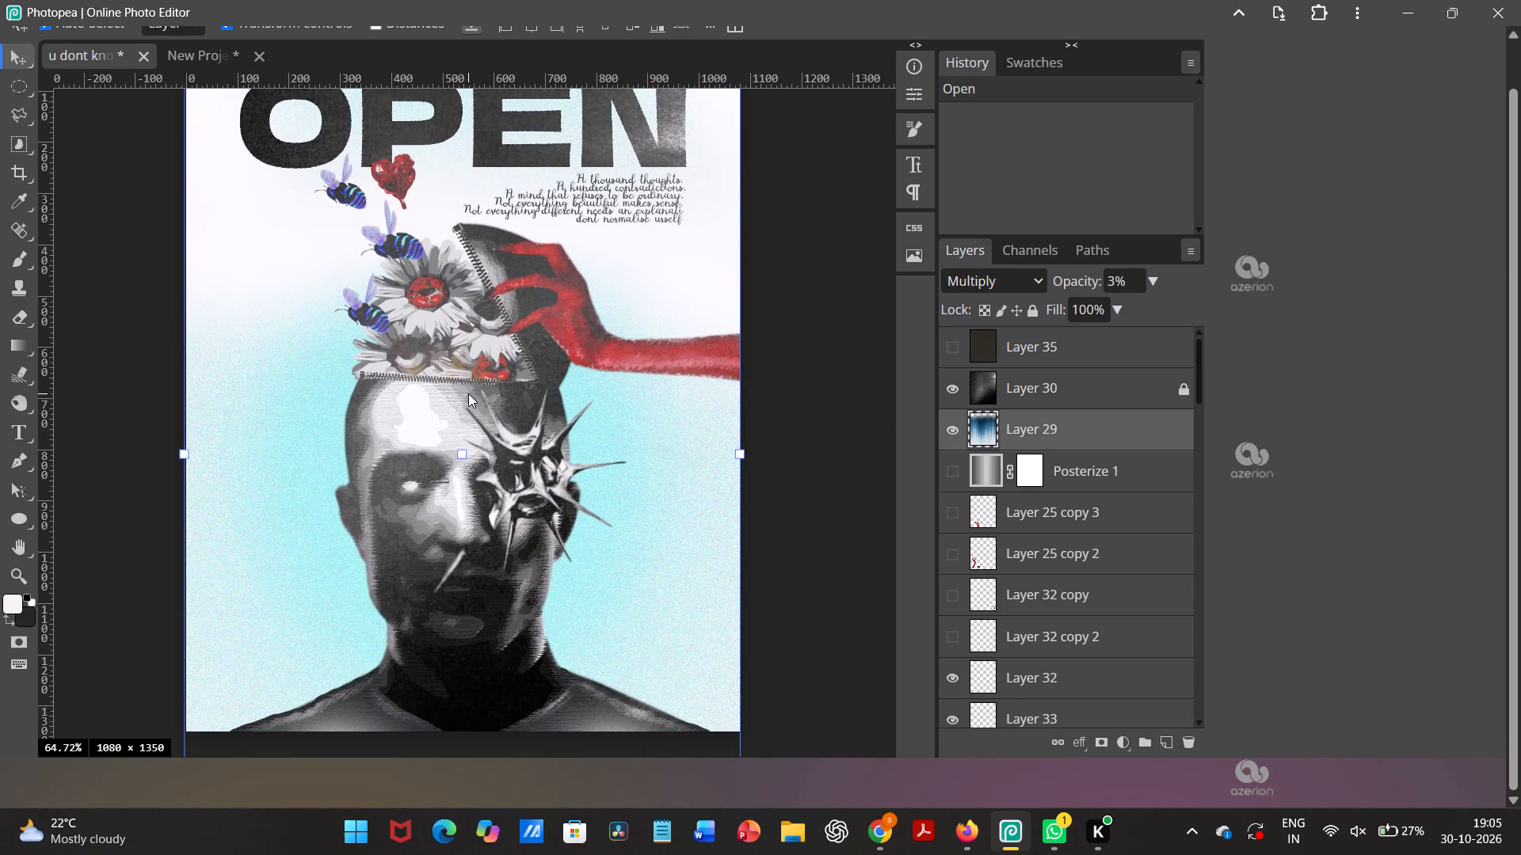
left_click(505, 431)
left_click(504, 479)
left_click(531, 486)
Compare the poster with and without Layer 29 by toggling that layer's visibility.
left_click(955, 435)
left_click(955, 435)
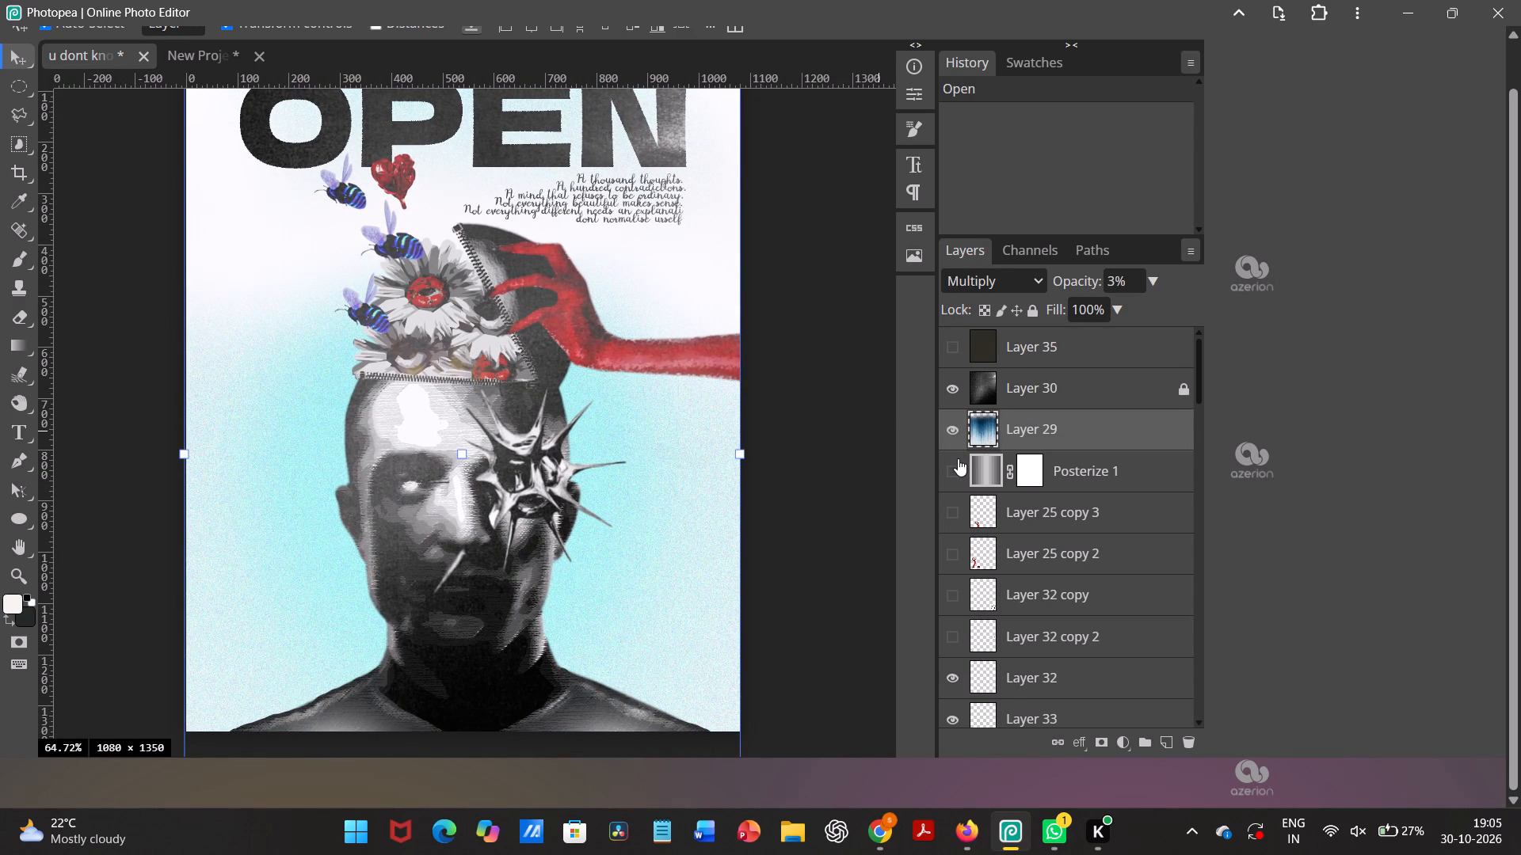
Compare the poster with and without the Posterize 1 adjustment by toggling its visibility, and leave it shown.
left_click(958, 460)
left_click(958, 460)
left_click(958, 460)
left_click(958, 460)
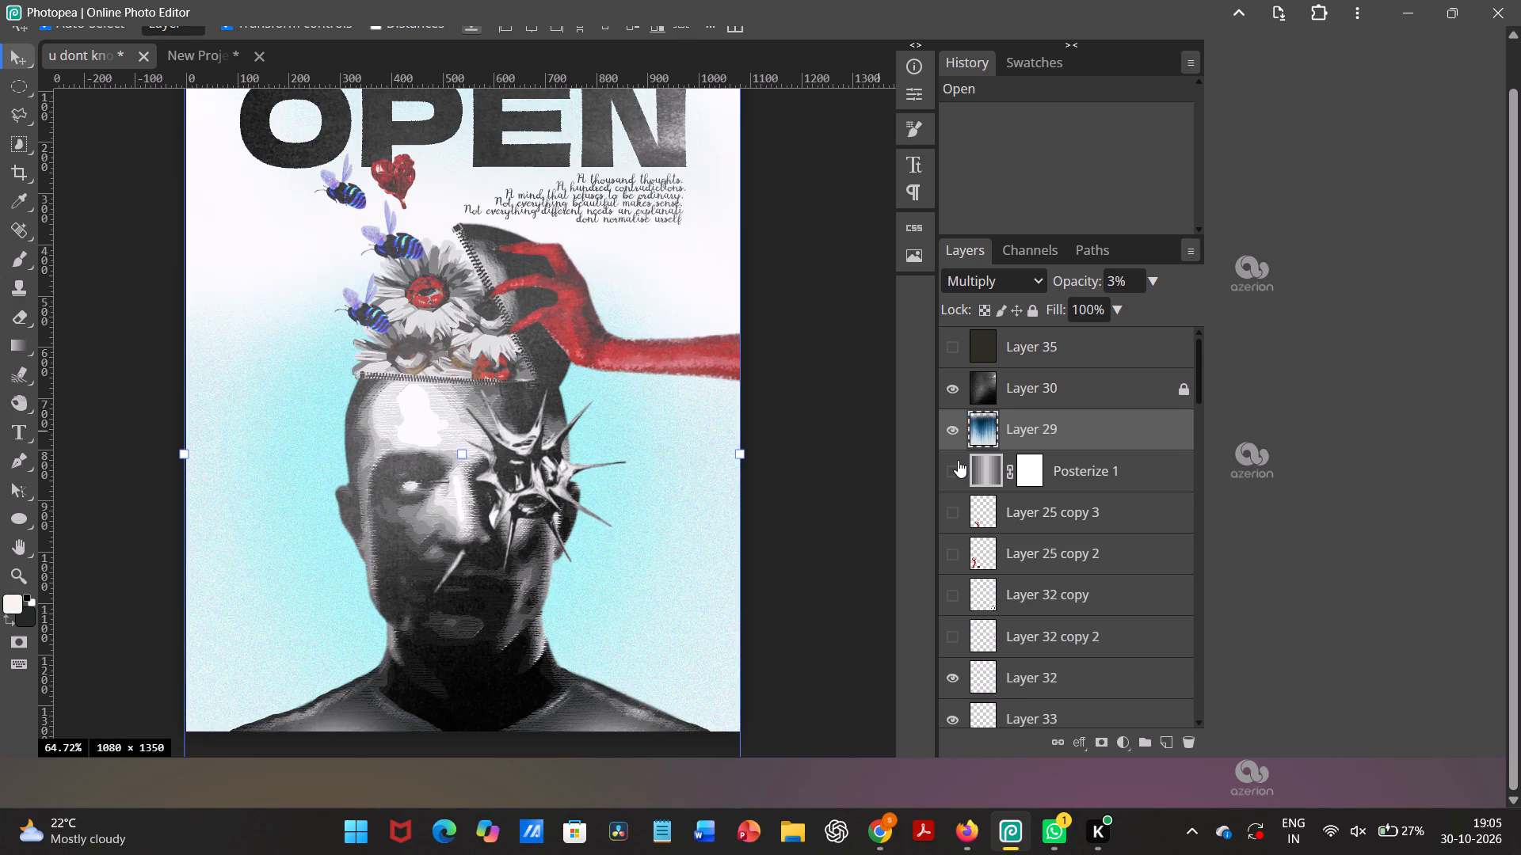
left_click(958, 460)
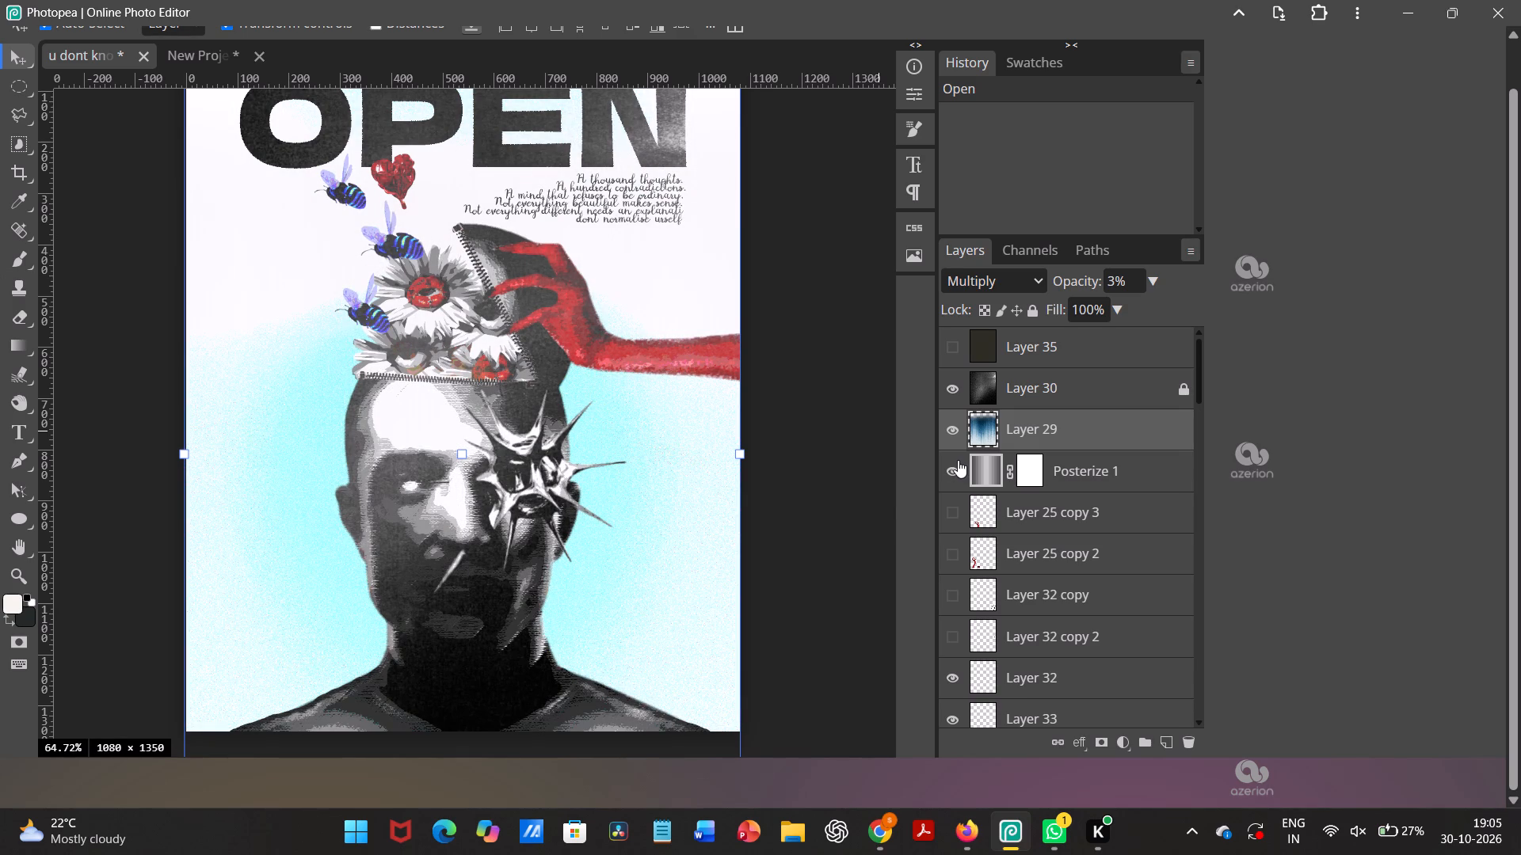
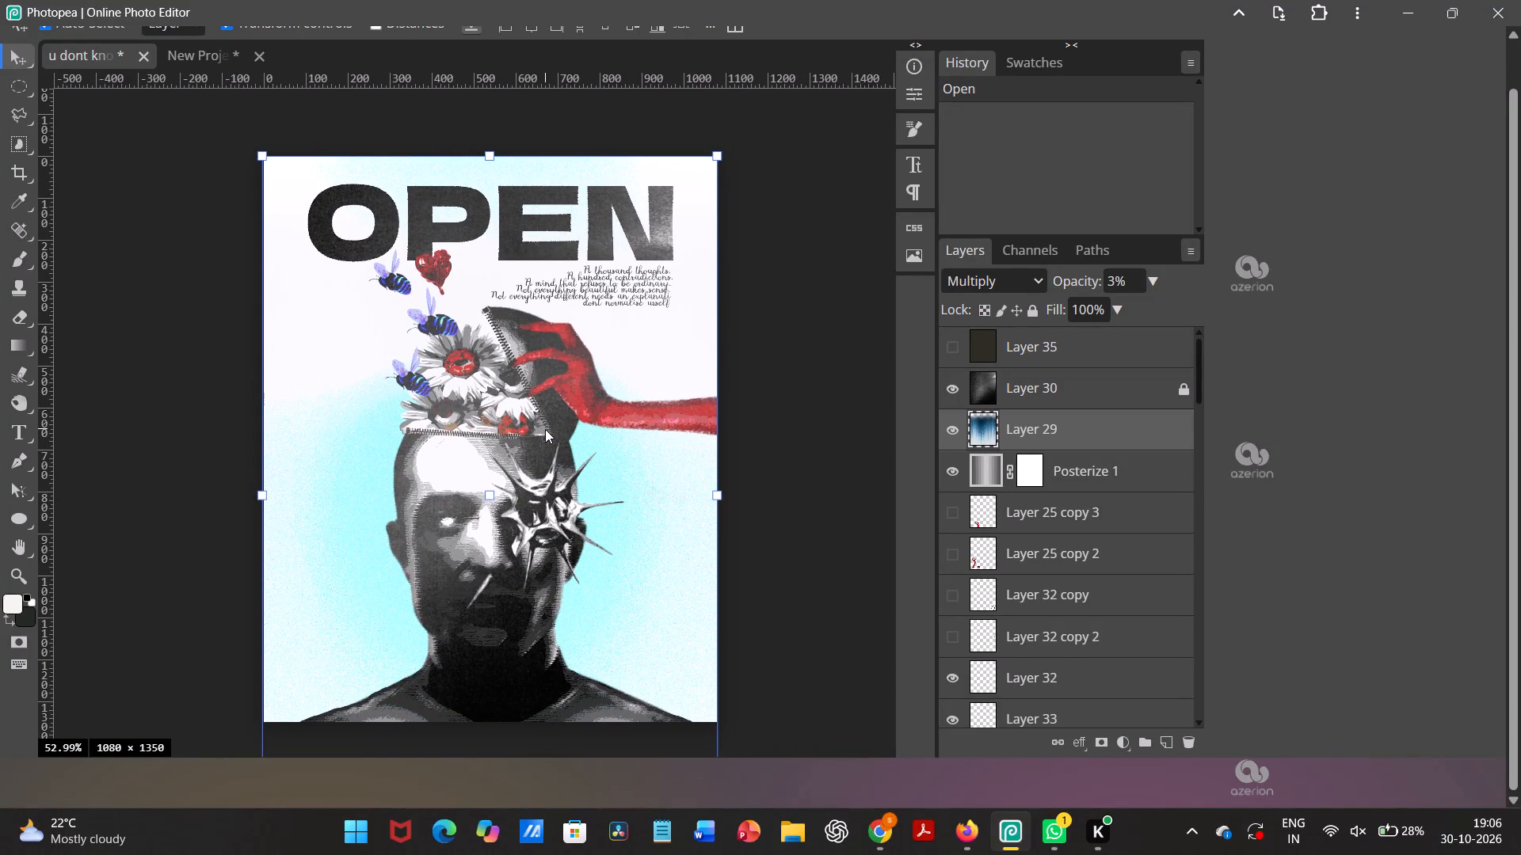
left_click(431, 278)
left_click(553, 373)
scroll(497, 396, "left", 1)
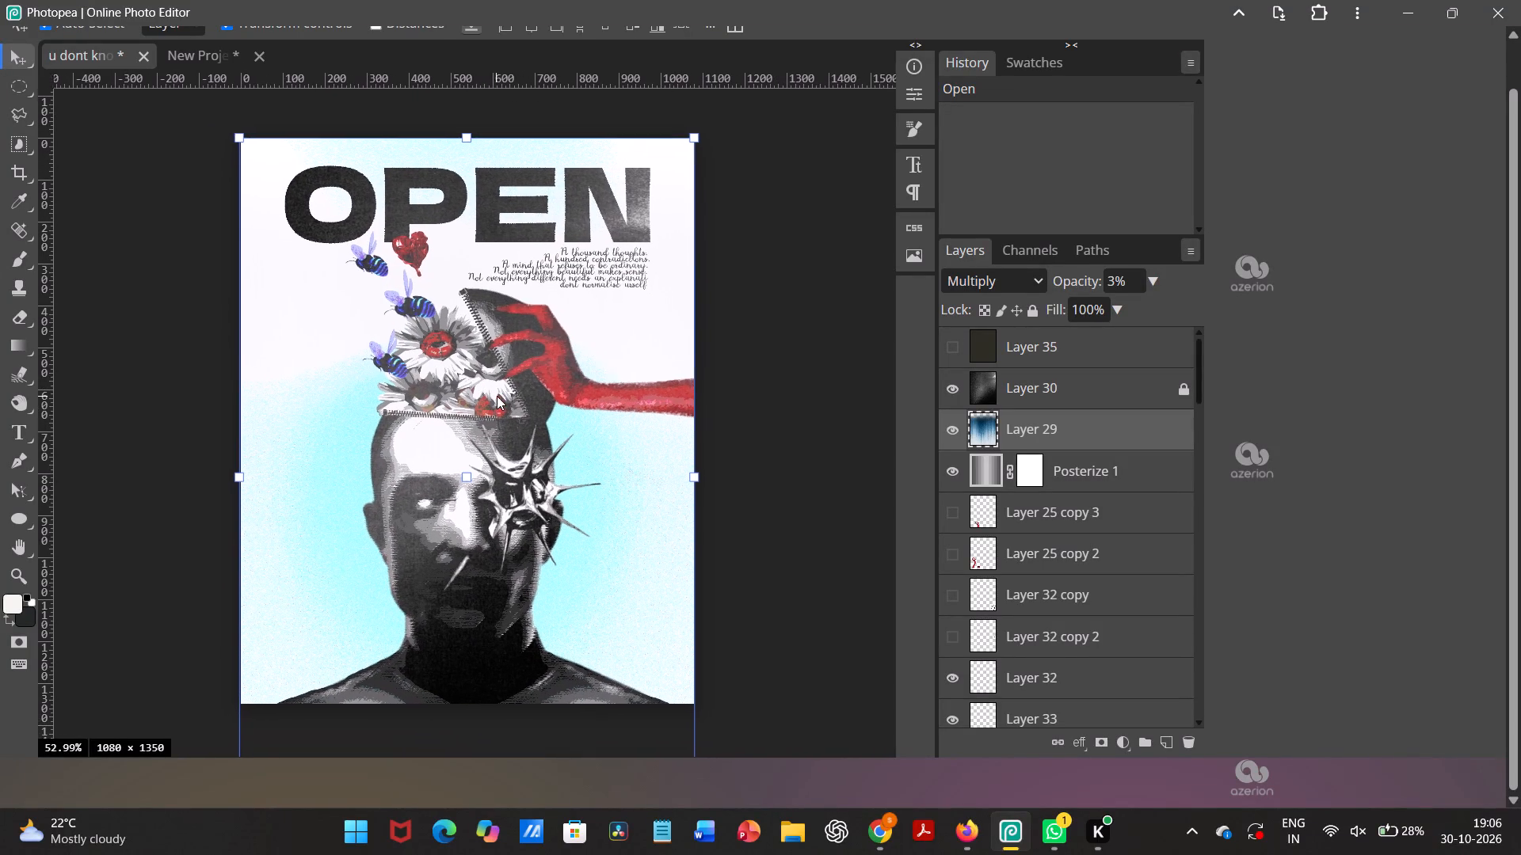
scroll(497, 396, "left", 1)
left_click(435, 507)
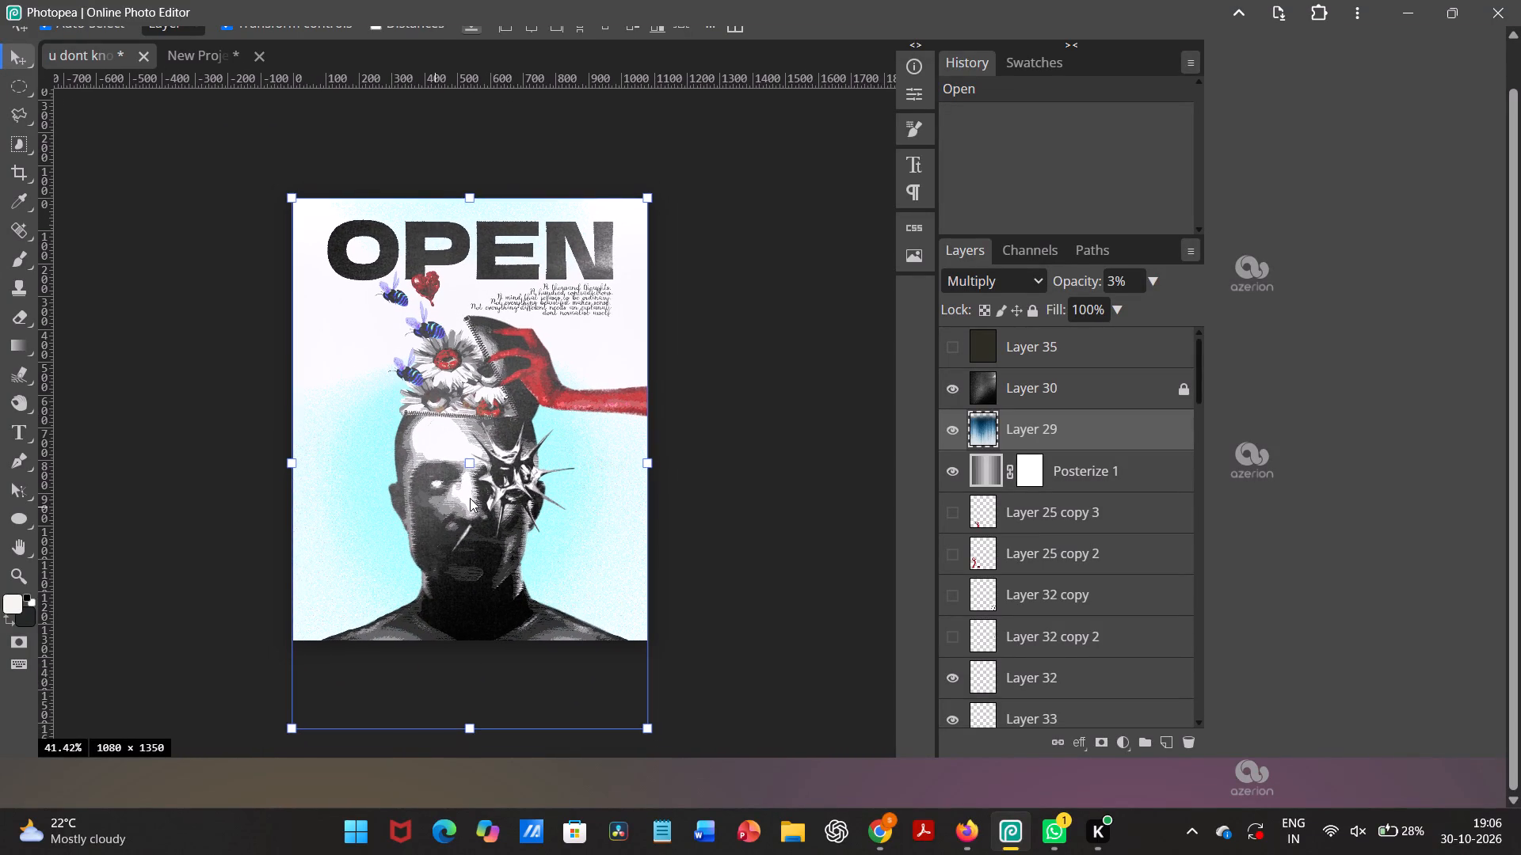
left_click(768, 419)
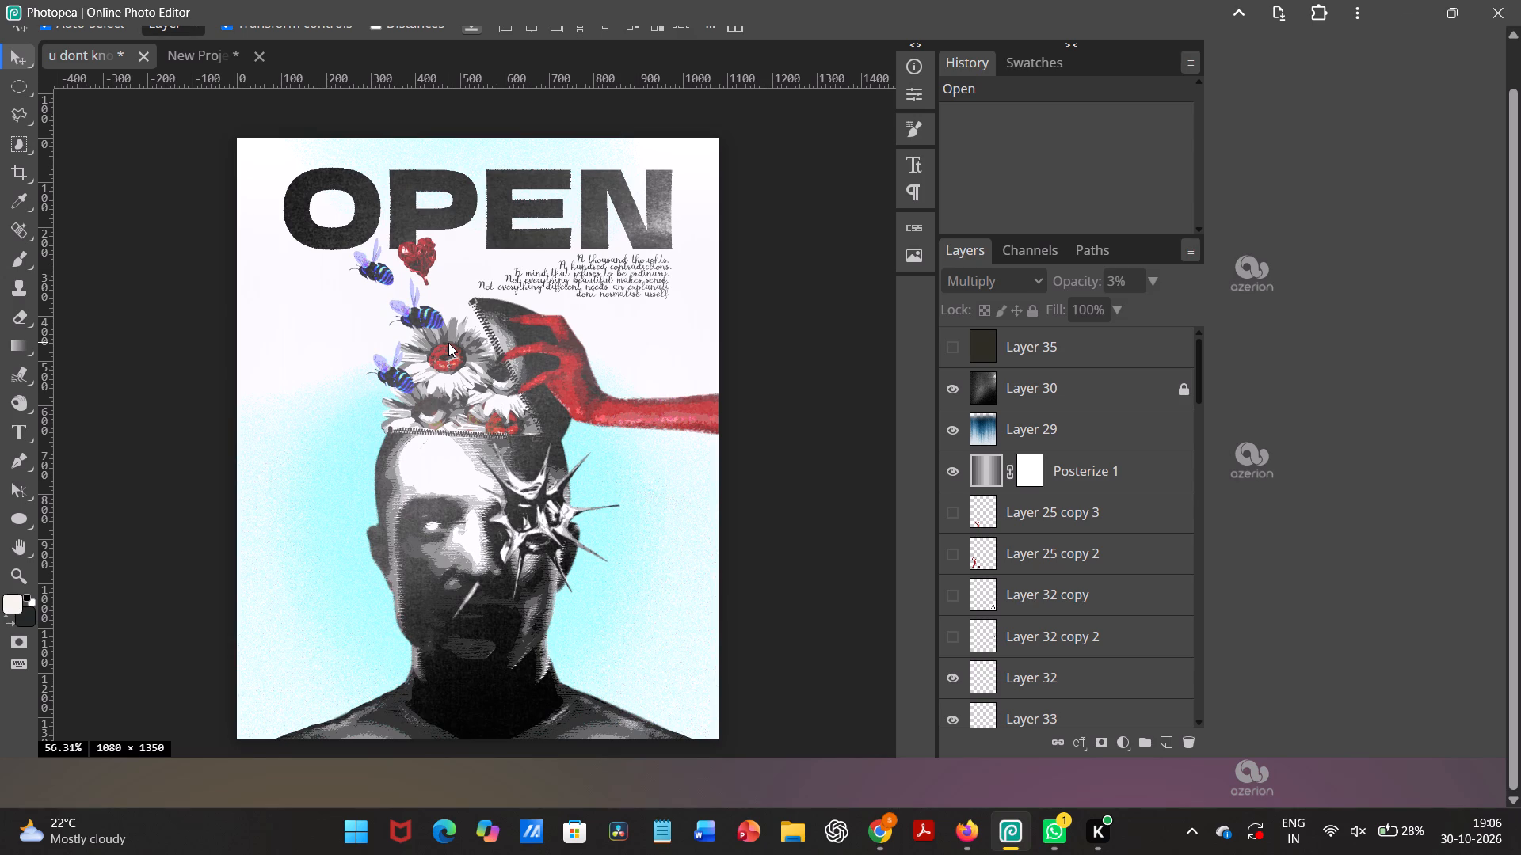
Compare the poster with and without the Posterize 1 adjustment by toggling its visibility, leave it hidden, and deselect all layers.
left_click(322, 234)
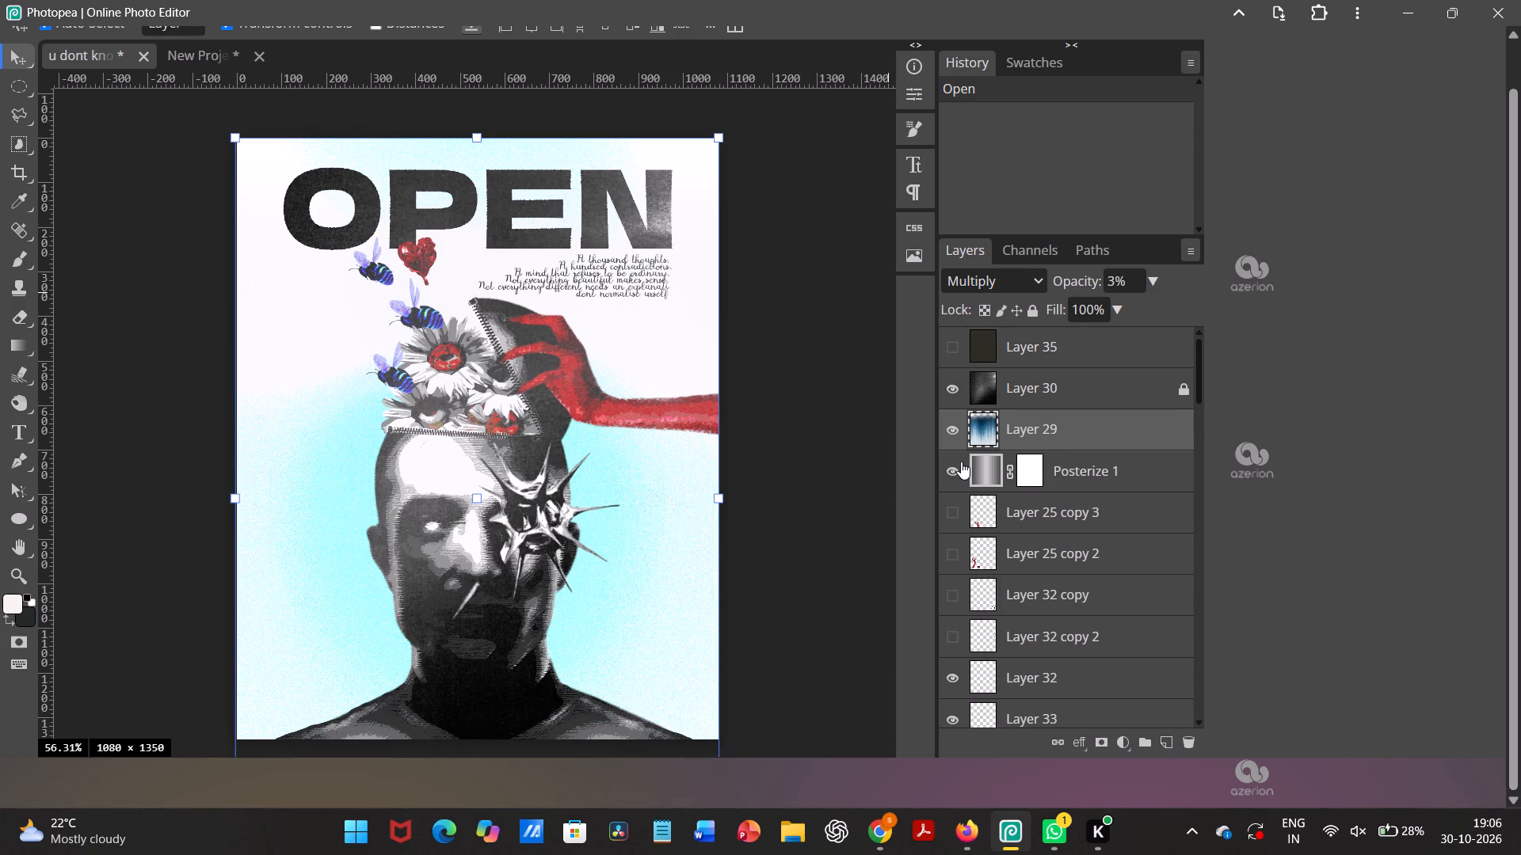
left_click(956, 462)
left_click(956, 462)
left_click(956, 462)
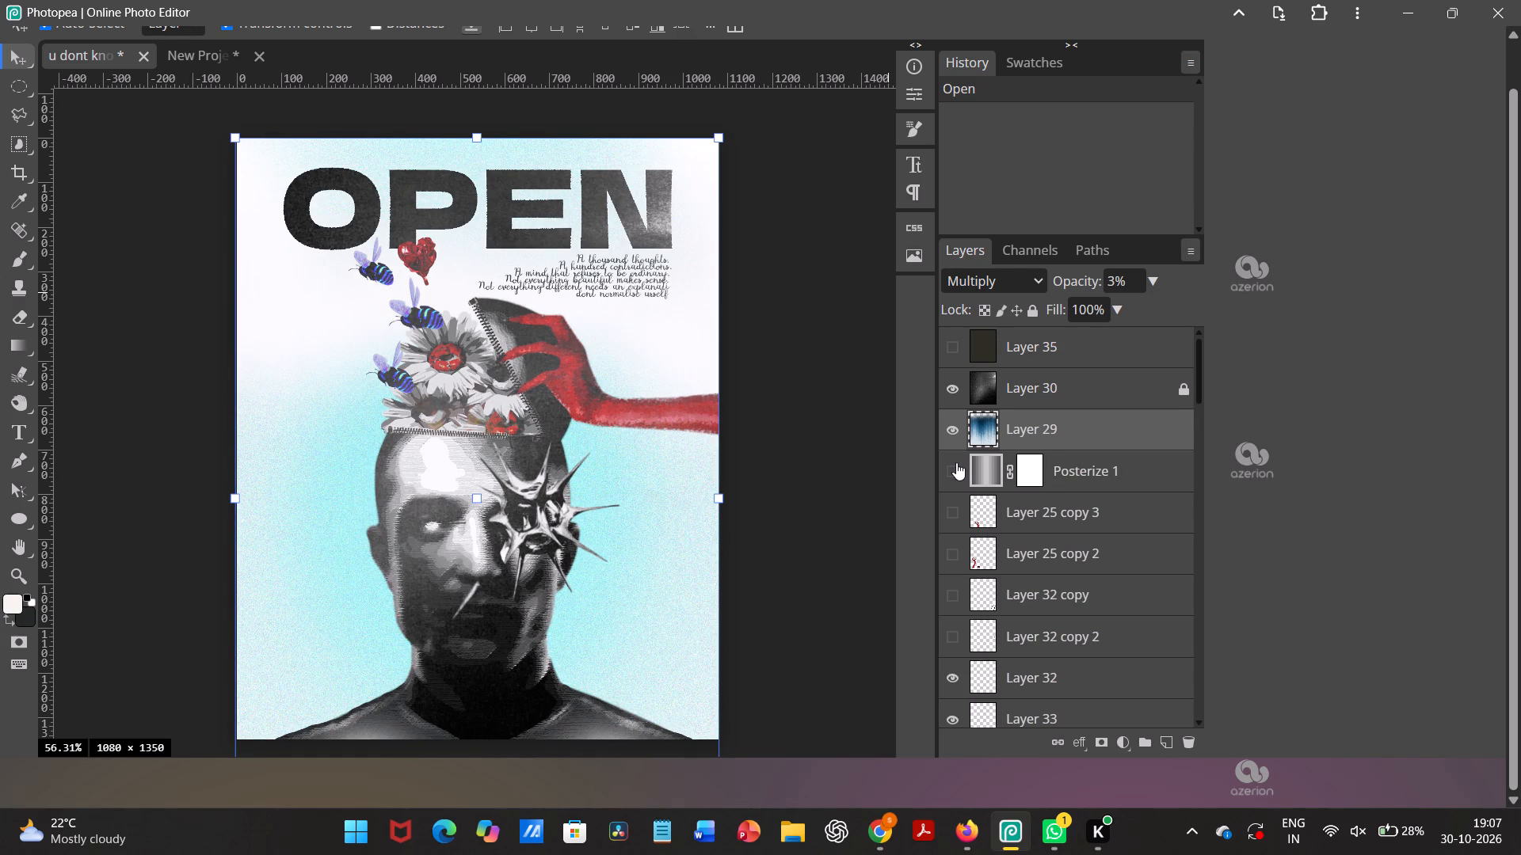
left_click(956, 462)
left_click(956, 462)
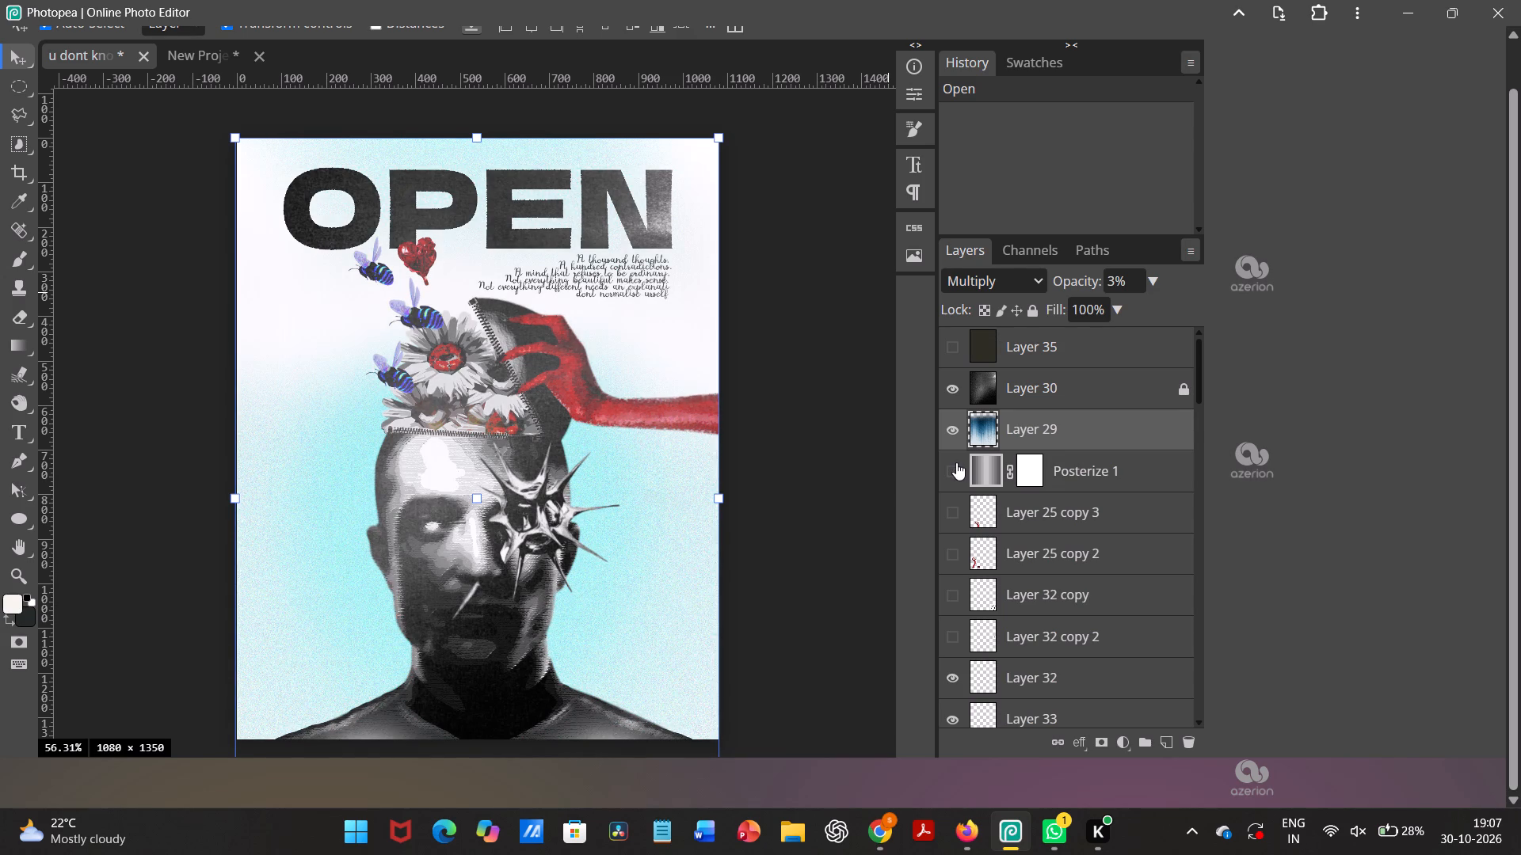
left_click(956, 462)
left_click(956, 462)
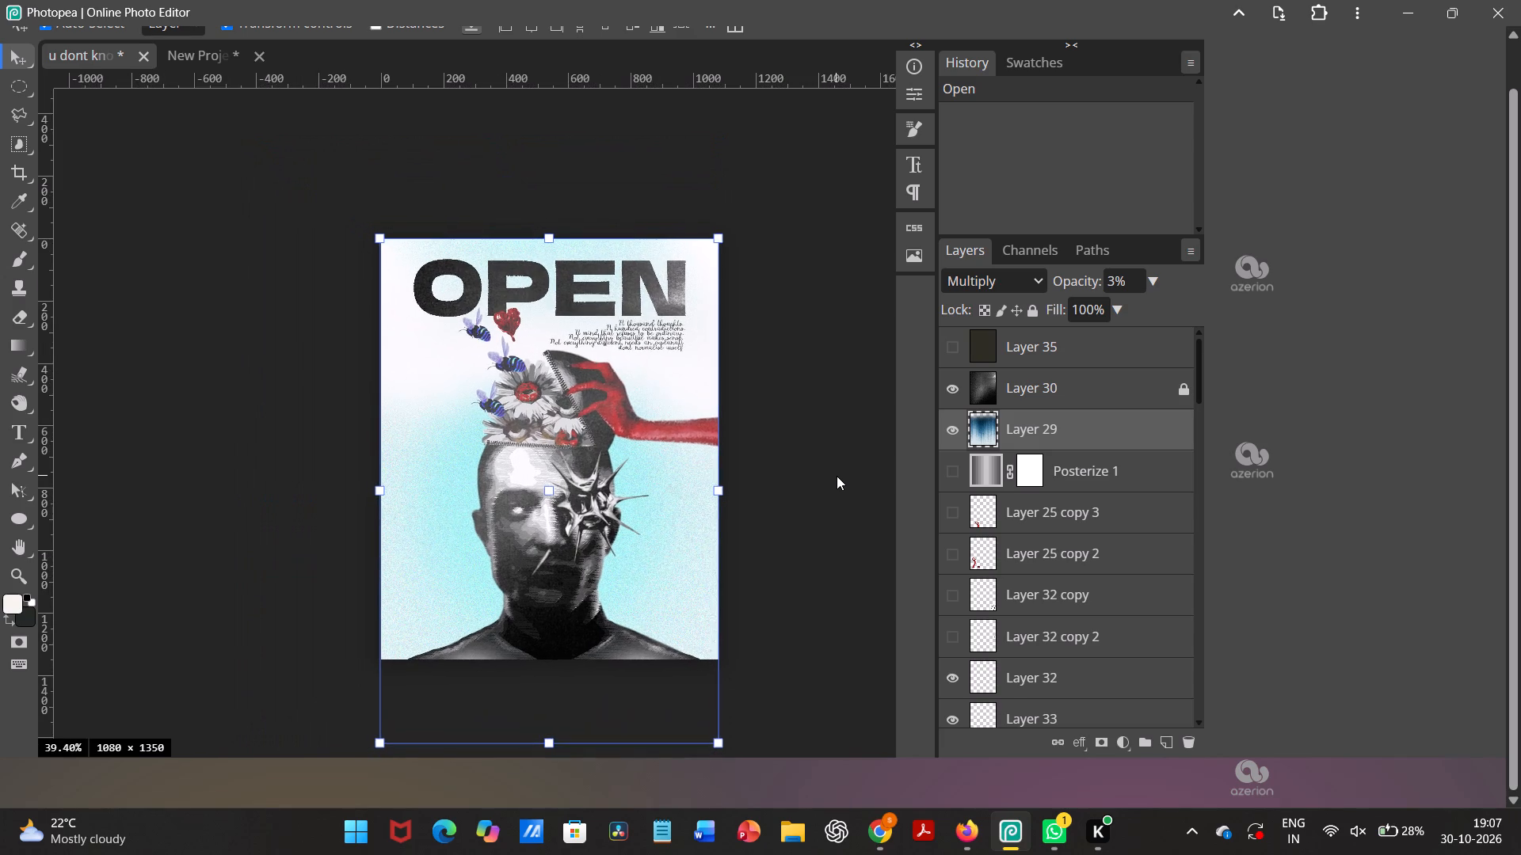
left_click(837, 476)
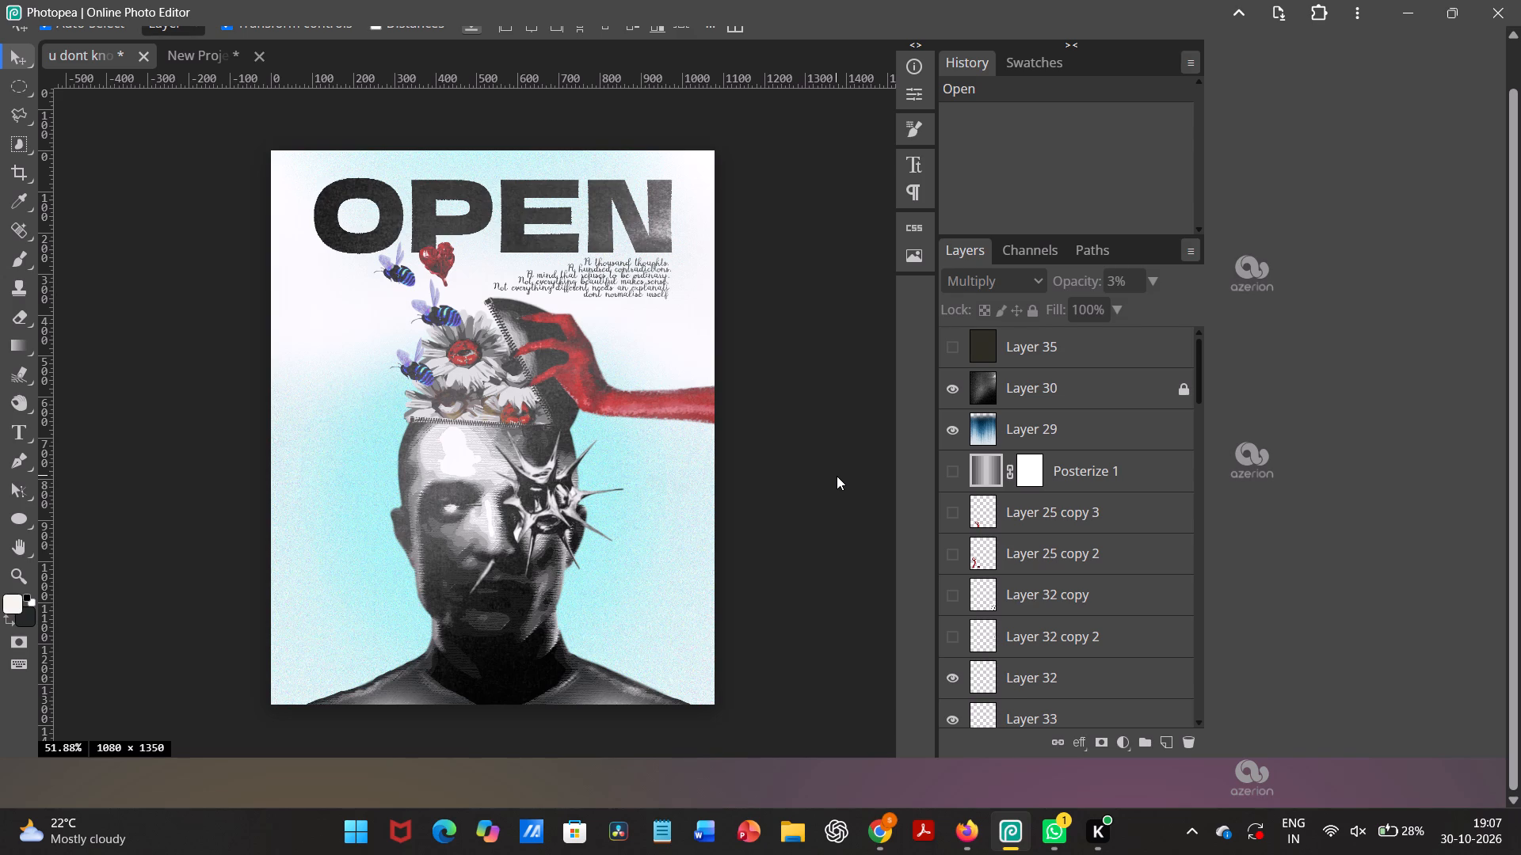
Draw a large elliptical selection around the portrait's head and flowers, and shift it up so it sits centred across the poster's width.
scroll(576, 473, "right", 1)
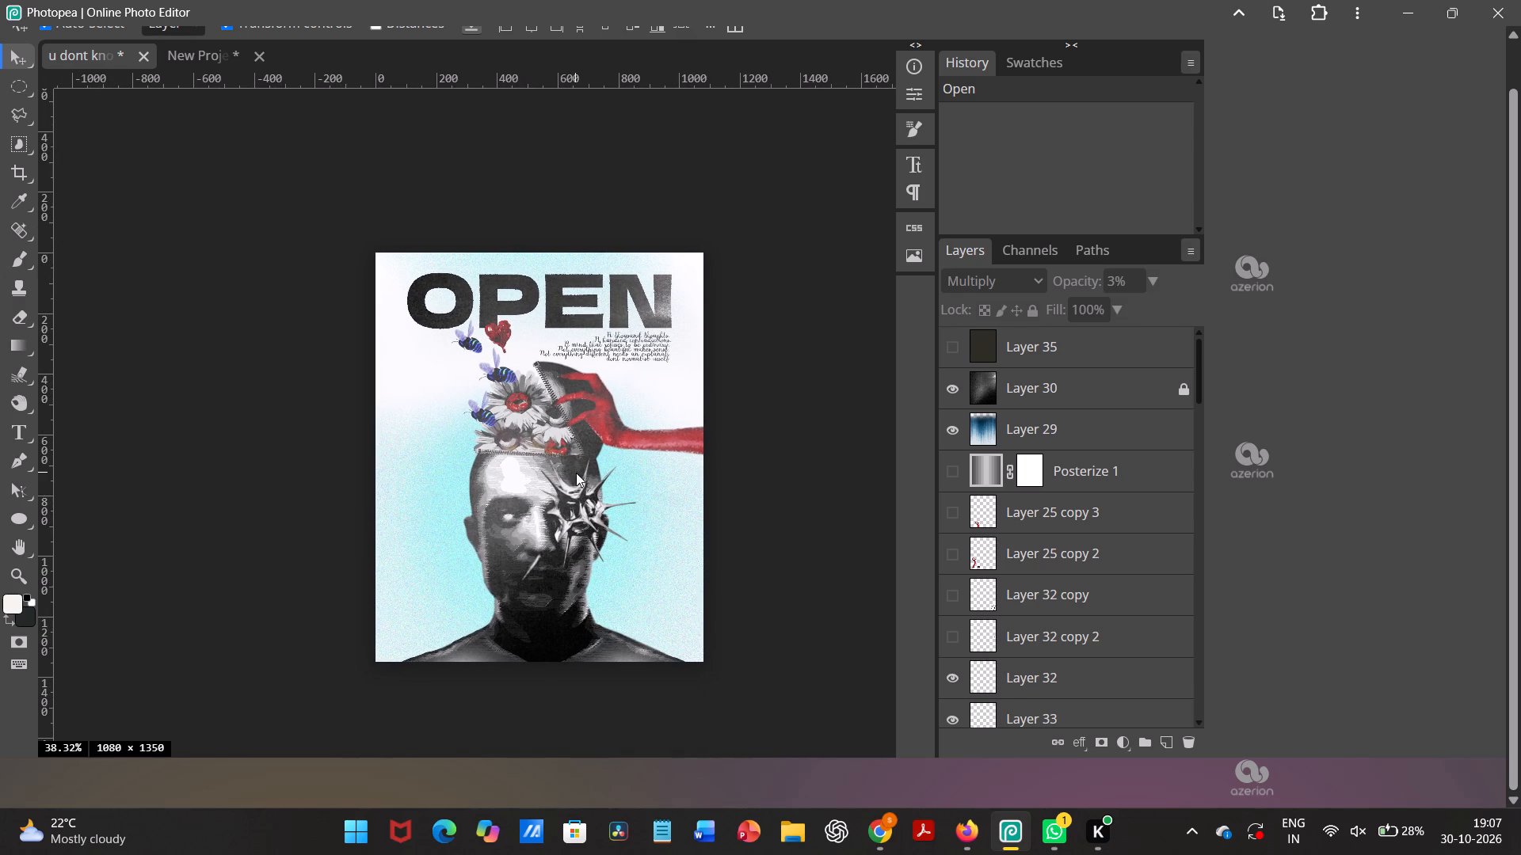
scroll(576, 473, "up", 1)
scroll(576, 473, "down", 1)
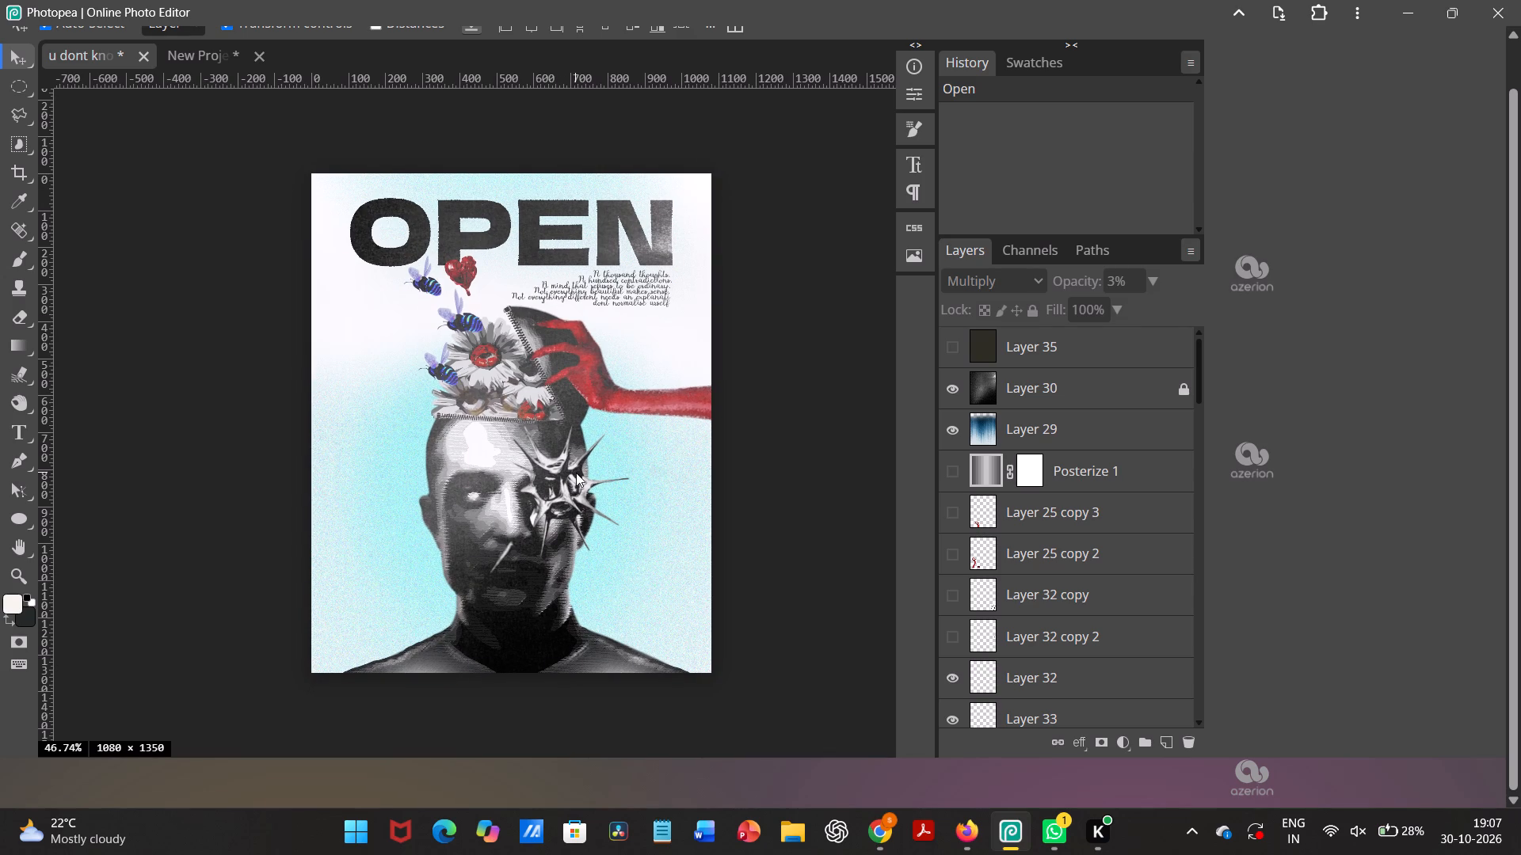
scroll(576, 473, "left", 1)
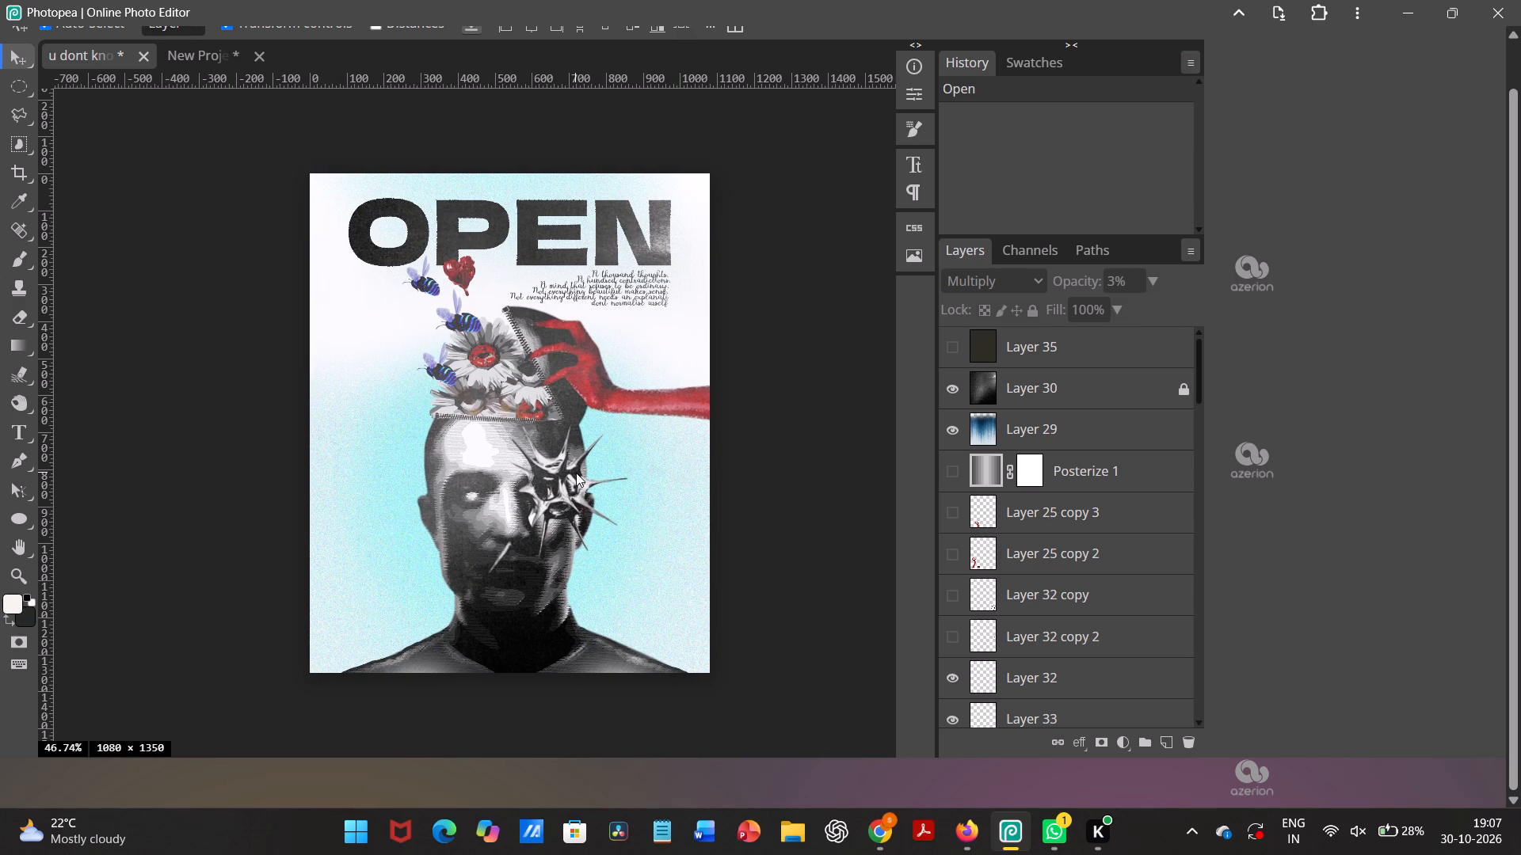
scroll(576, 473, "left", 1)
left_click(13, 79)
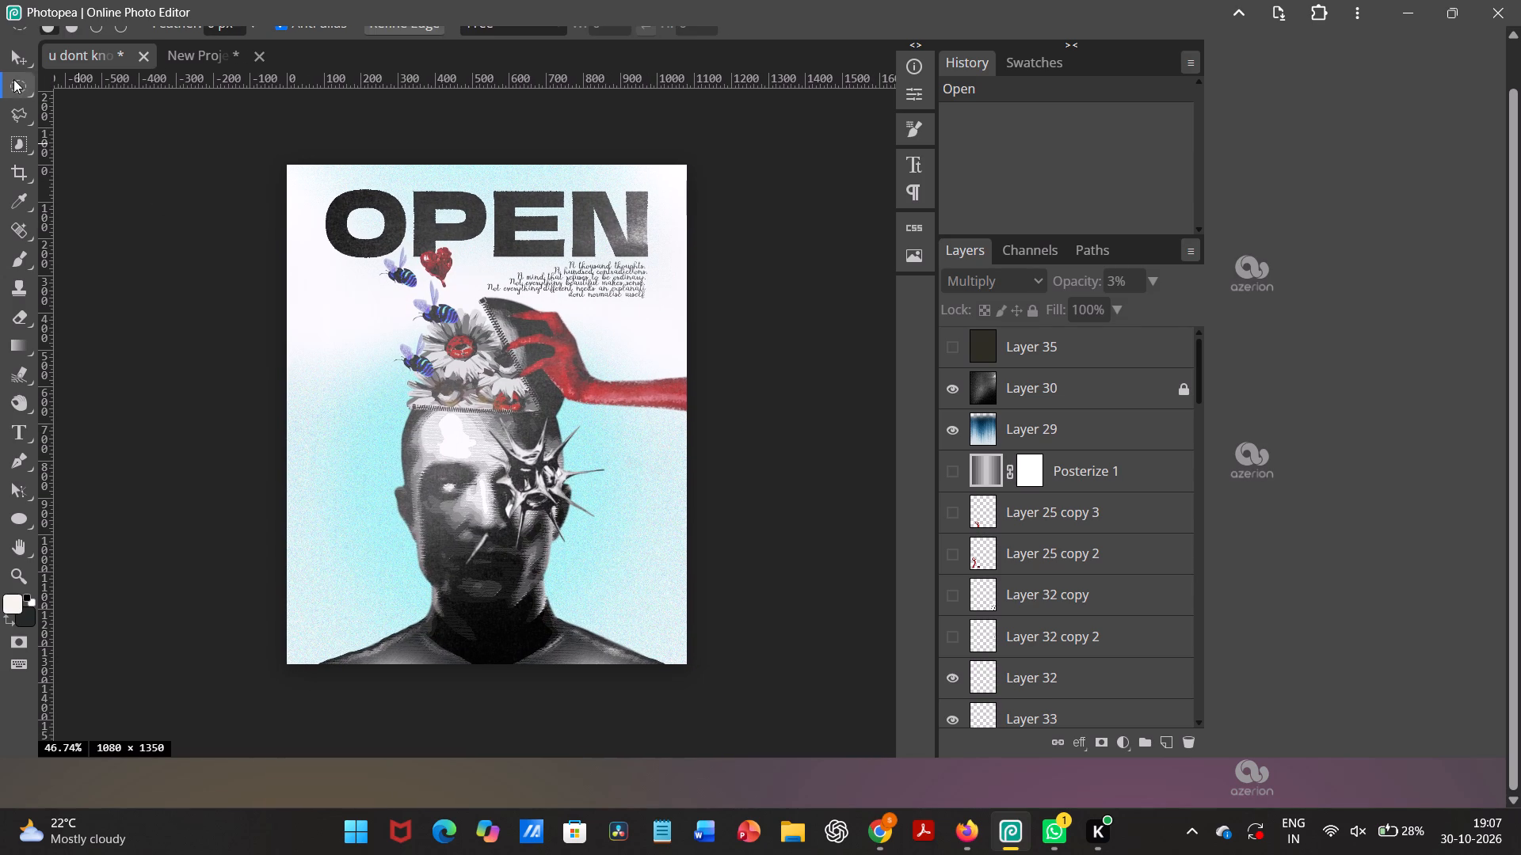
left_click_drag(295, 206, 674, 636)
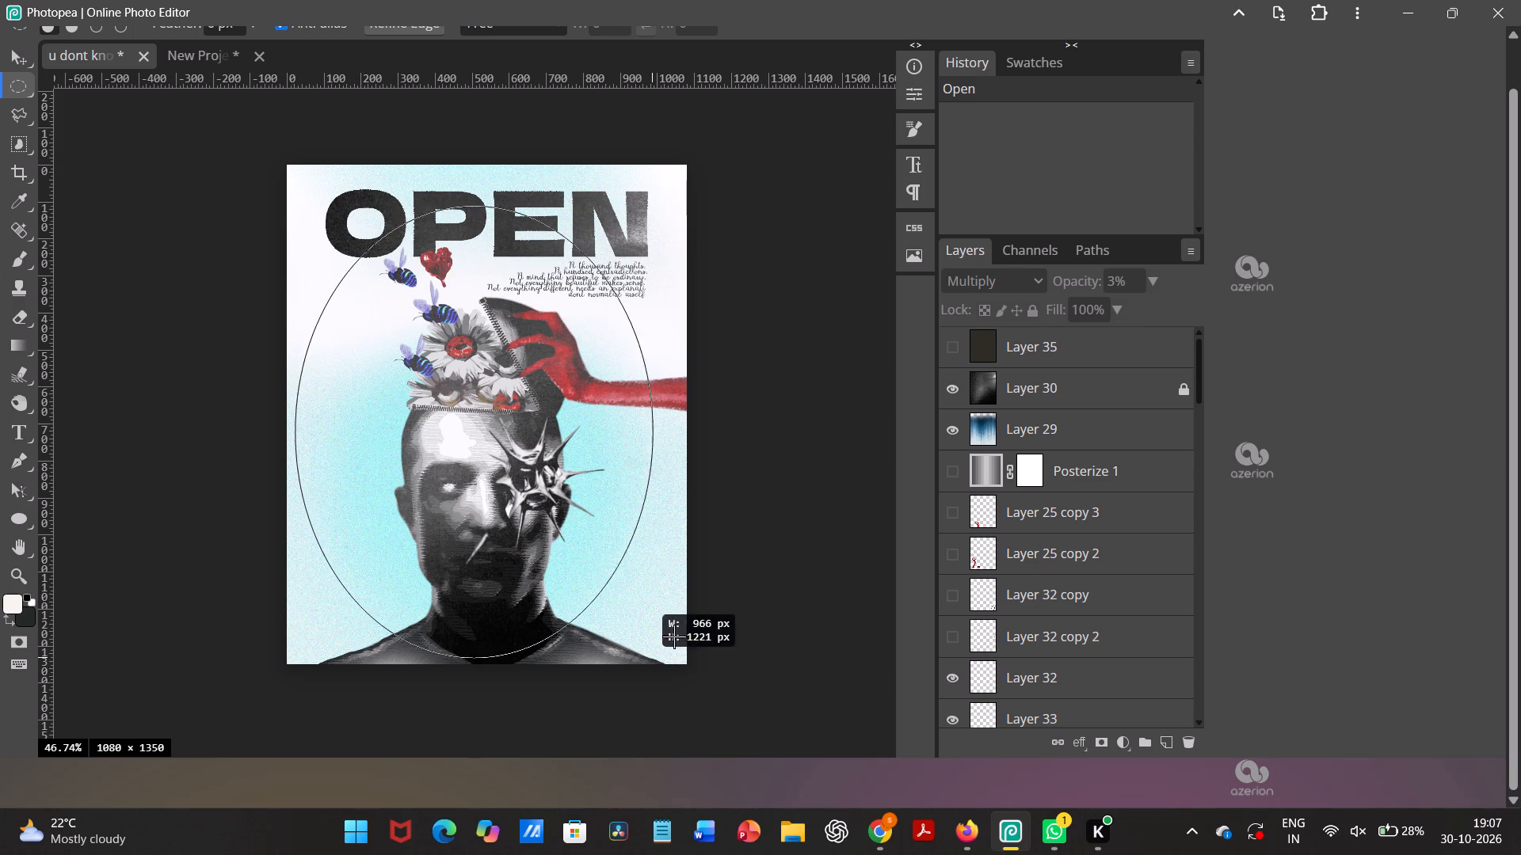
left_click_drag(674, 636, 672, 629)
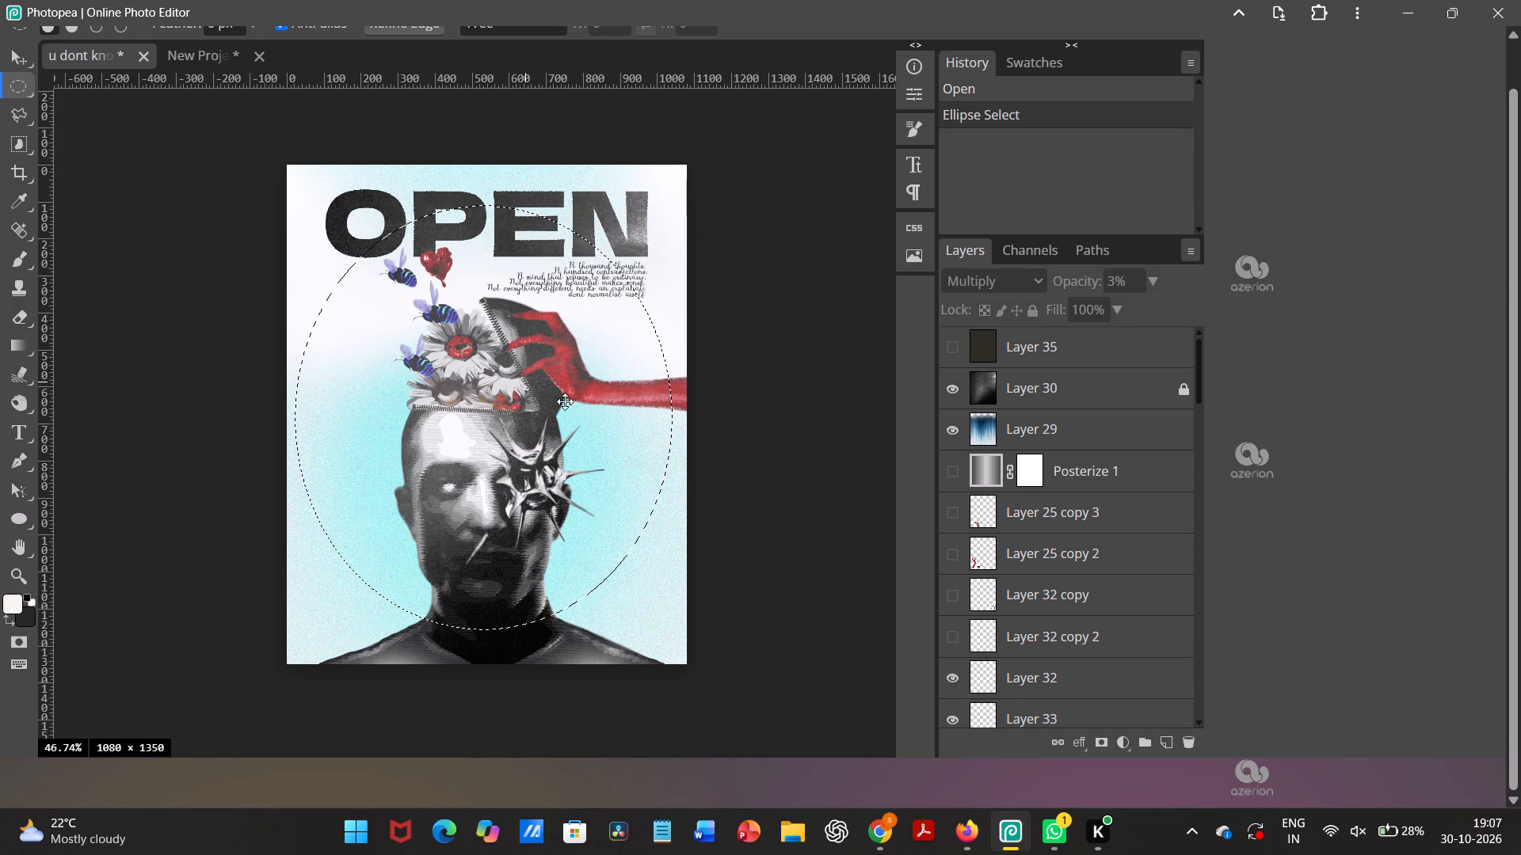
left_click_drag(585, 430, 597, 409)
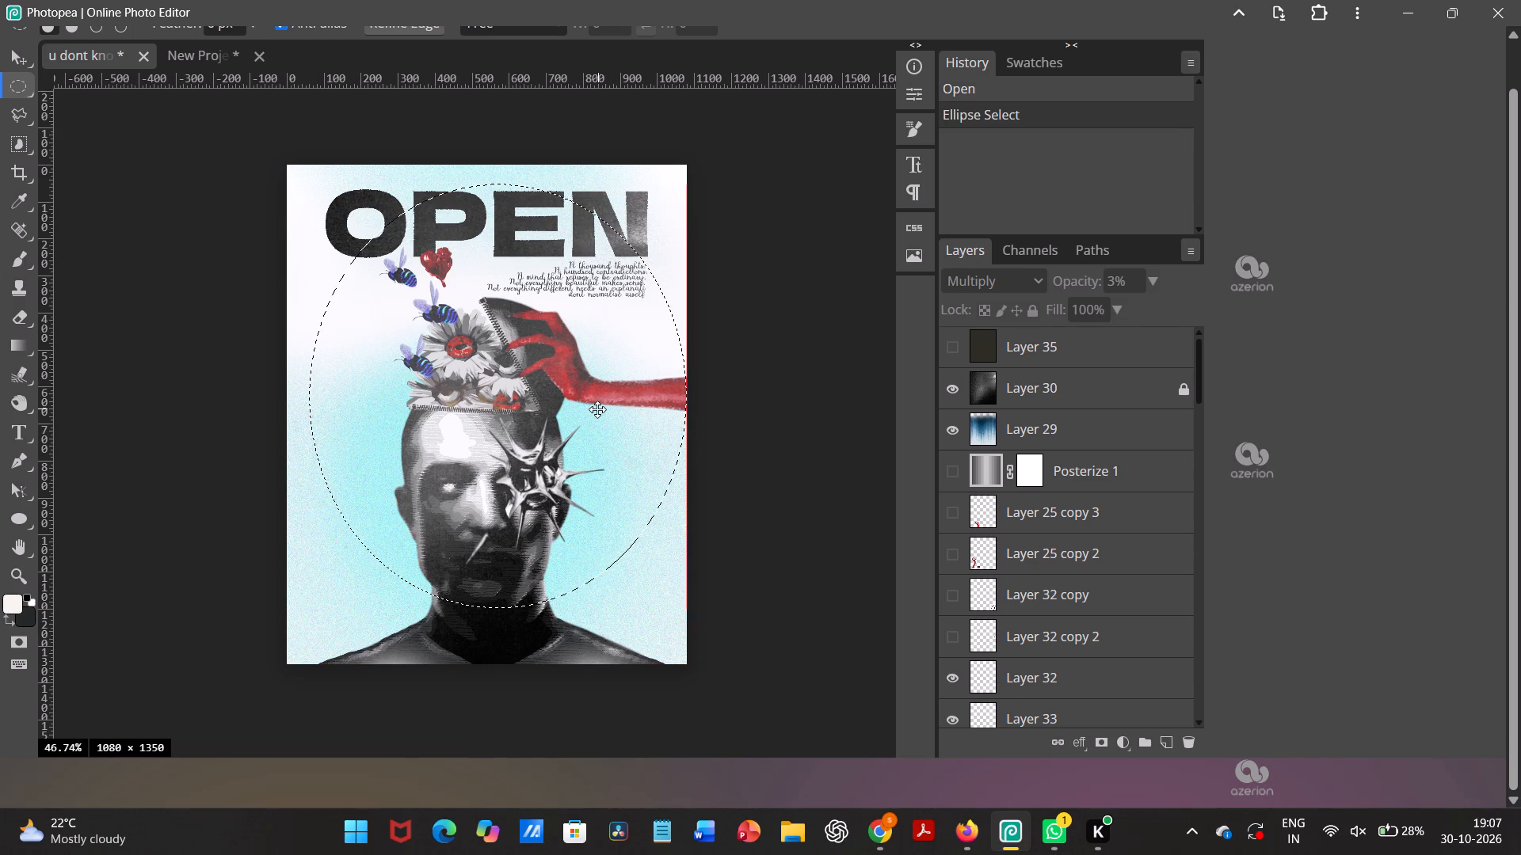
left_click_drag(597, 409, 587, 409)
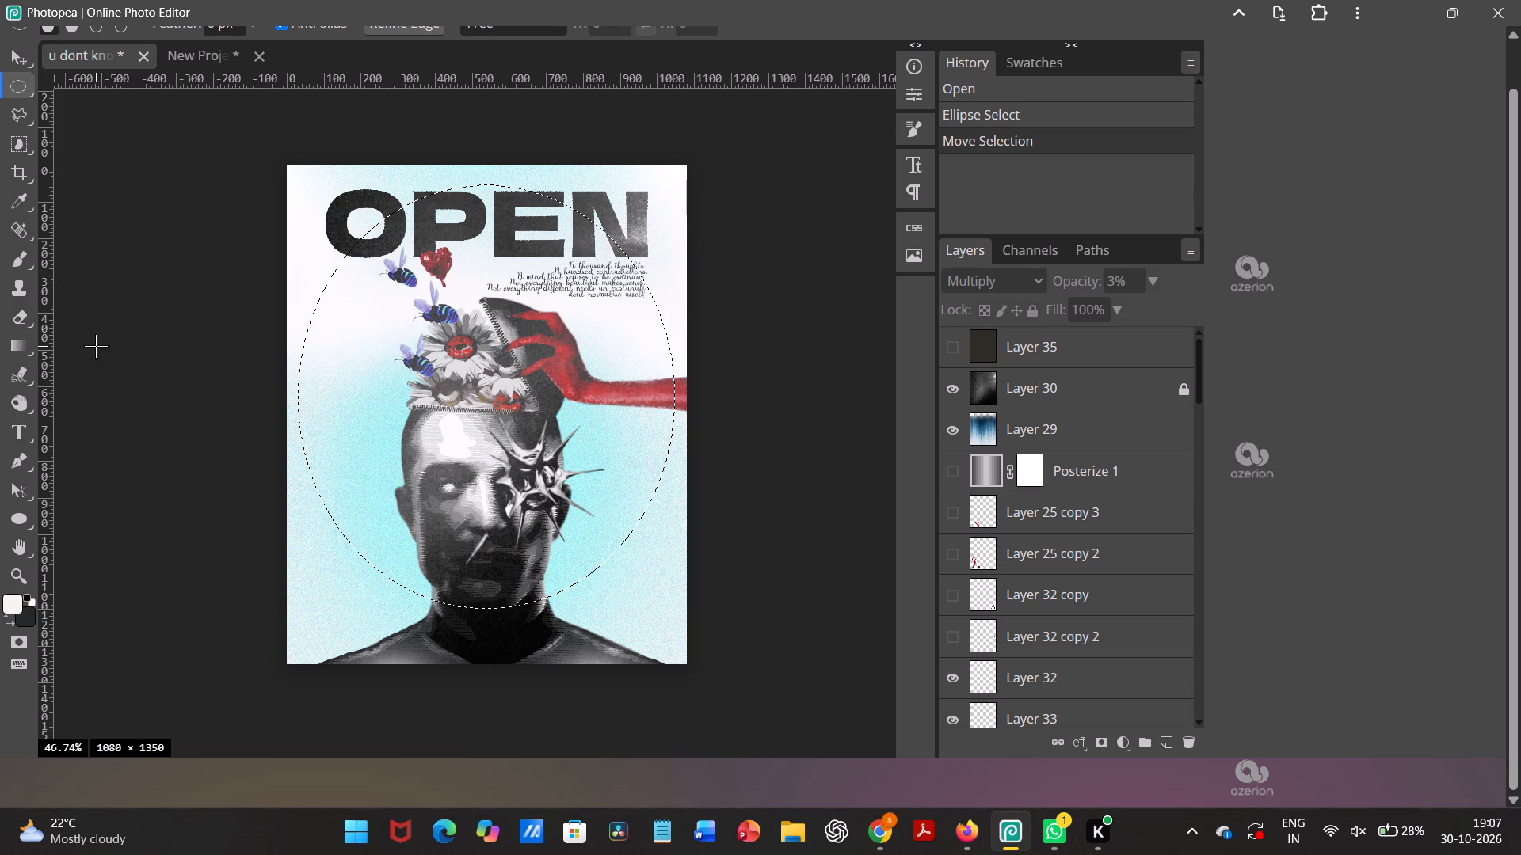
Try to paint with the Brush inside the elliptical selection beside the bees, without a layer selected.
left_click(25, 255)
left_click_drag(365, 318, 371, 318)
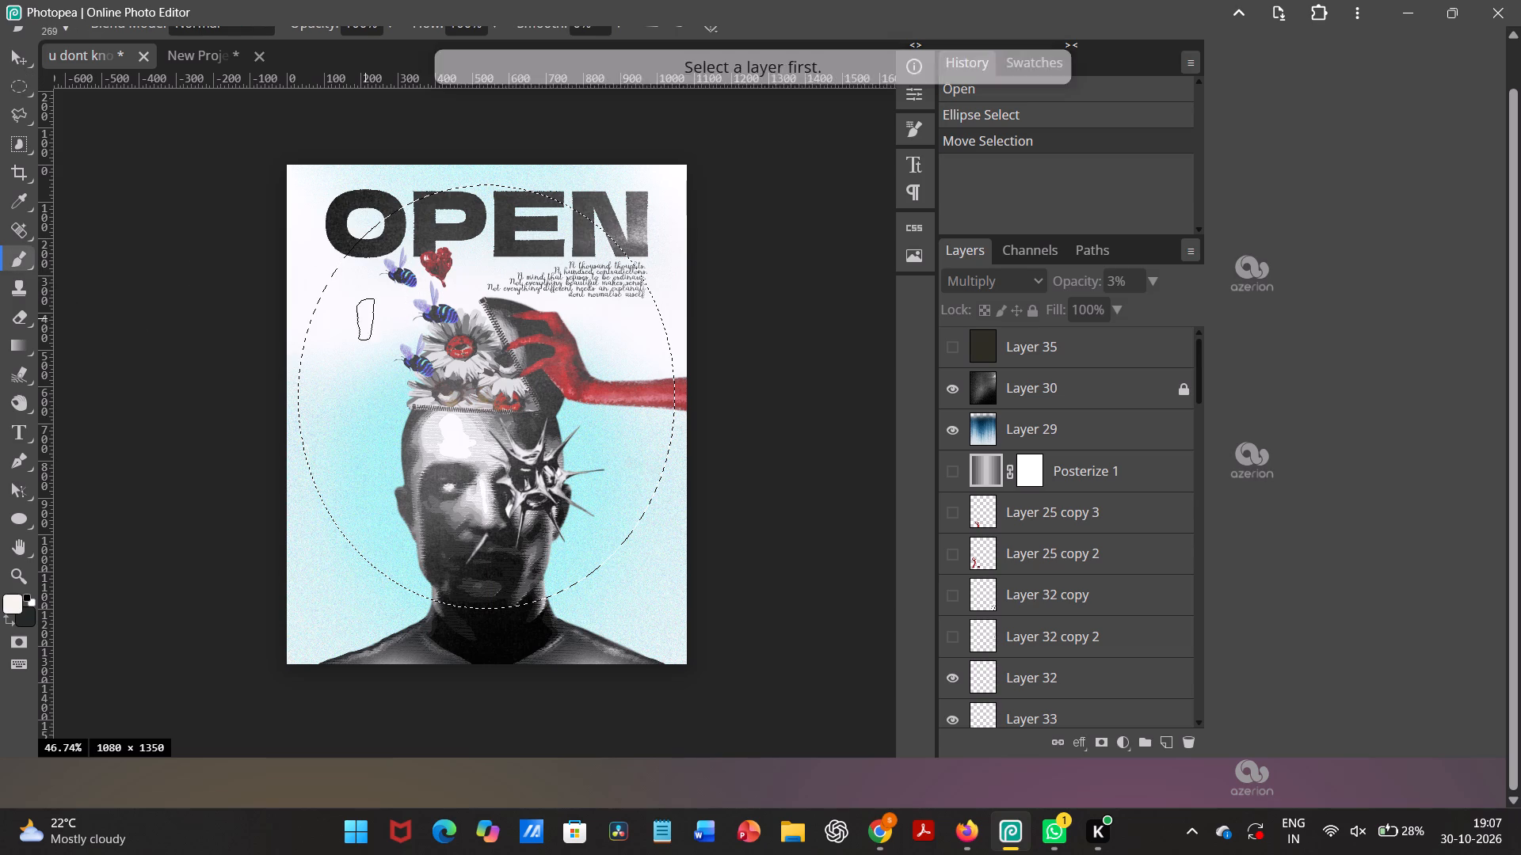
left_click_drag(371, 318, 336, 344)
Select Layer 3 copy and brush an off-white stroke inside the elliptical selection, beside the flowers.
scroll(1022, 397, "up", 4)
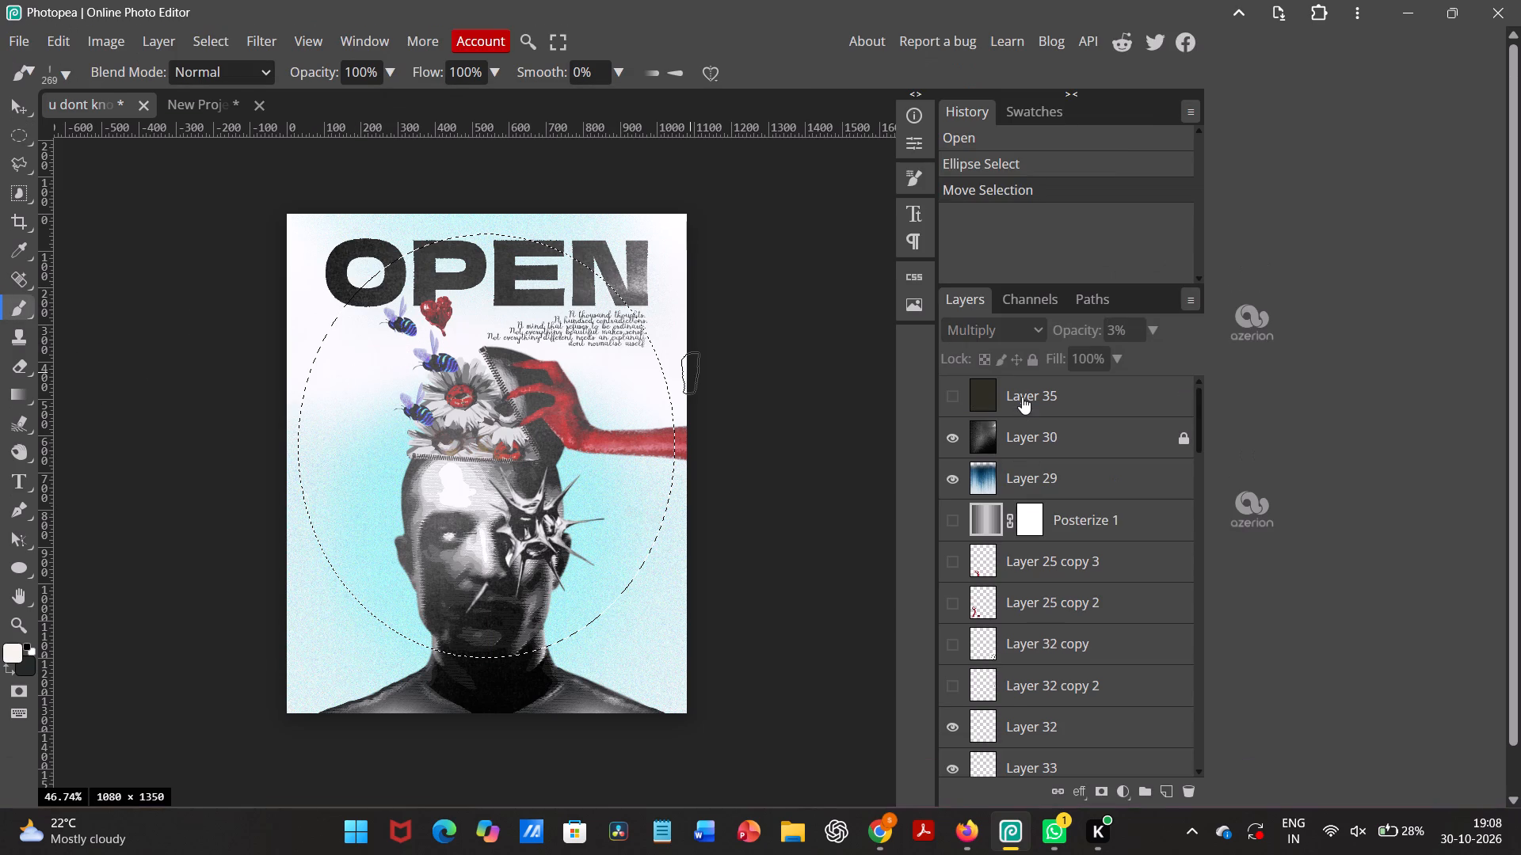
left_click(1019, 404)
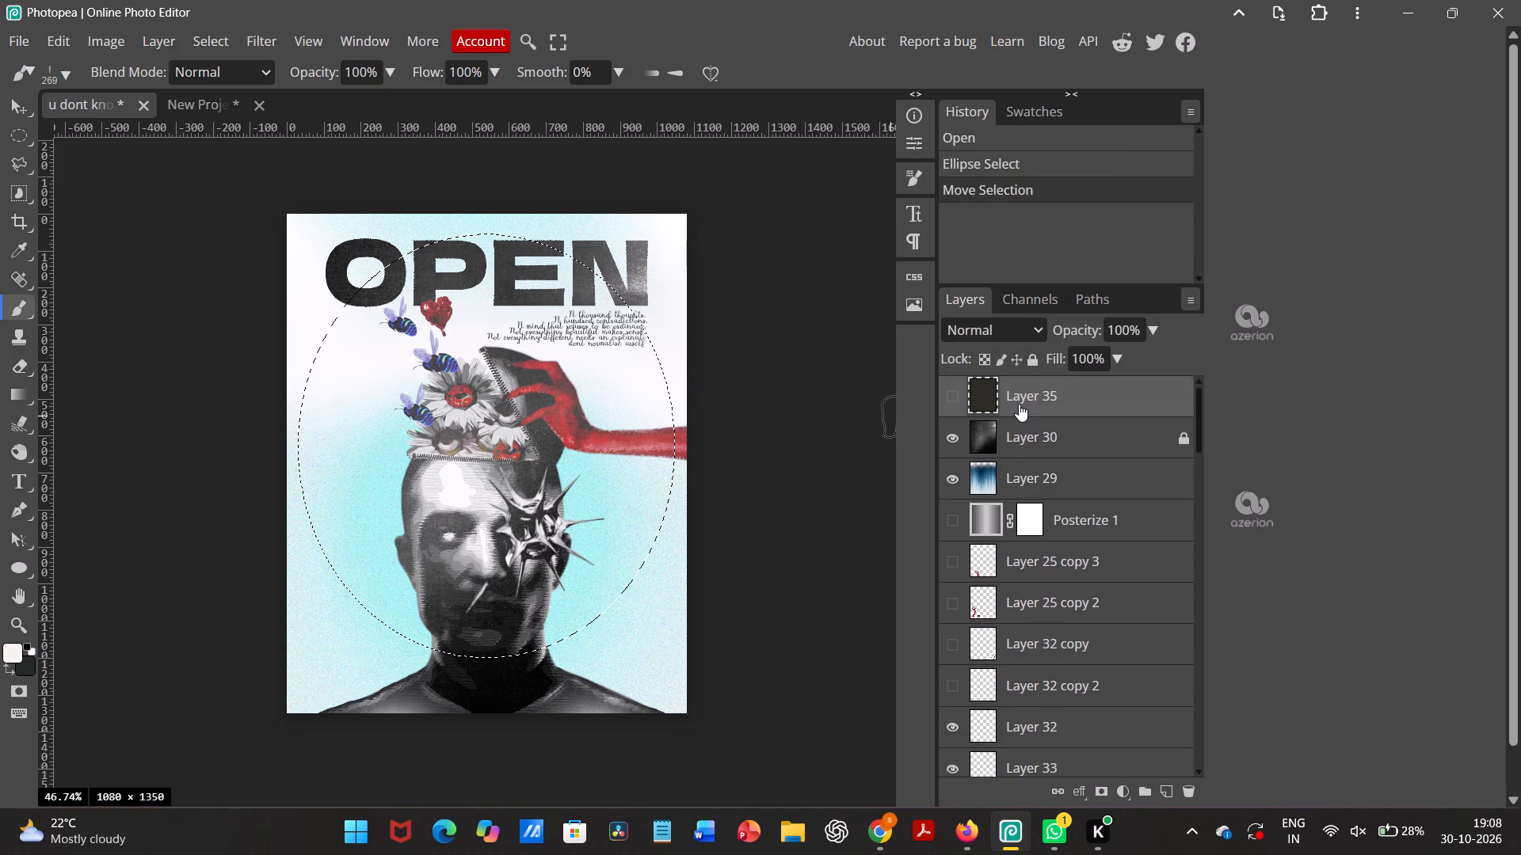
scroll(1058, 564, "down", 11)
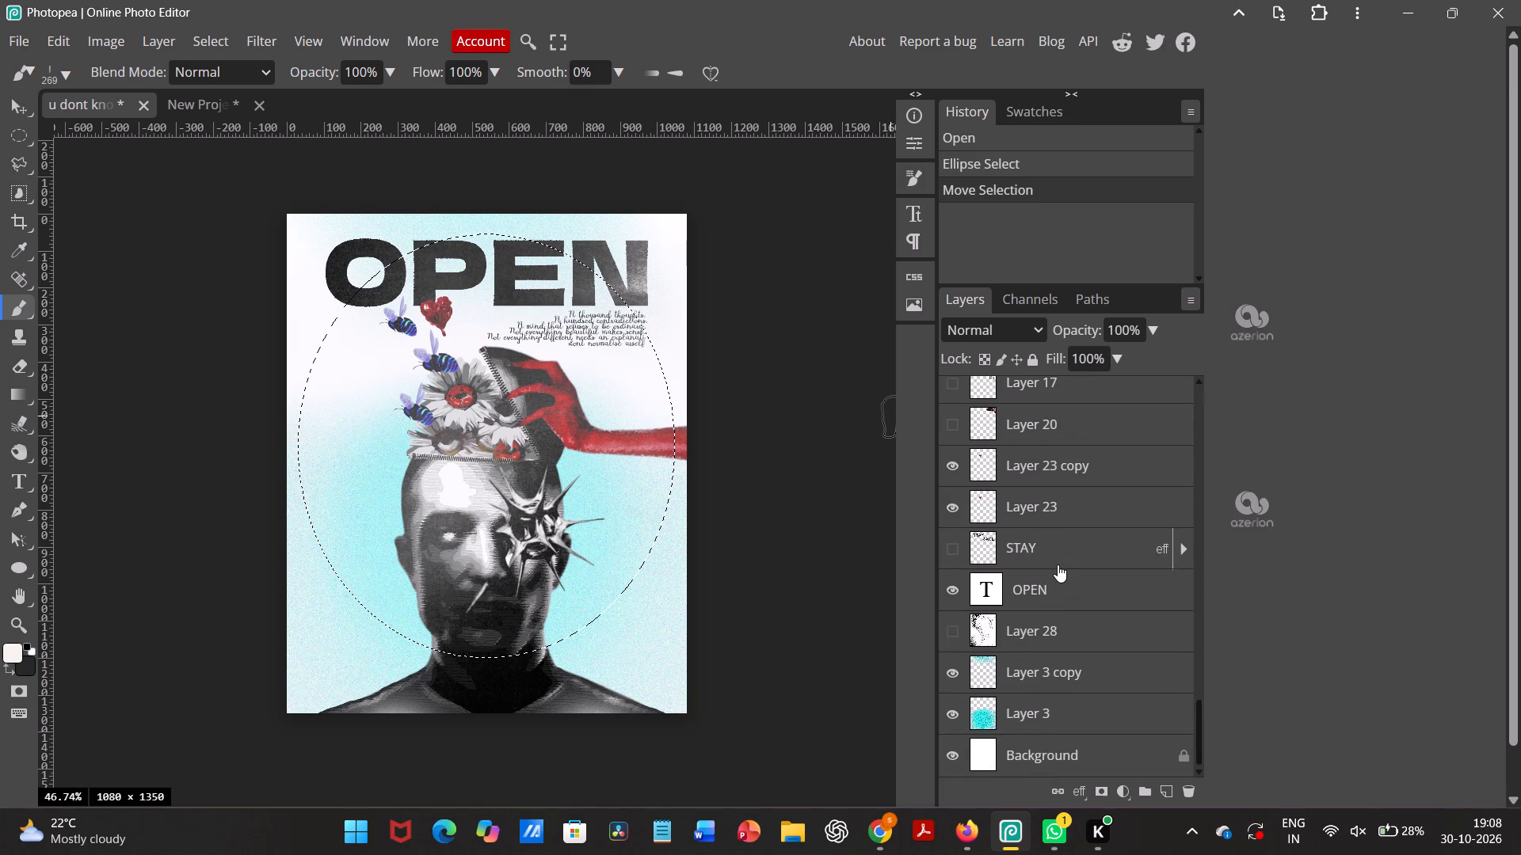
scroll(1058, 564, "down", 3)
left_click(1038, 625)
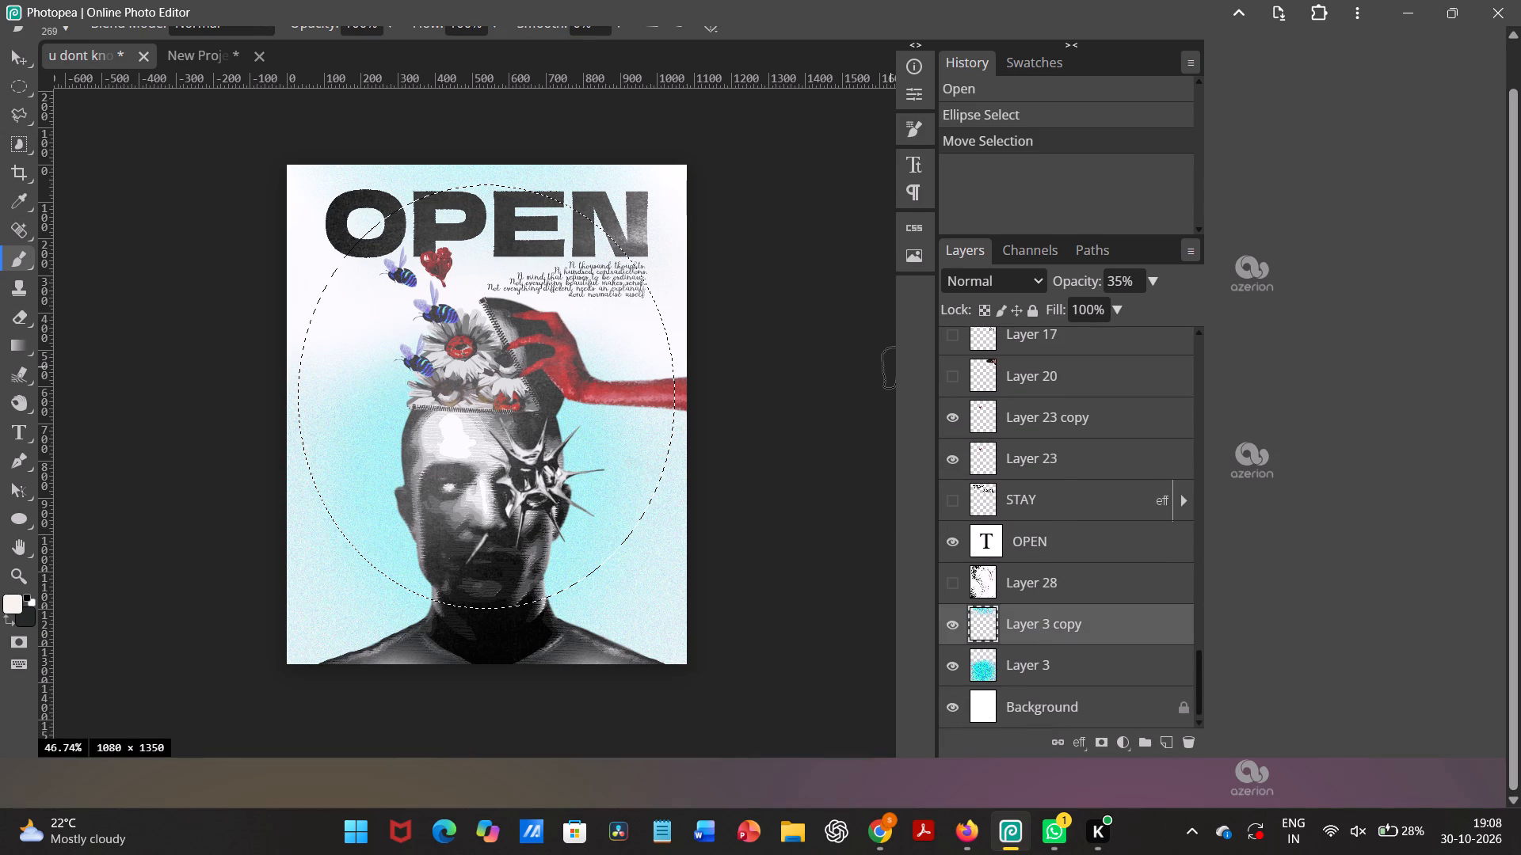
left_click_drag(357, 400, 389, 381)
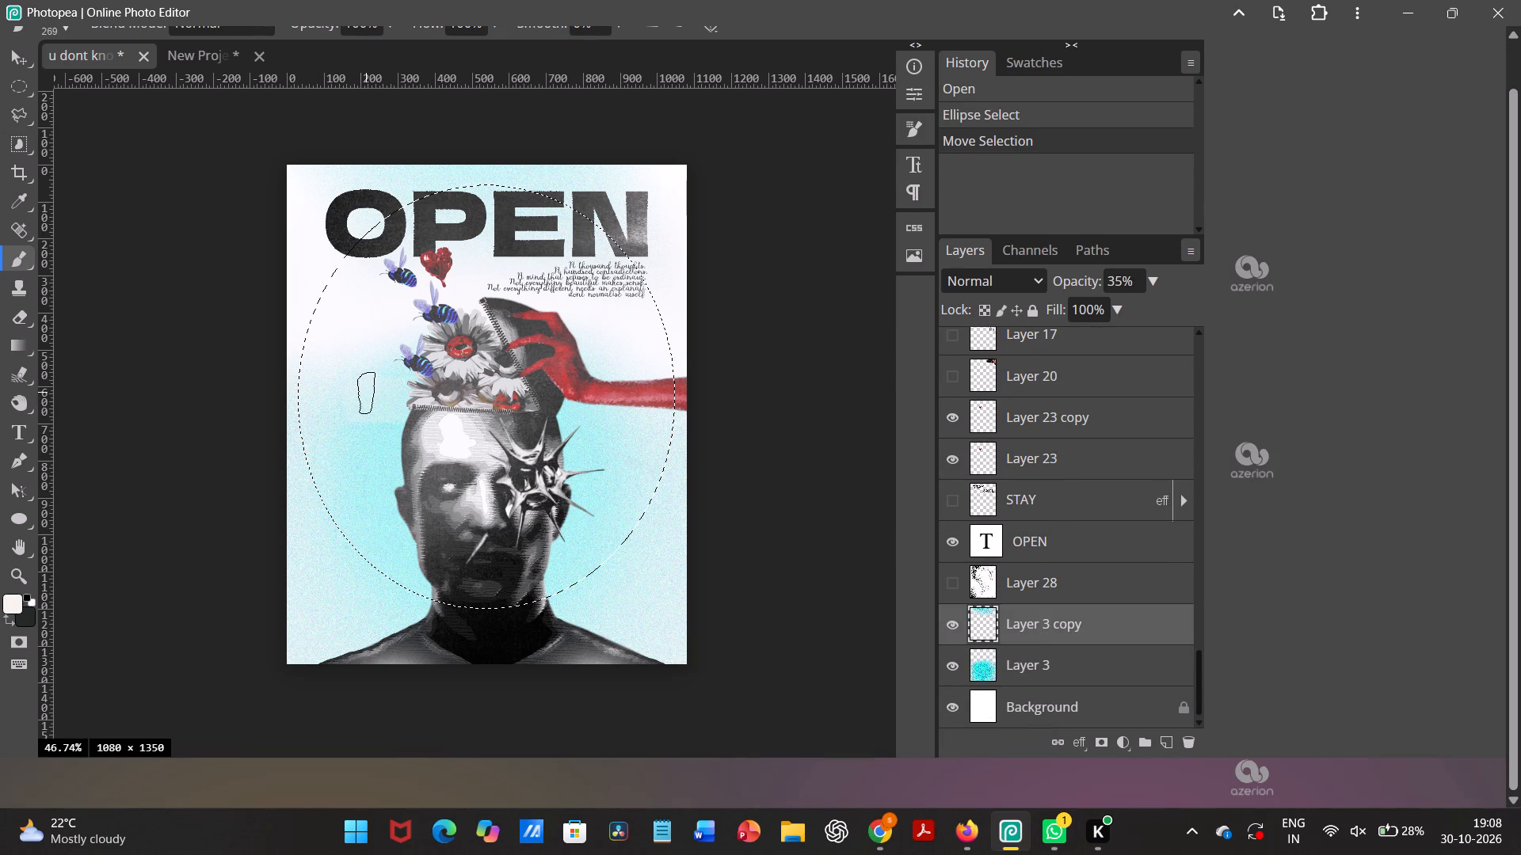
left_click_drag(389, 381, 398, 376)
Set the foreground colour to the dark grey #707067.
left_click(11, 610)
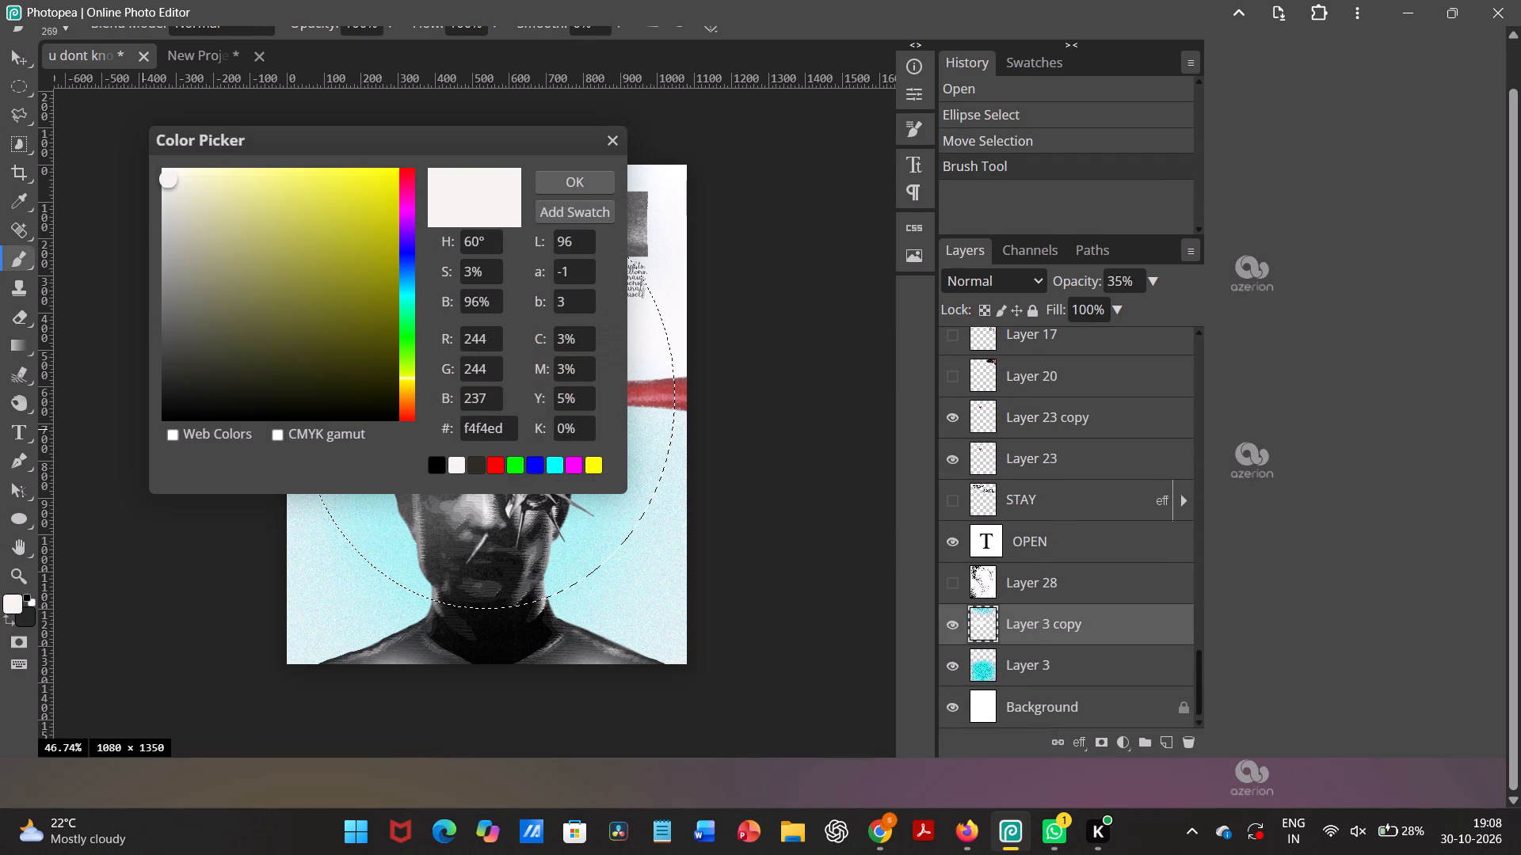
left_click_drag(344, 341, 340, 292)
left_click_drag(351, 283, 289, 274)
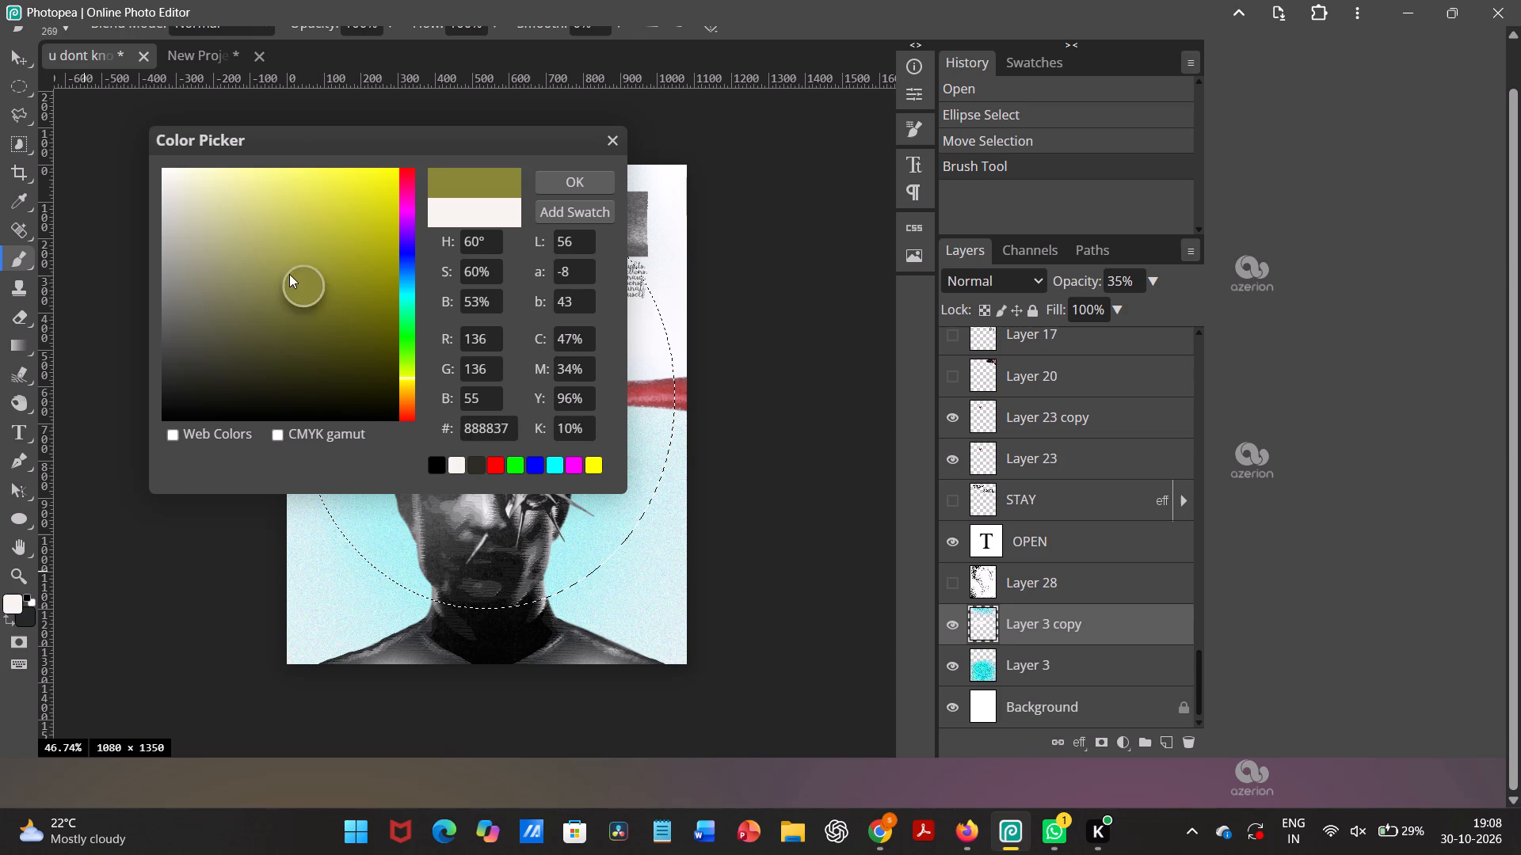
left_click_drag(289, 274, 182, 309)
left_click(563, 176)
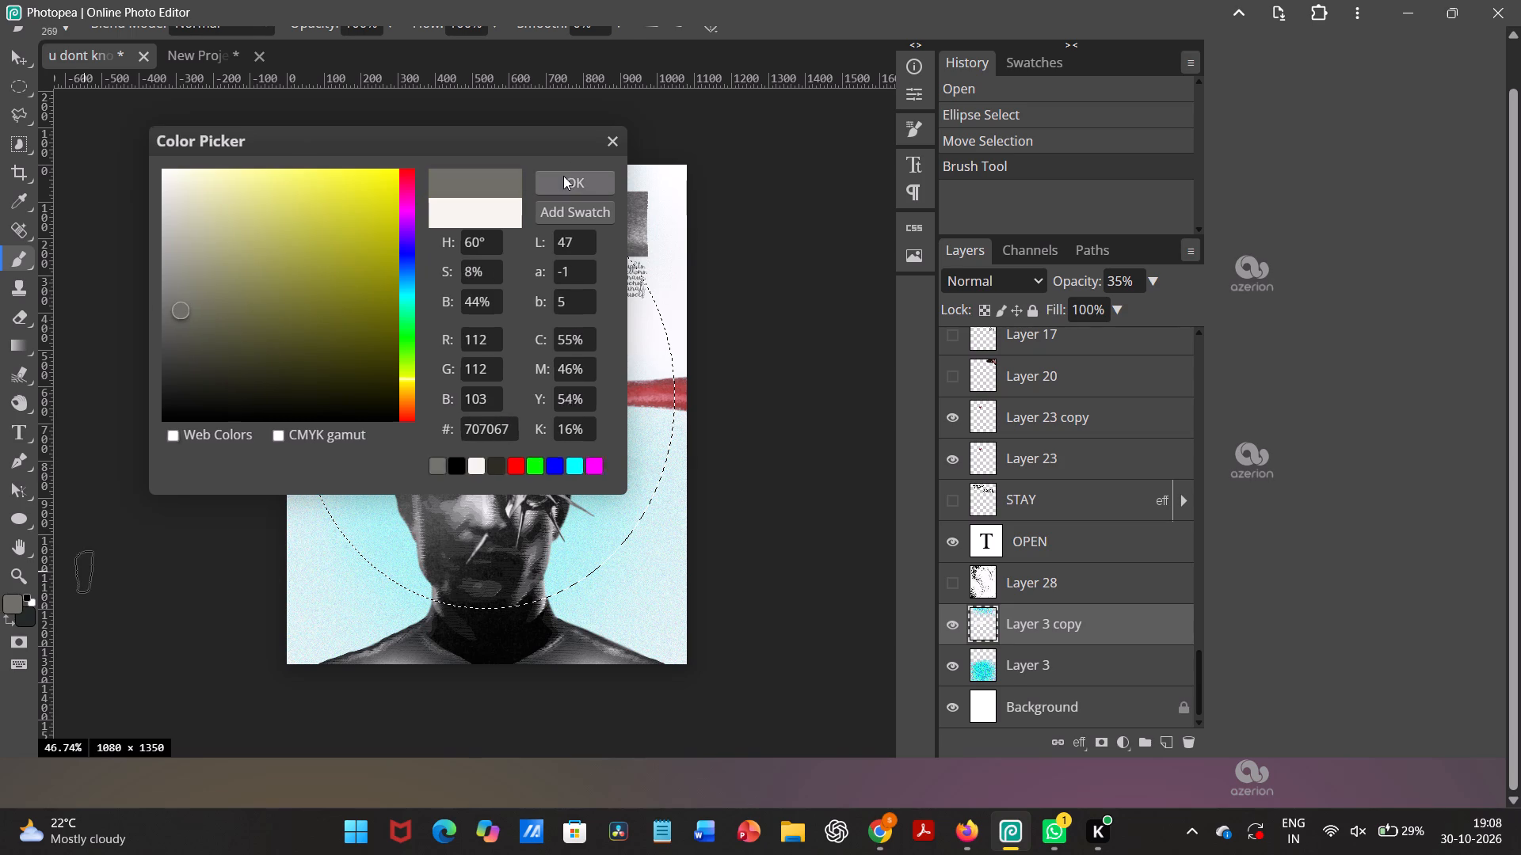
Brush the grey across the inside of the elliptical selection on Layer 3 copy, filling the area behind the portrait, hand and flowers.
left_click_drag(323, 417, 463, 281)
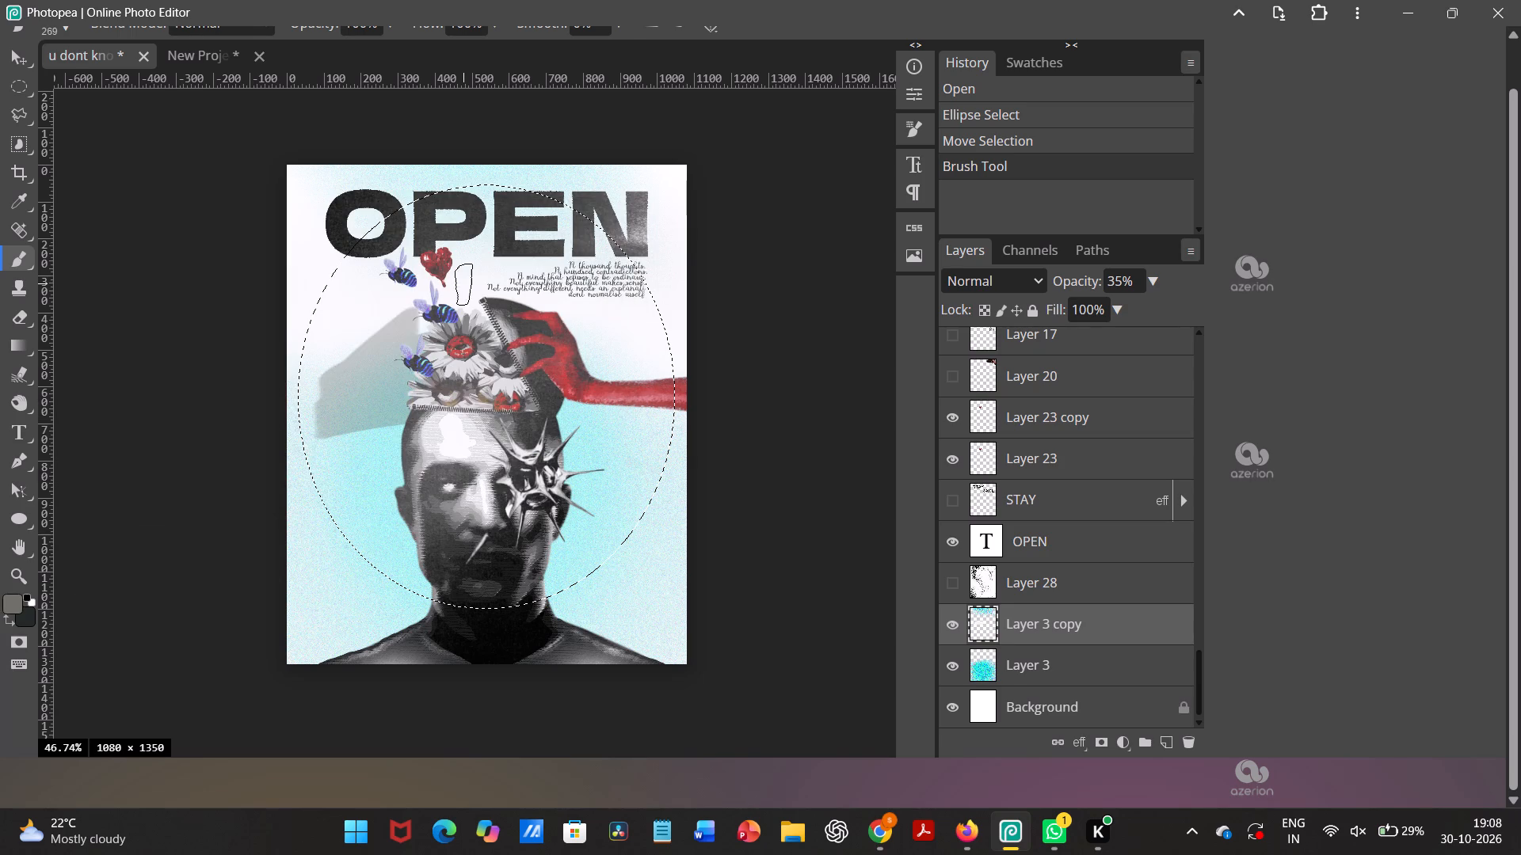
left_click_drag(463, 281, 303, 397)
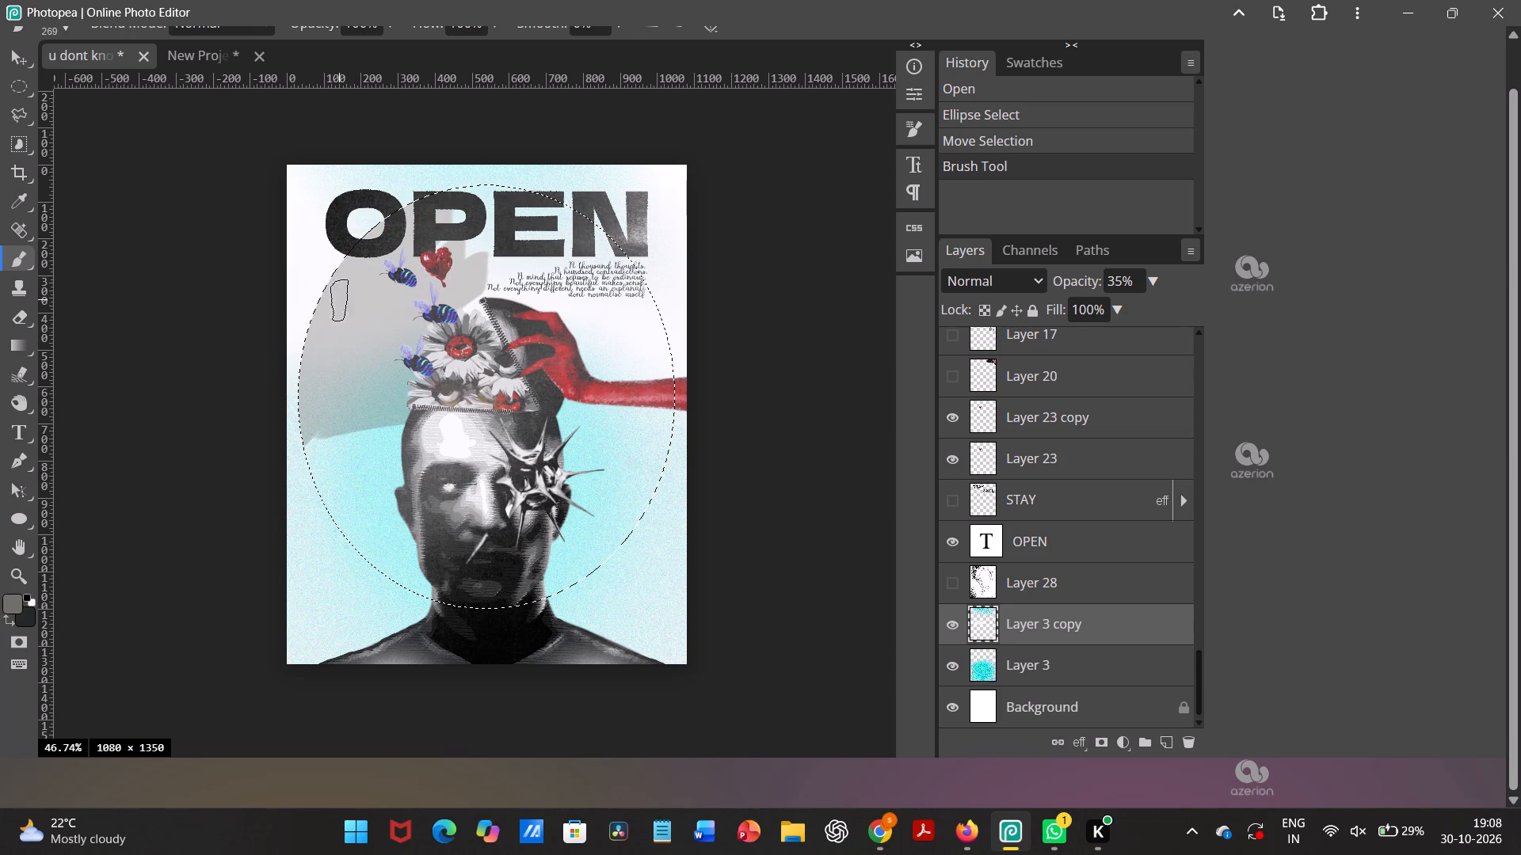
left_click_drag(303, 397, 300, 408)
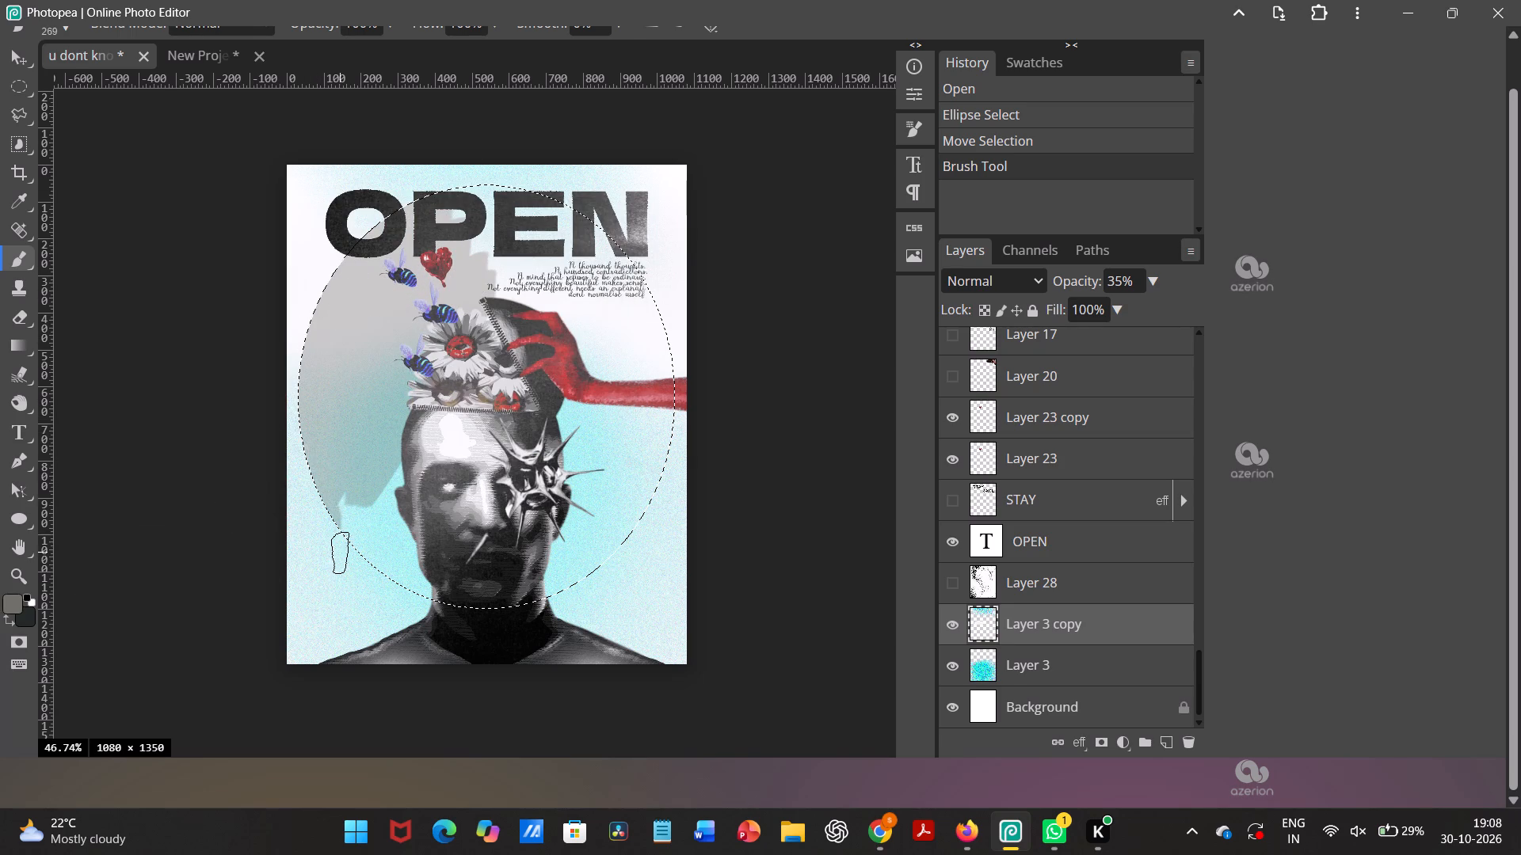
left_click_drag(300, 408, 318, 473)
left_click_drag(318, 473, 392, 448)
left_click_drag(428, 565, 479, 572)
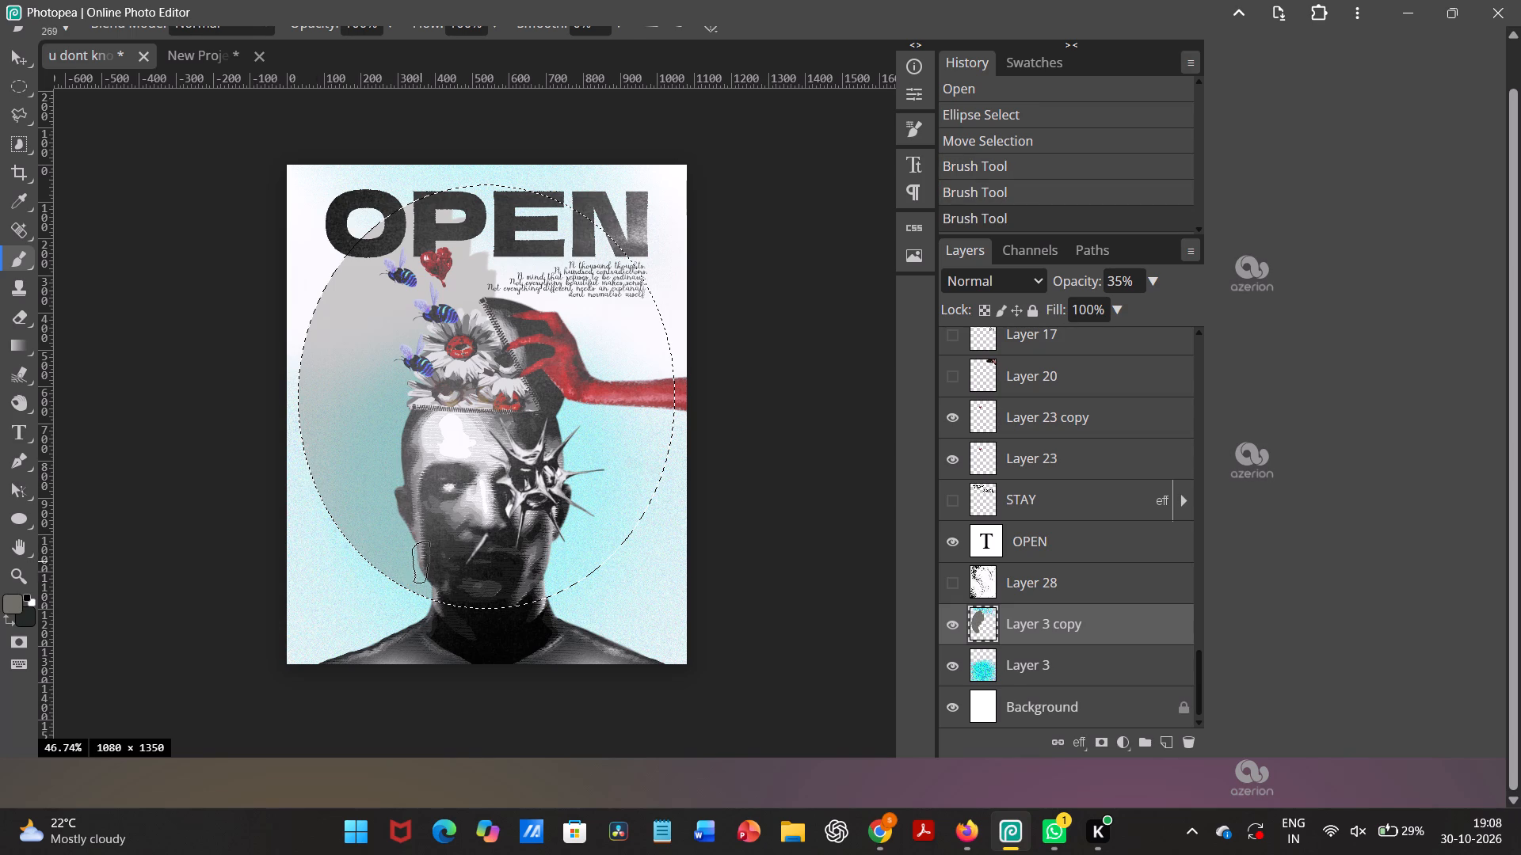
left_click_drag(479, 572, 589, 549)
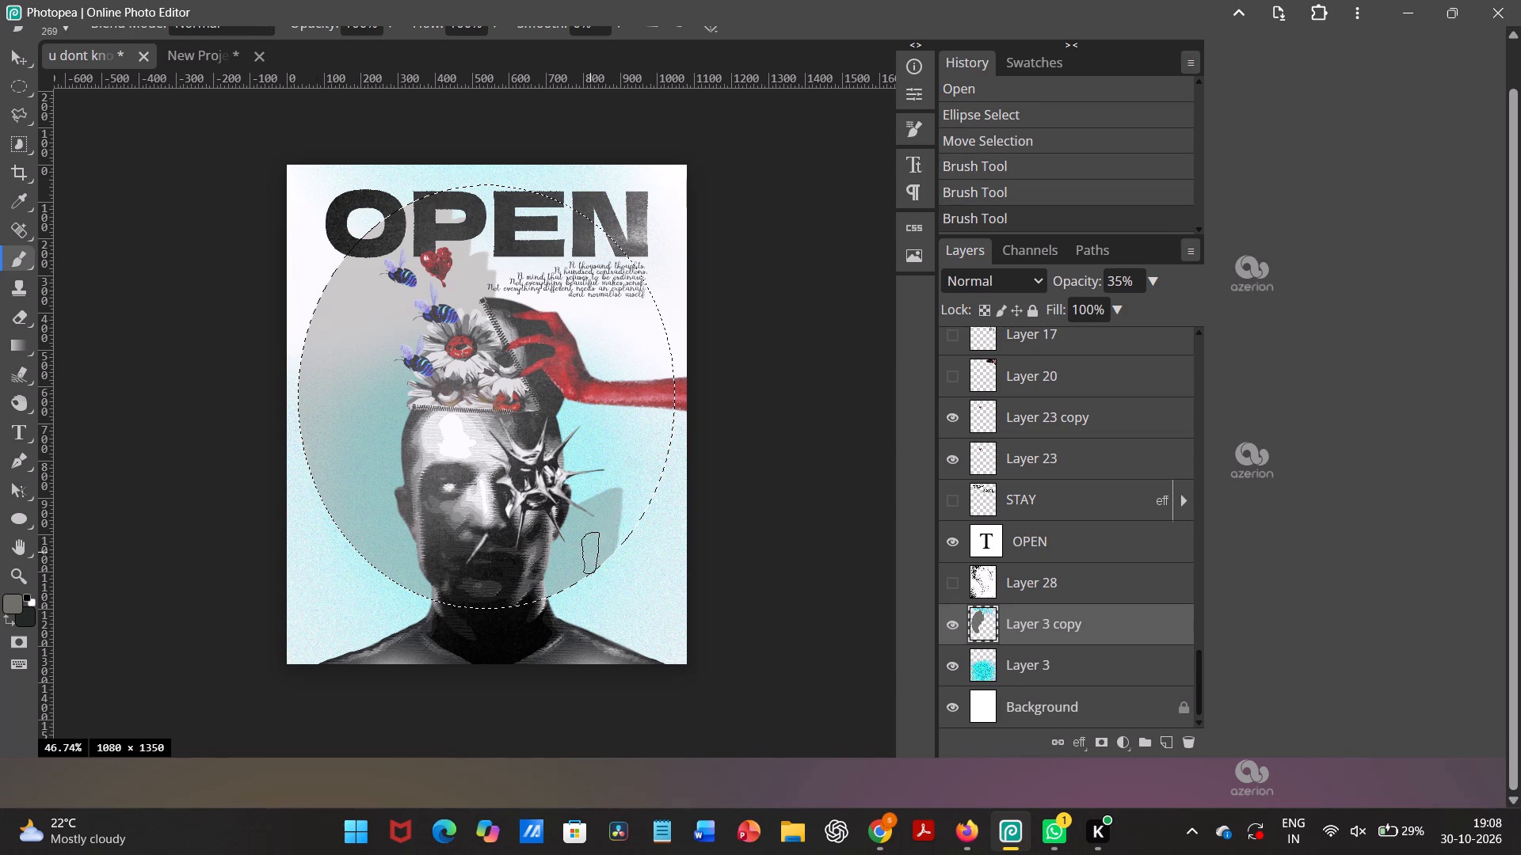
left_click_drag(589, 549, 663, 406)
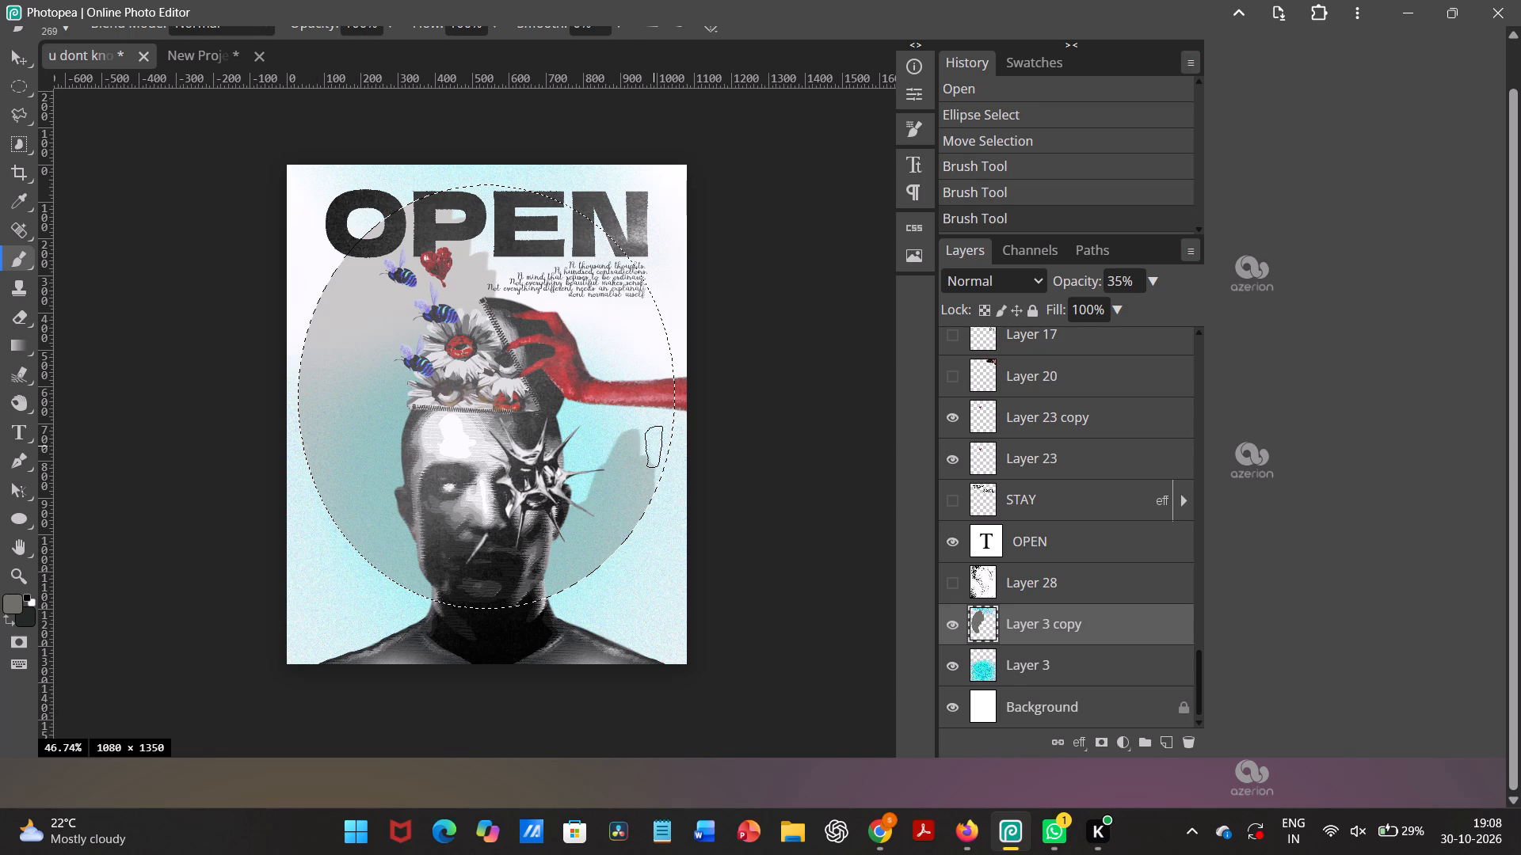
left_click_drag(663, 406, 589, 356)
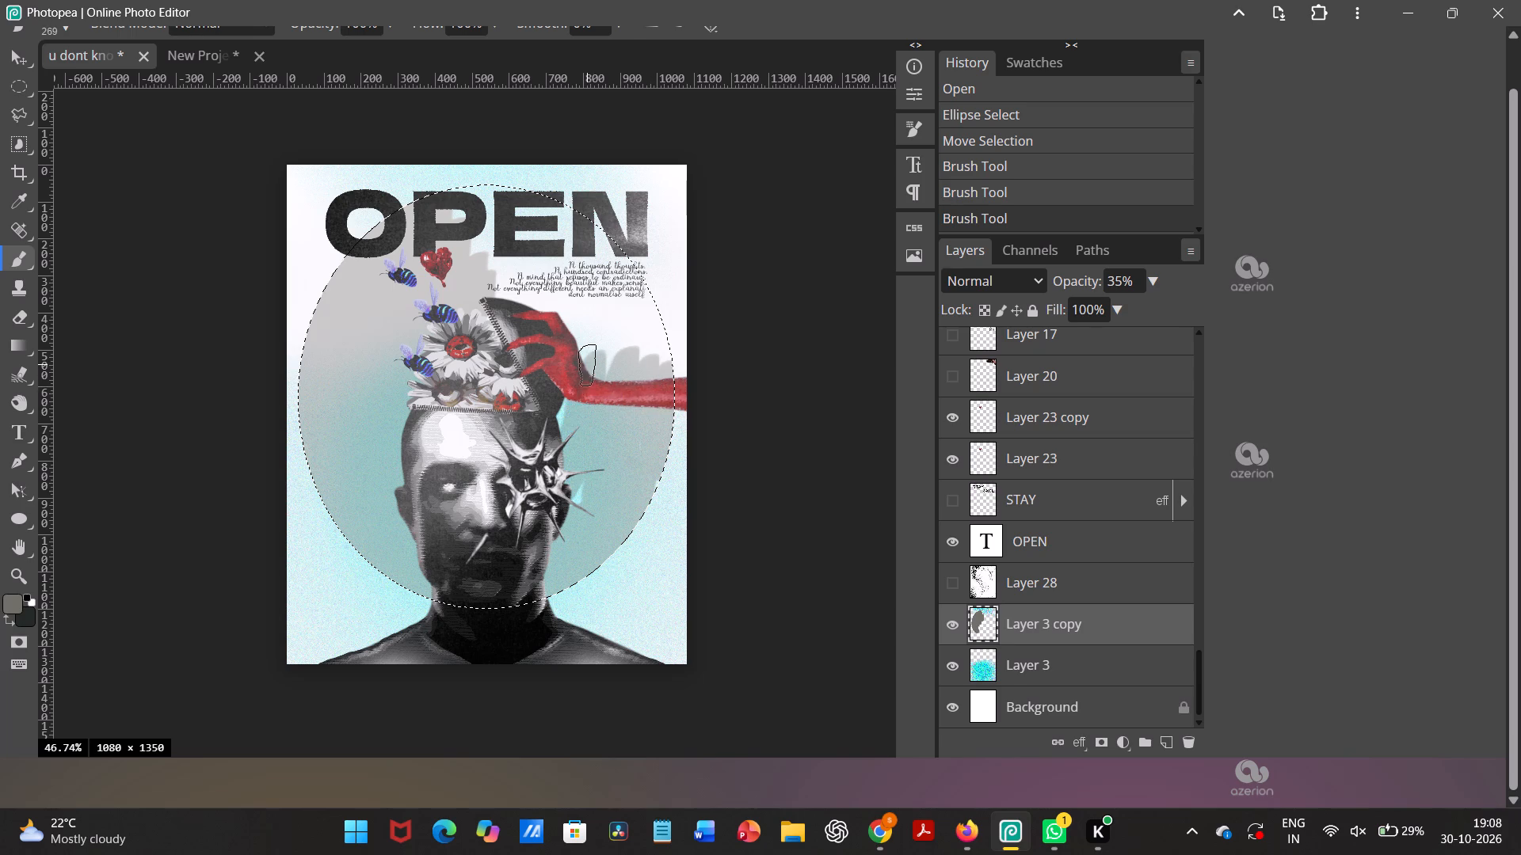
left_click_drag(589, 356, 493, 269)
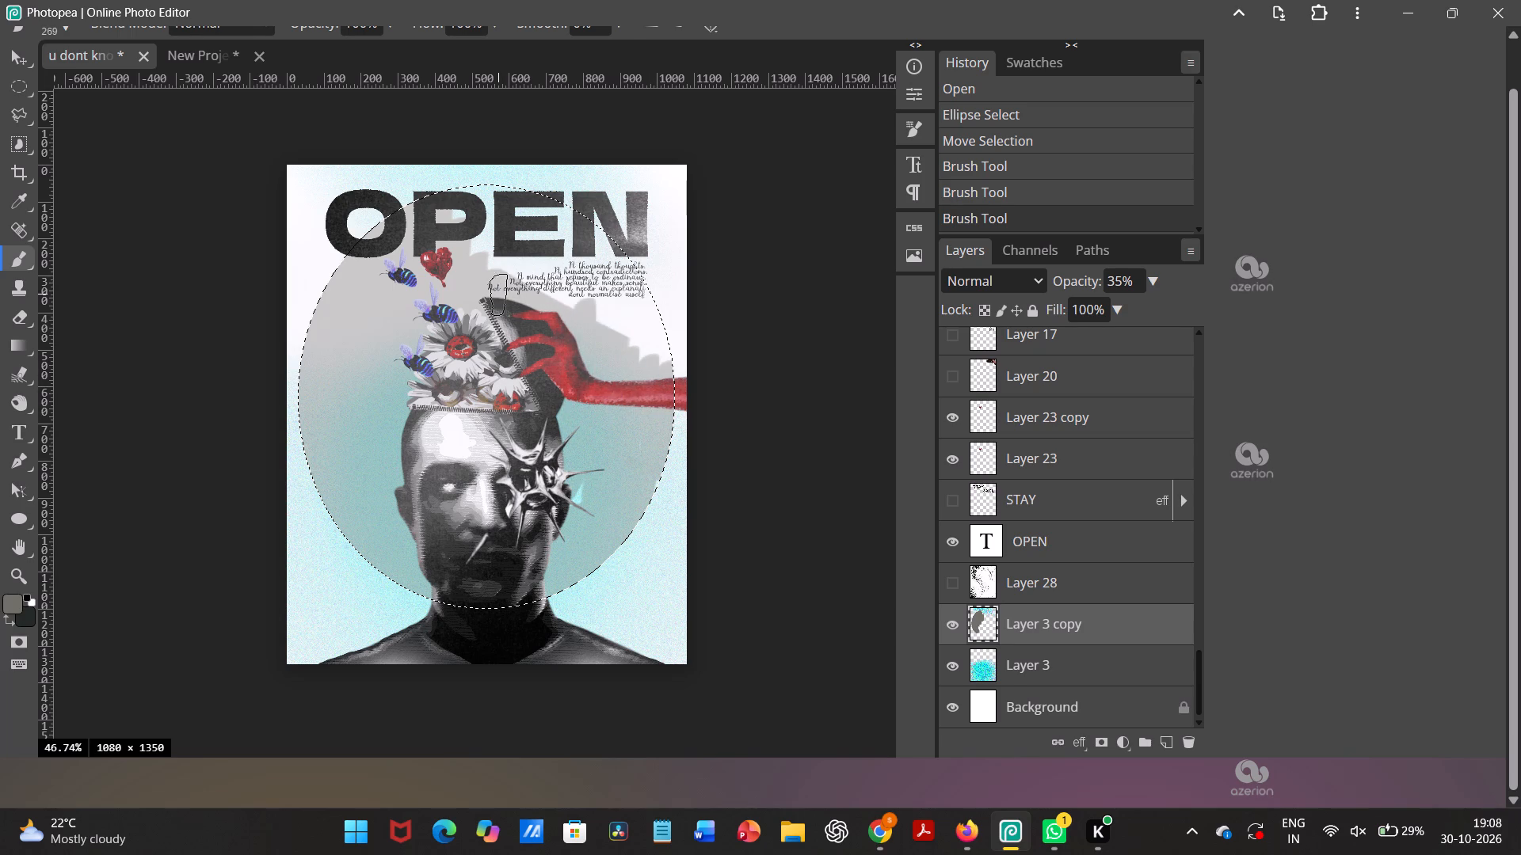
left_click_drag(493, 269, 638, 310)
left_click_drag(622, 287, 668, 366)
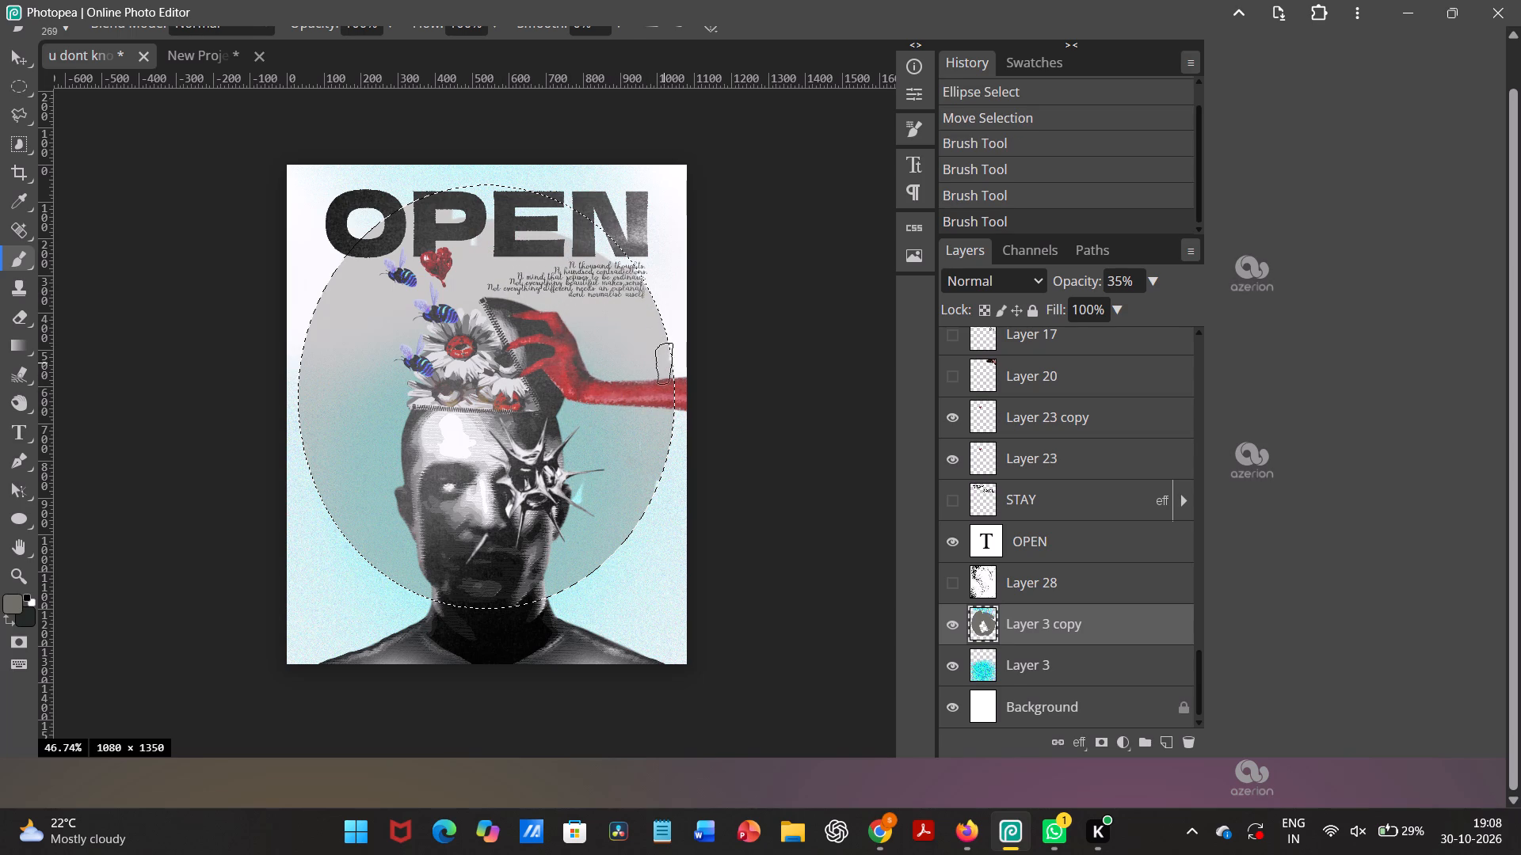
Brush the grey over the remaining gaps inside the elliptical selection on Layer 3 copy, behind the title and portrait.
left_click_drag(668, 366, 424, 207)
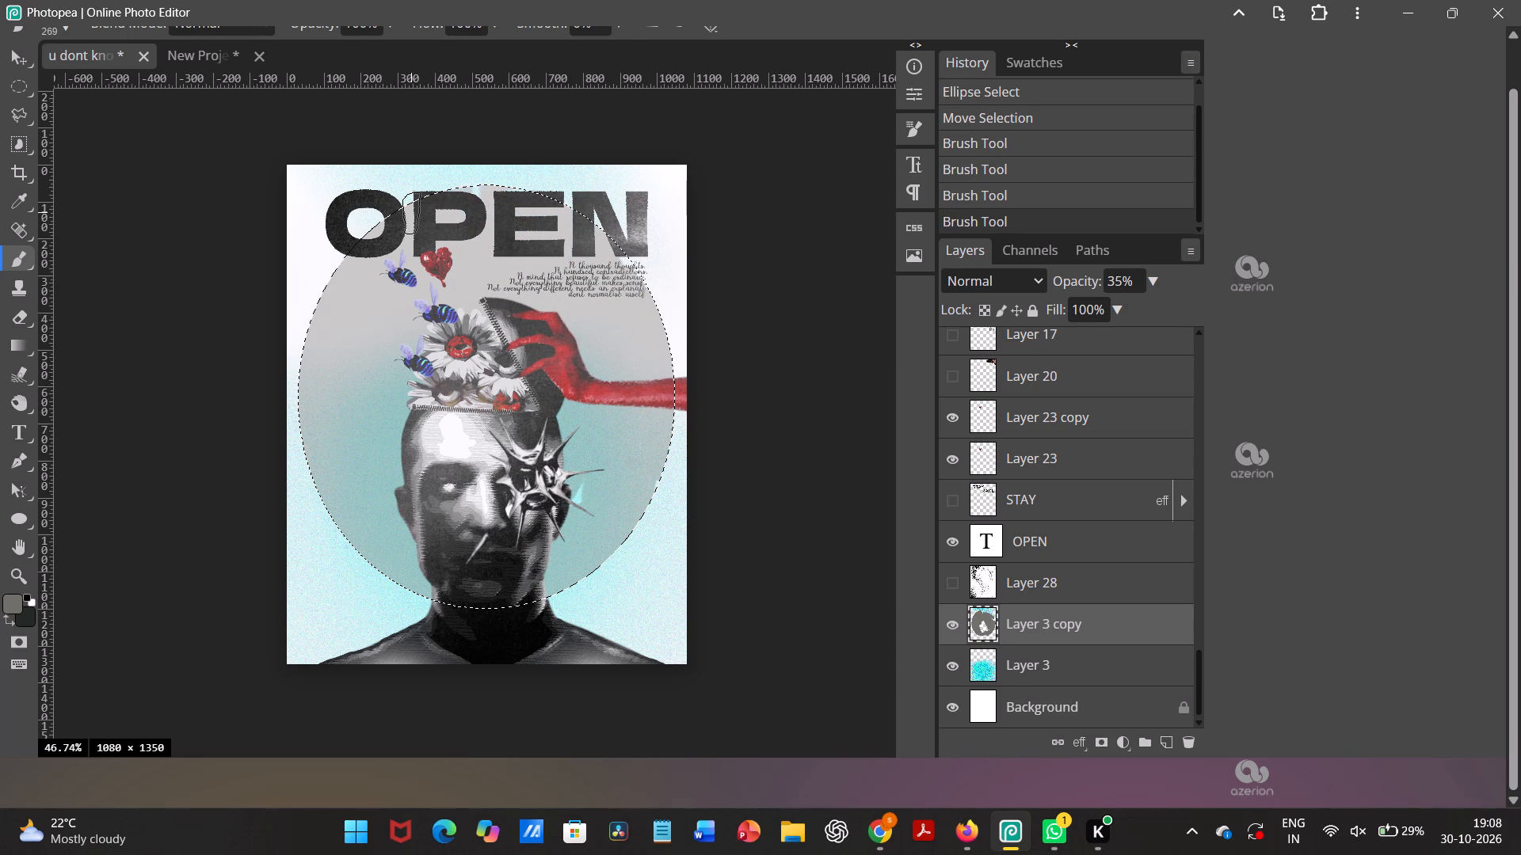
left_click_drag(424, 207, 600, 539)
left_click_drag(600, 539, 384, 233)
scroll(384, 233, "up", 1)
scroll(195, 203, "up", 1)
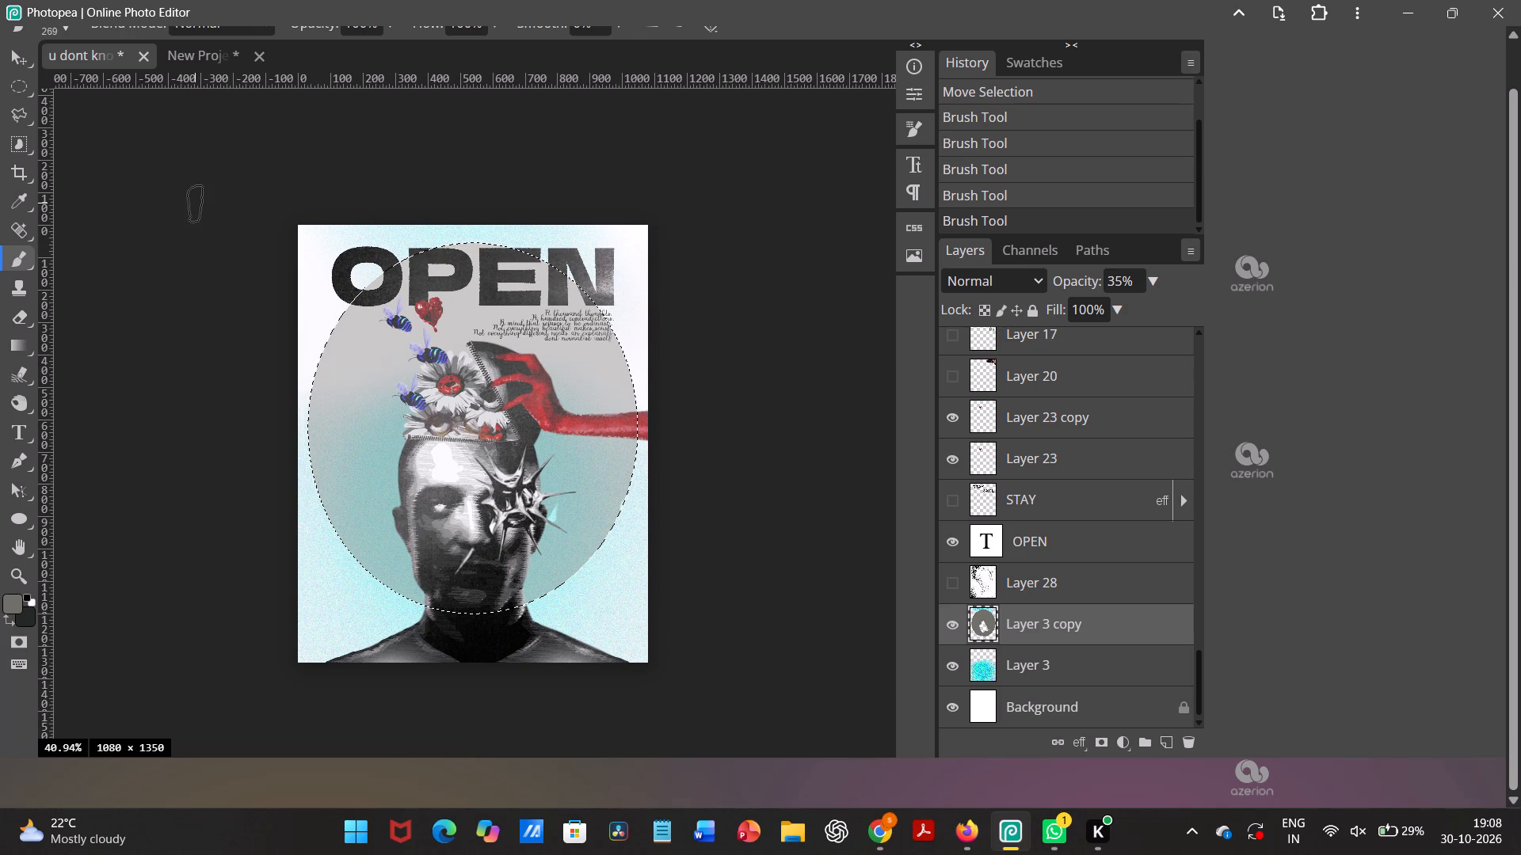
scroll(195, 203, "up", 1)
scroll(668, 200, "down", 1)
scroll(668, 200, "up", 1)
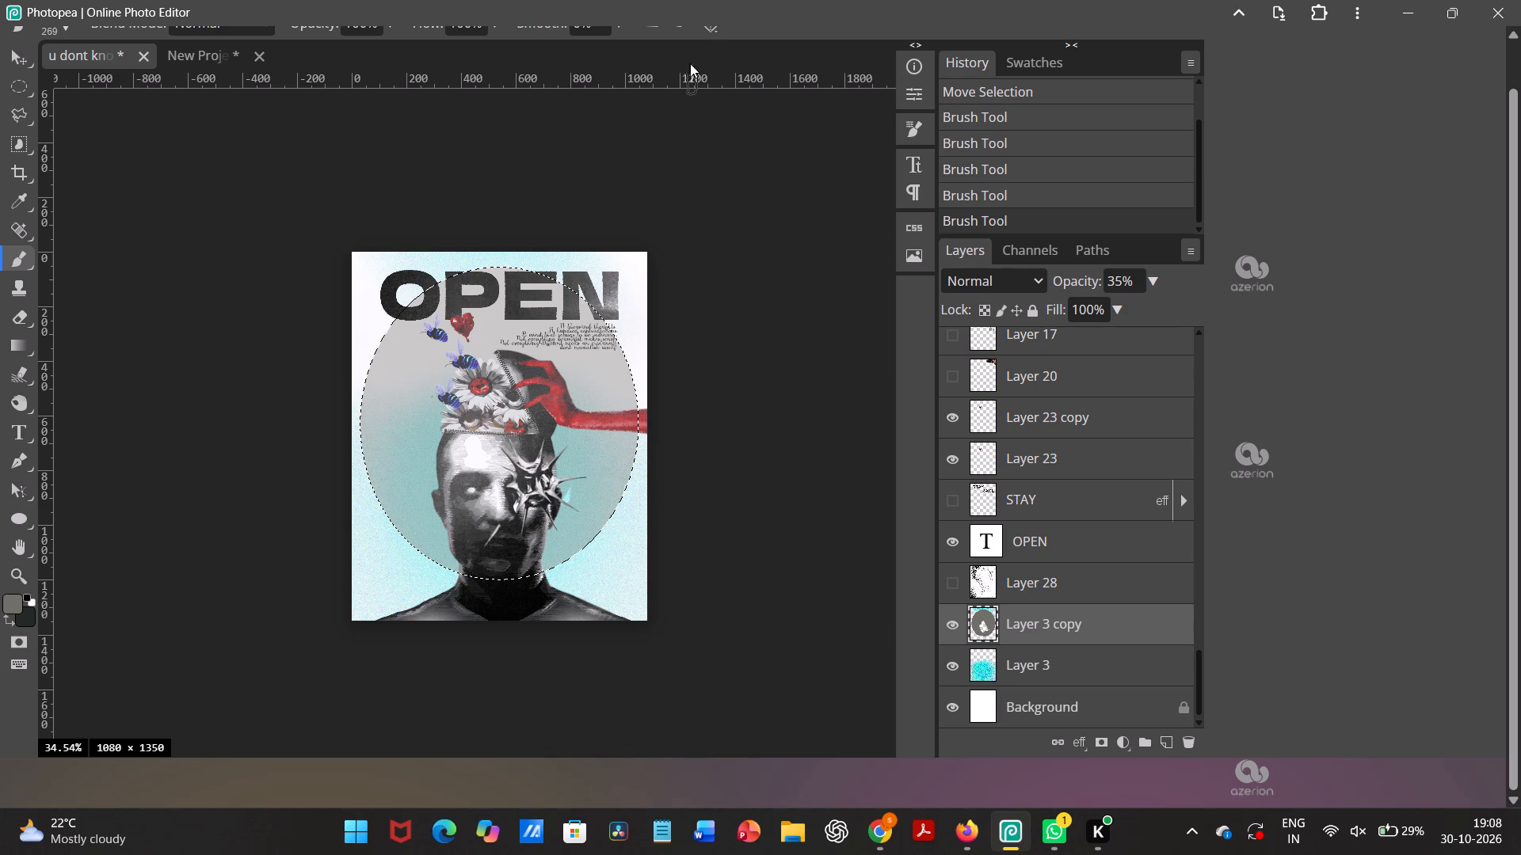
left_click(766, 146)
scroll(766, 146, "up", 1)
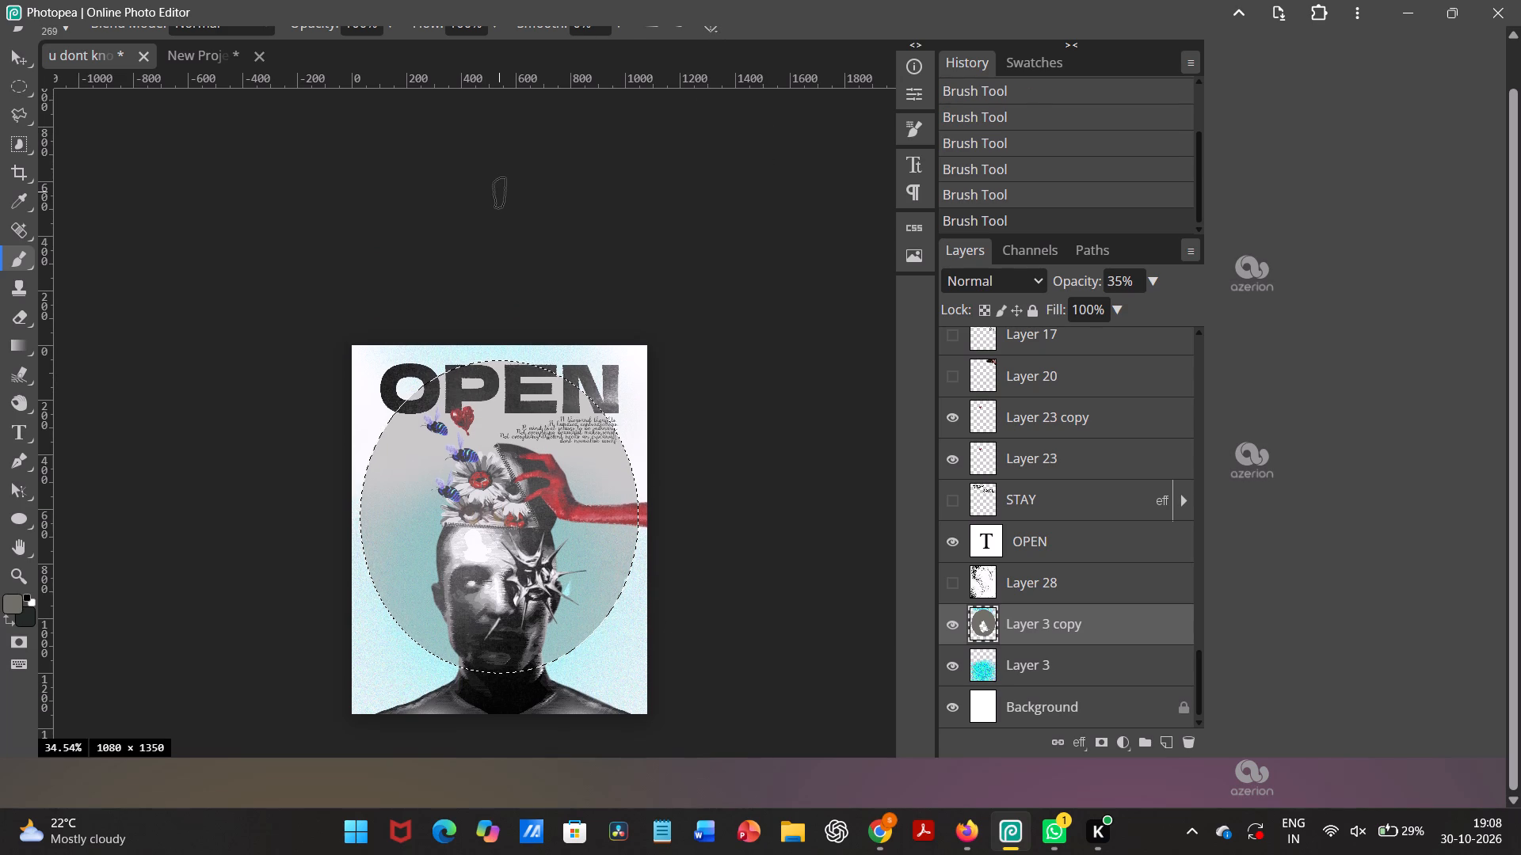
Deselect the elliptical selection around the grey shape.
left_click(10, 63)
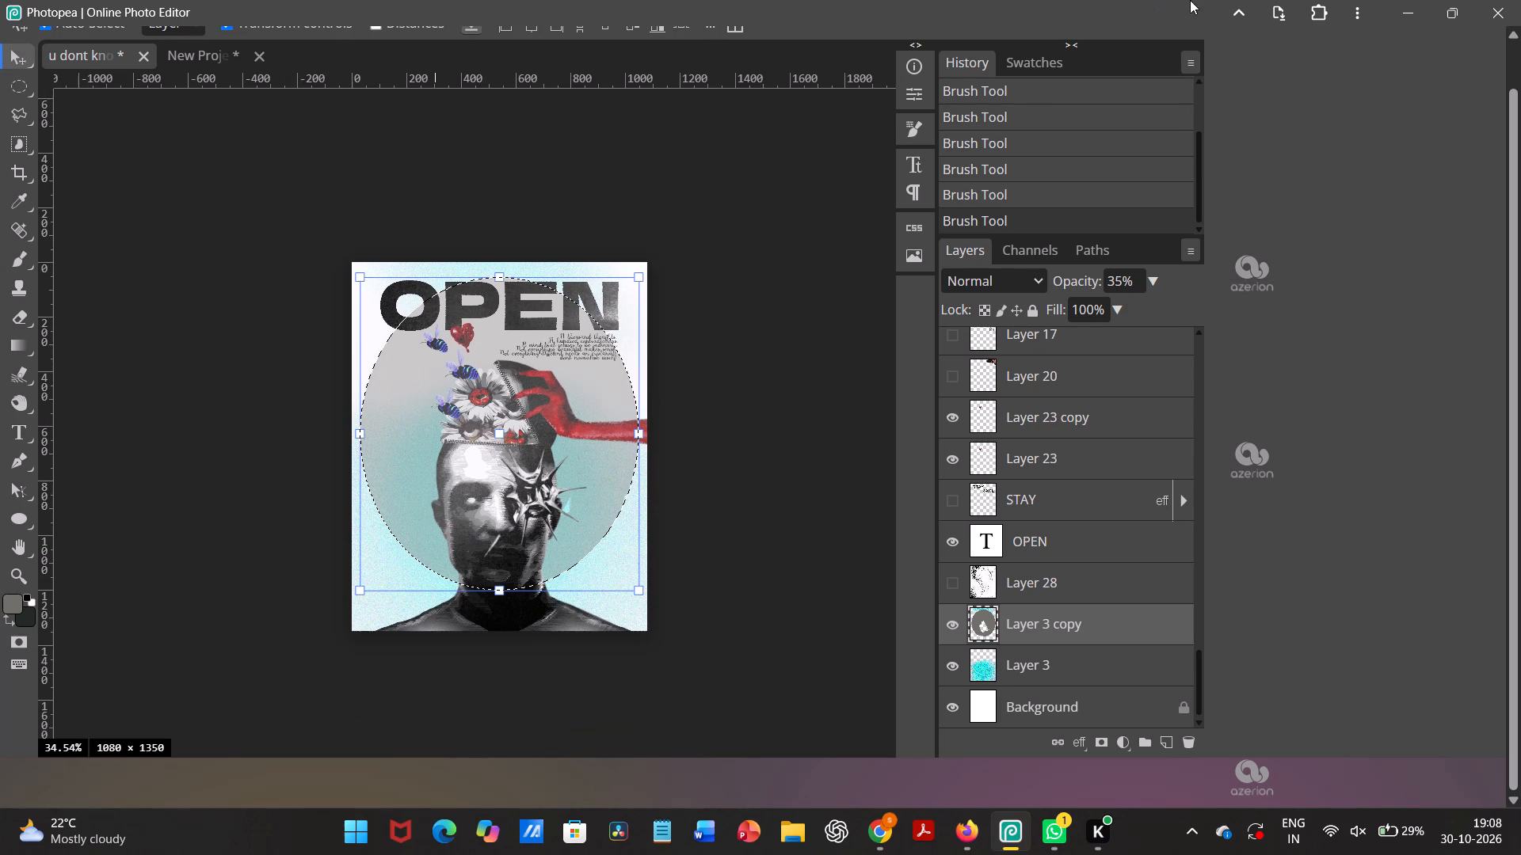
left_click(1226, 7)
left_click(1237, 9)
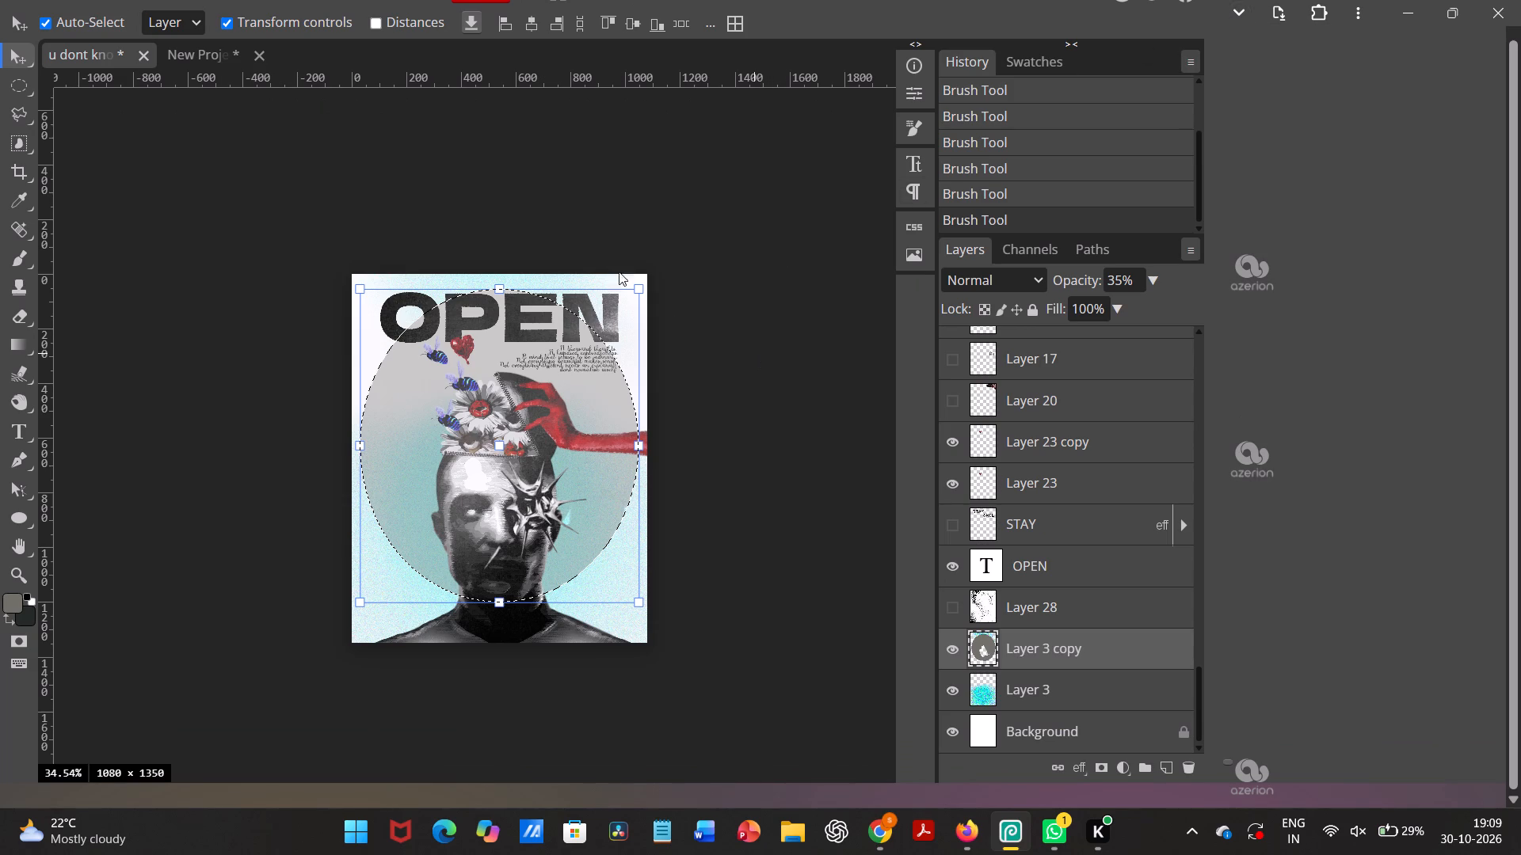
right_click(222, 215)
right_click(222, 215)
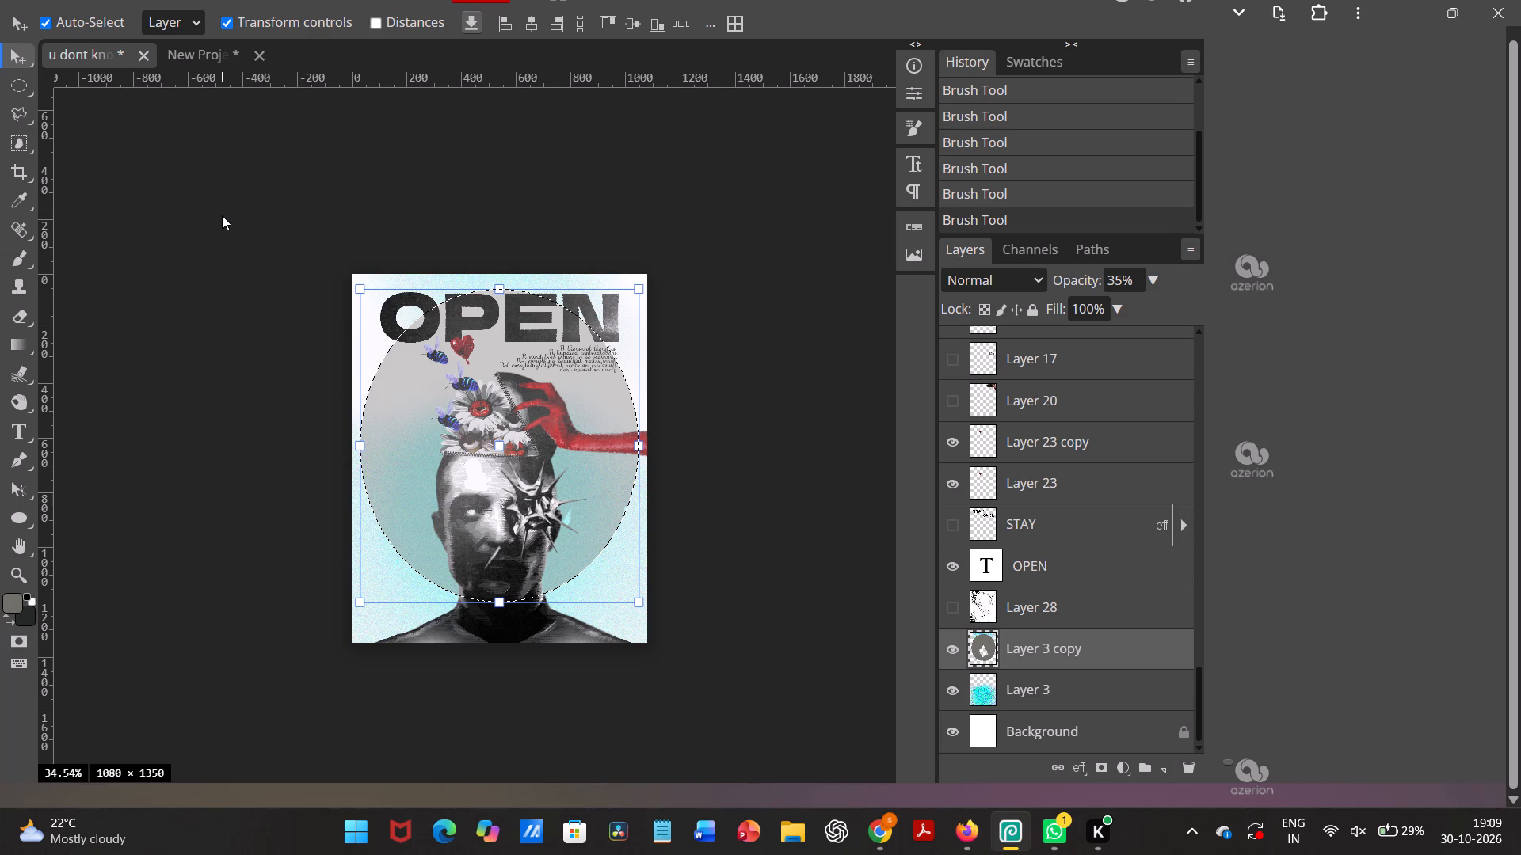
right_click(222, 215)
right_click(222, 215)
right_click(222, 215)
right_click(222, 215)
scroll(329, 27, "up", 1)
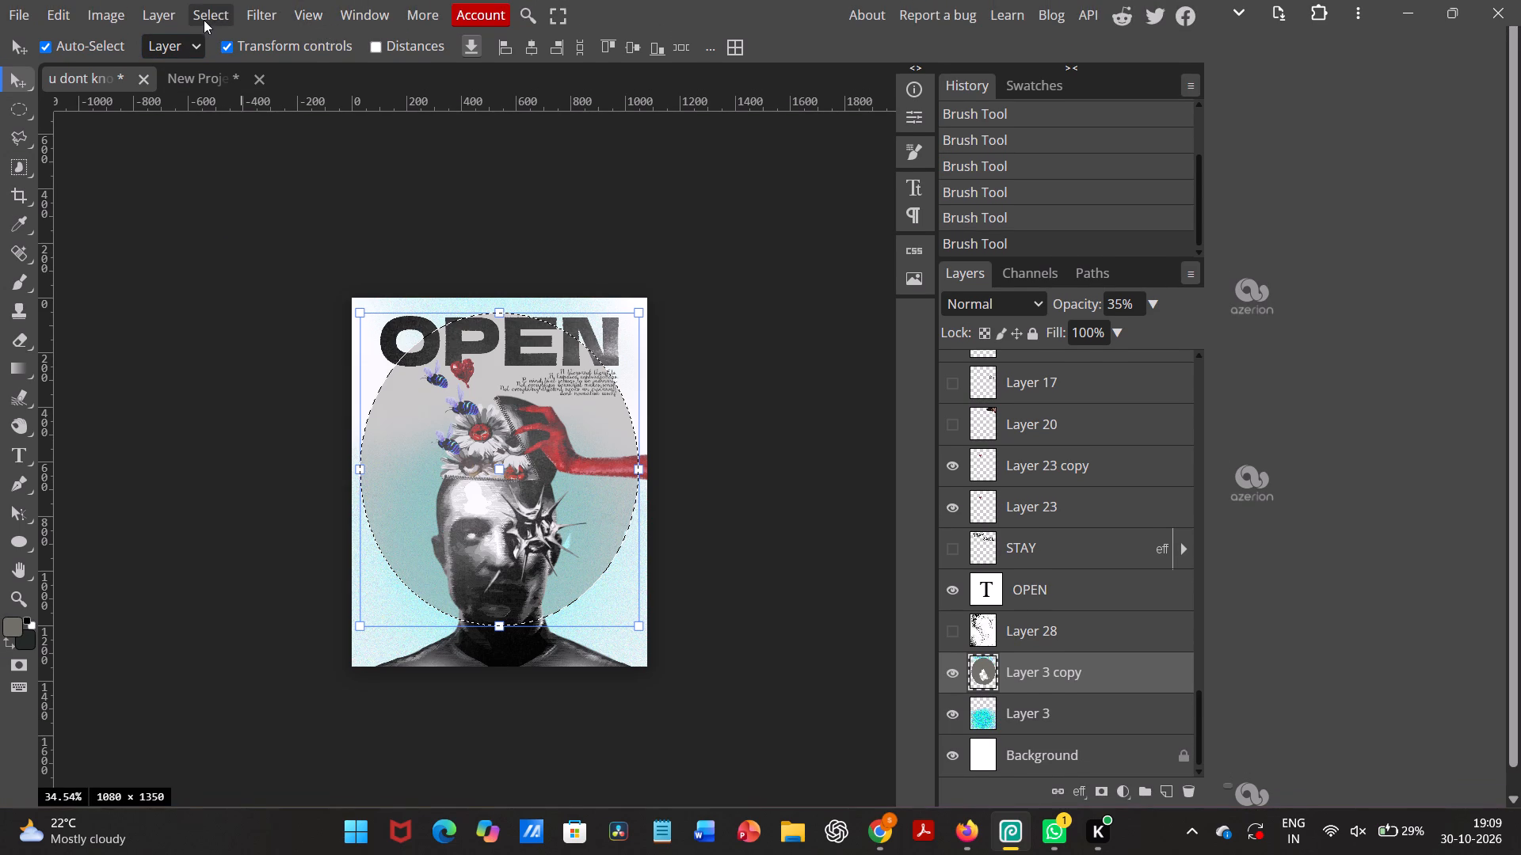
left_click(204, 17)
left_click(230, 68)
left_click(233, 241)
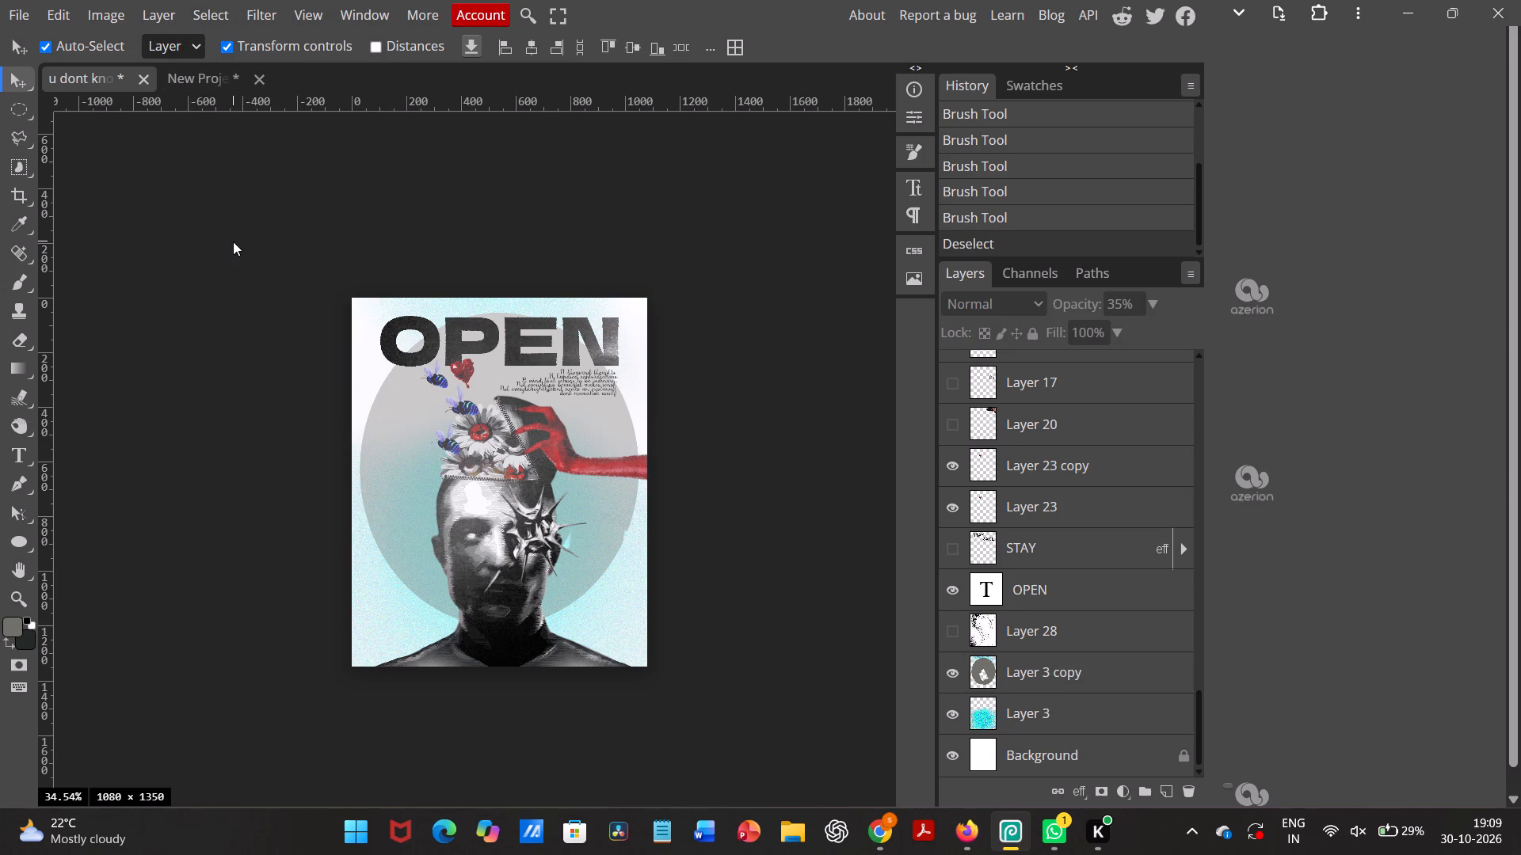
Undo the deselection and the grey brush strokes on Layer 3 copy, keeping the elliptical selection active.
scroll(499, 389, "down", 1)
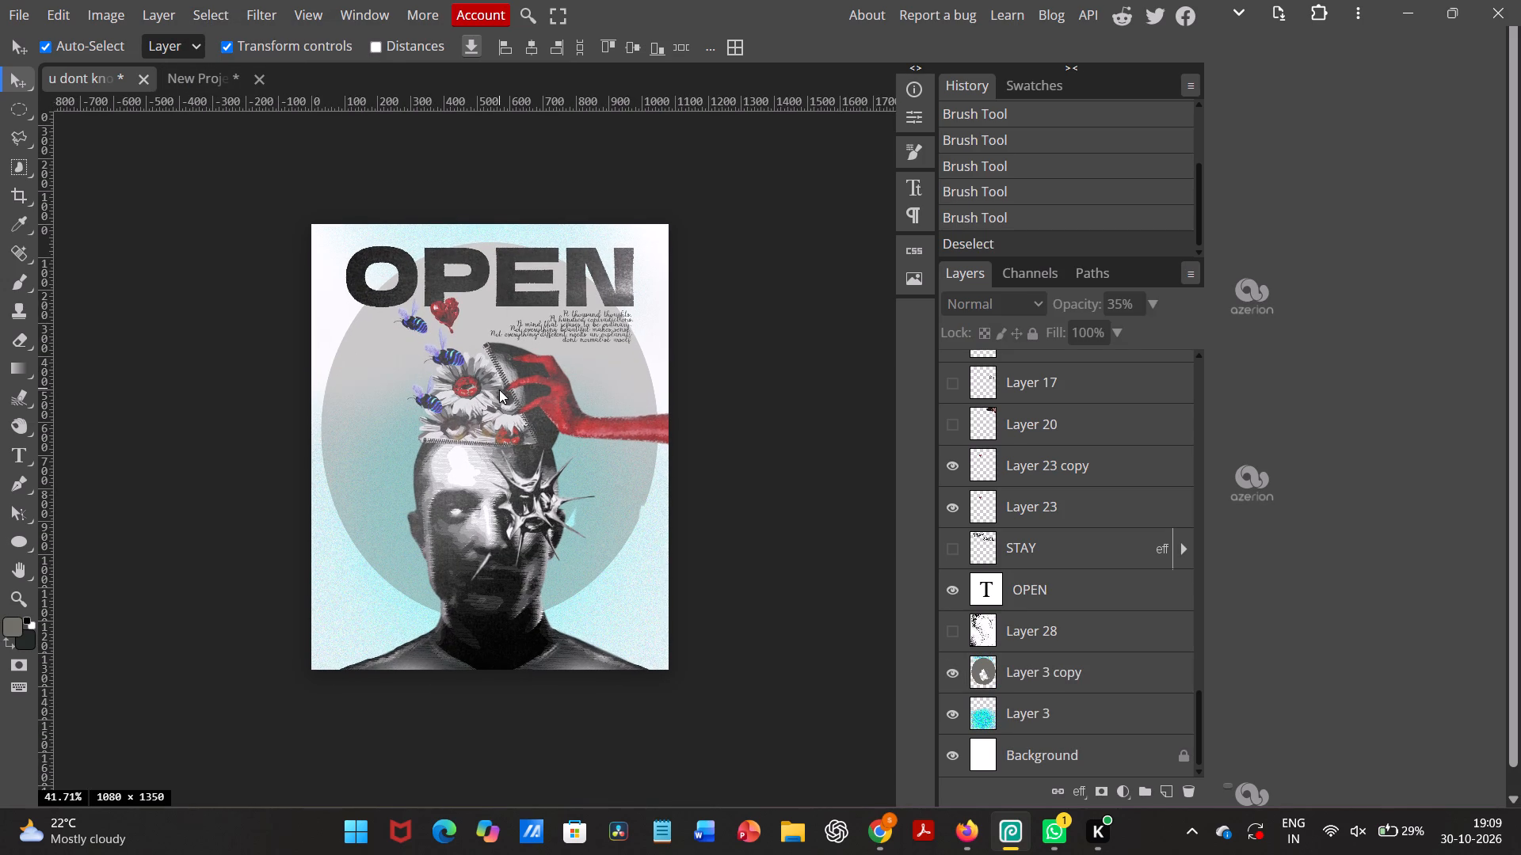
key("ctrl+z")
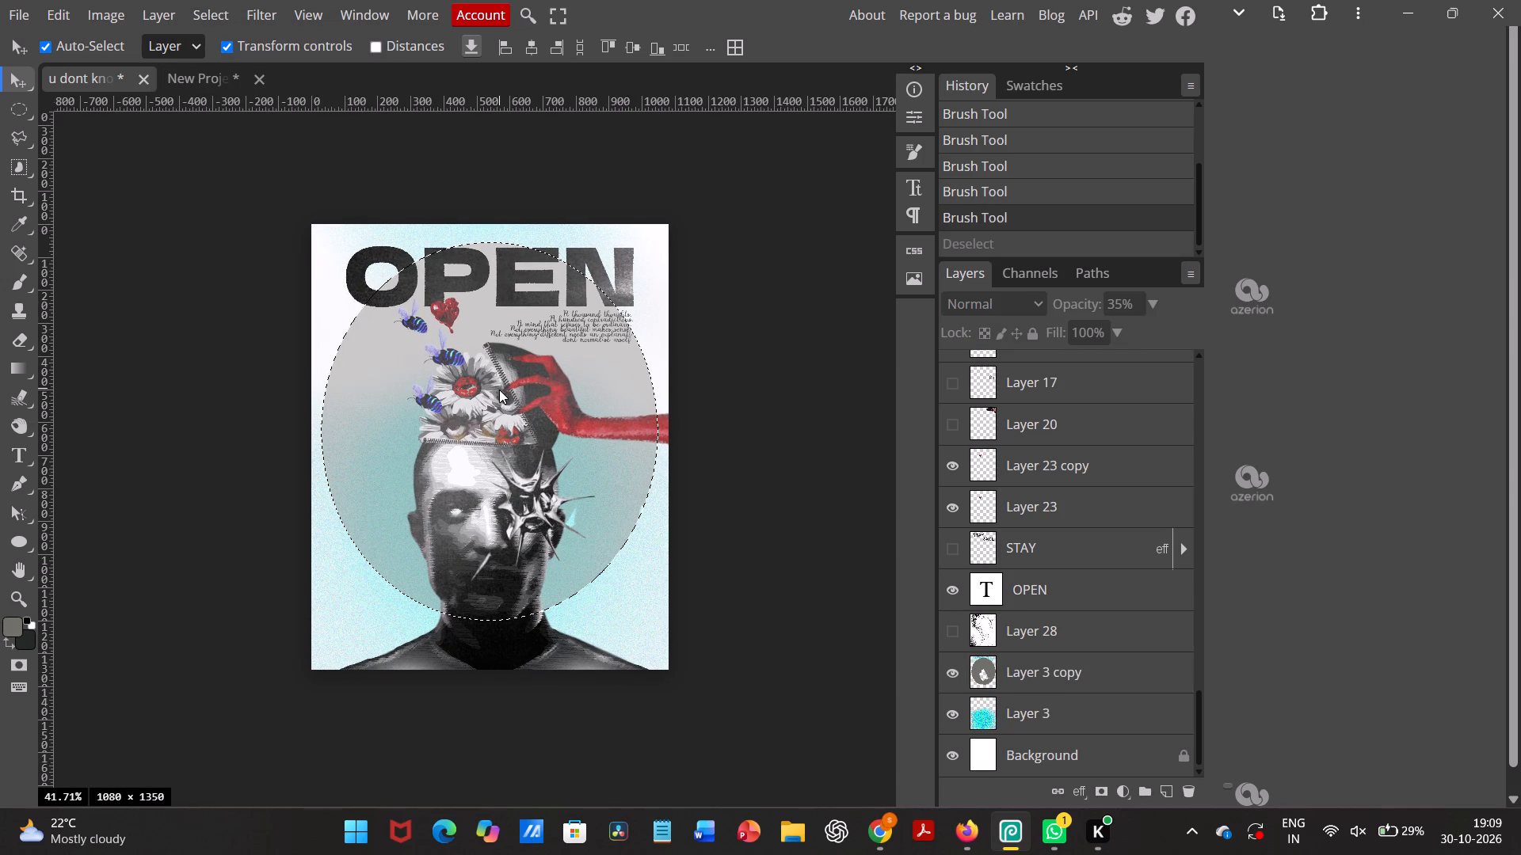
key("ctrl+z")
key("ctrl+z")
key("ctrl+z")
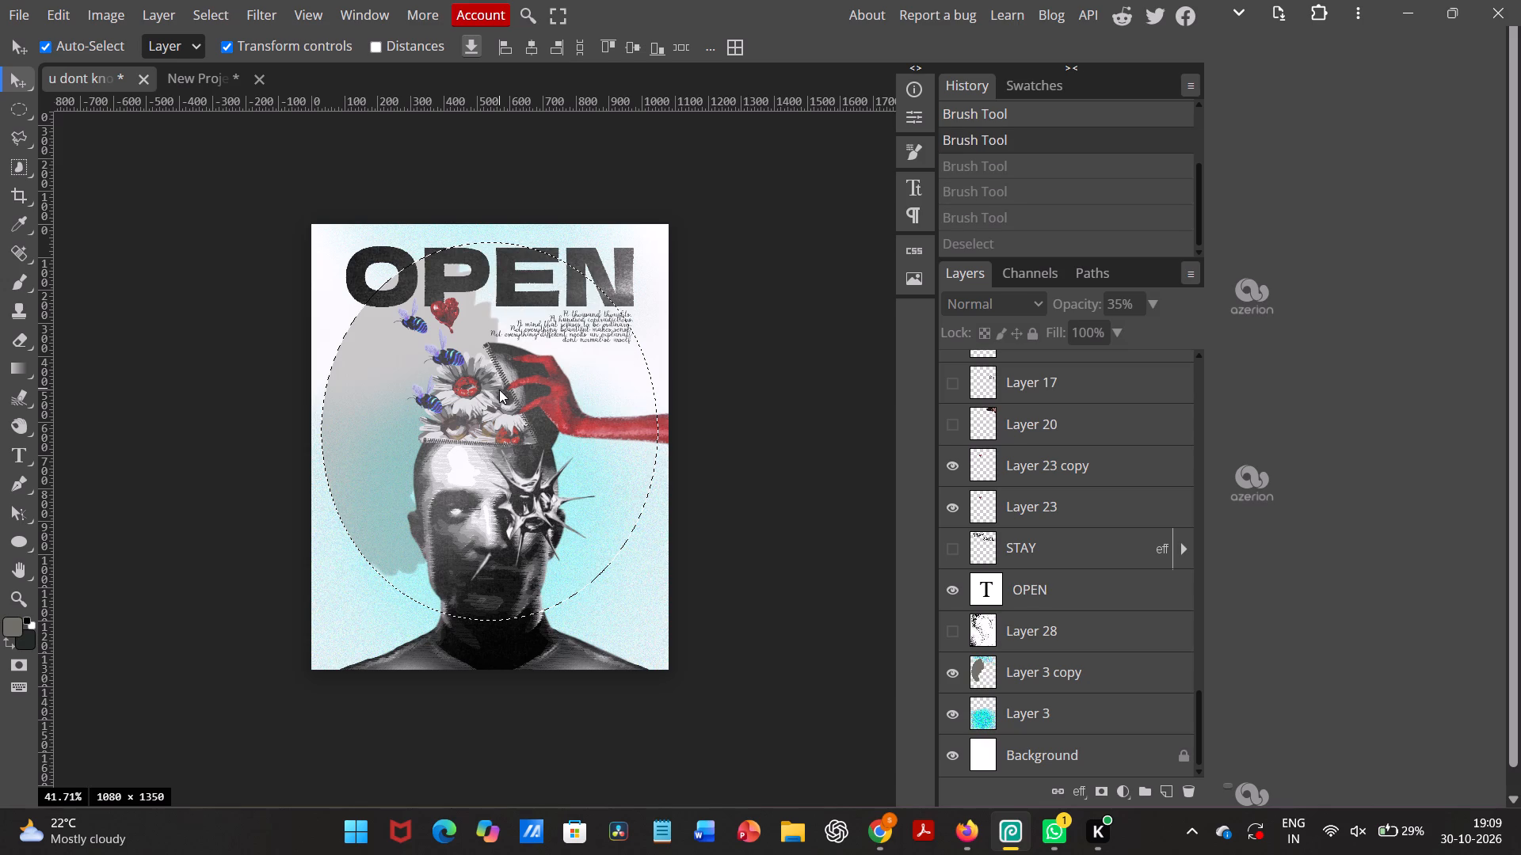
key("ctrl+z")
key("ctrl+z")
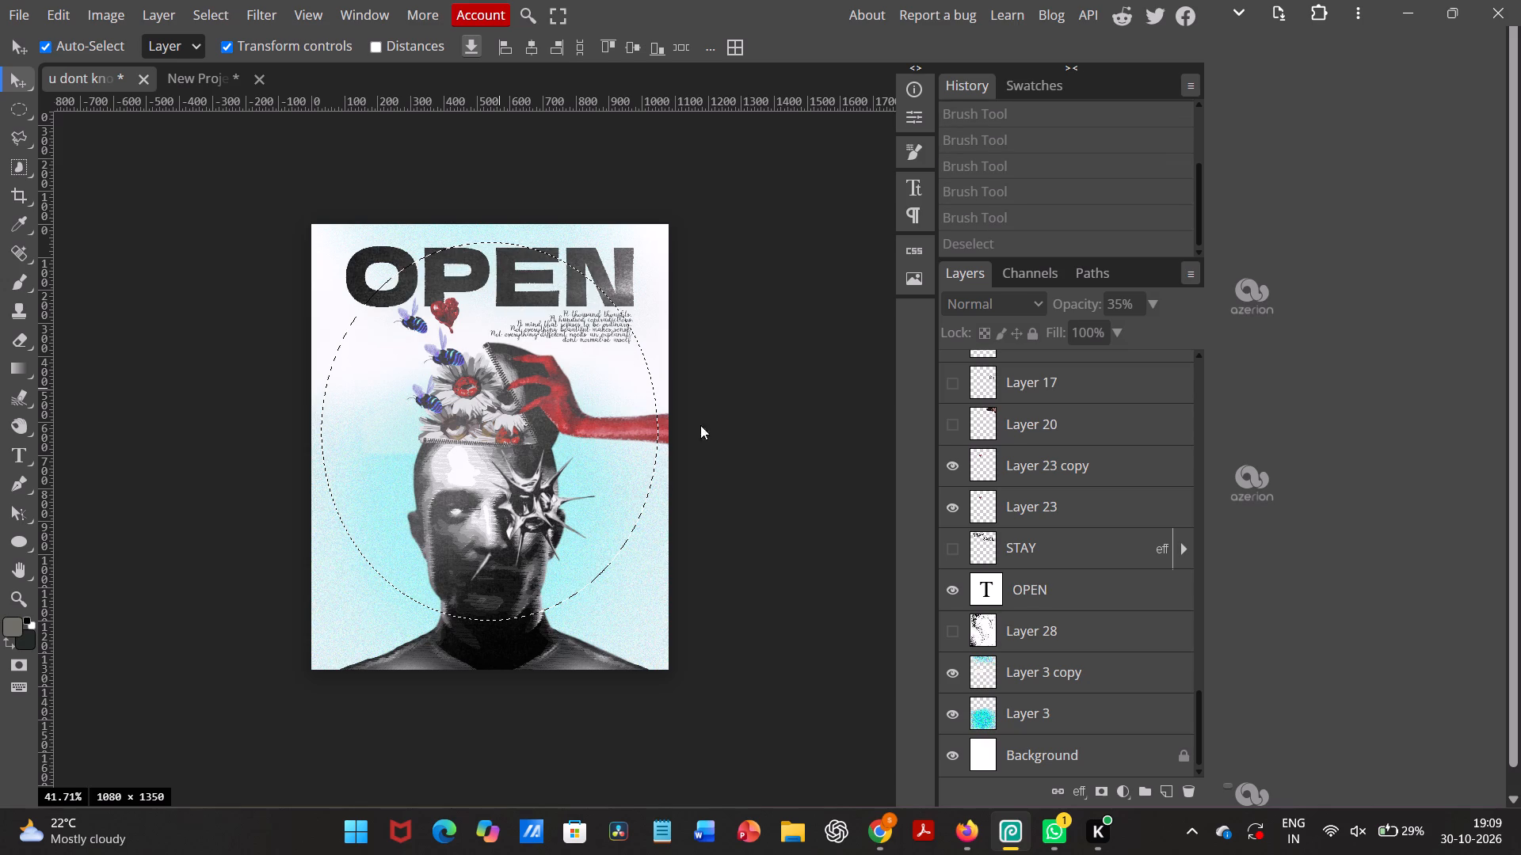
Add a new empty layer directly above Layer 3 copy.
left_click(1028, 665)
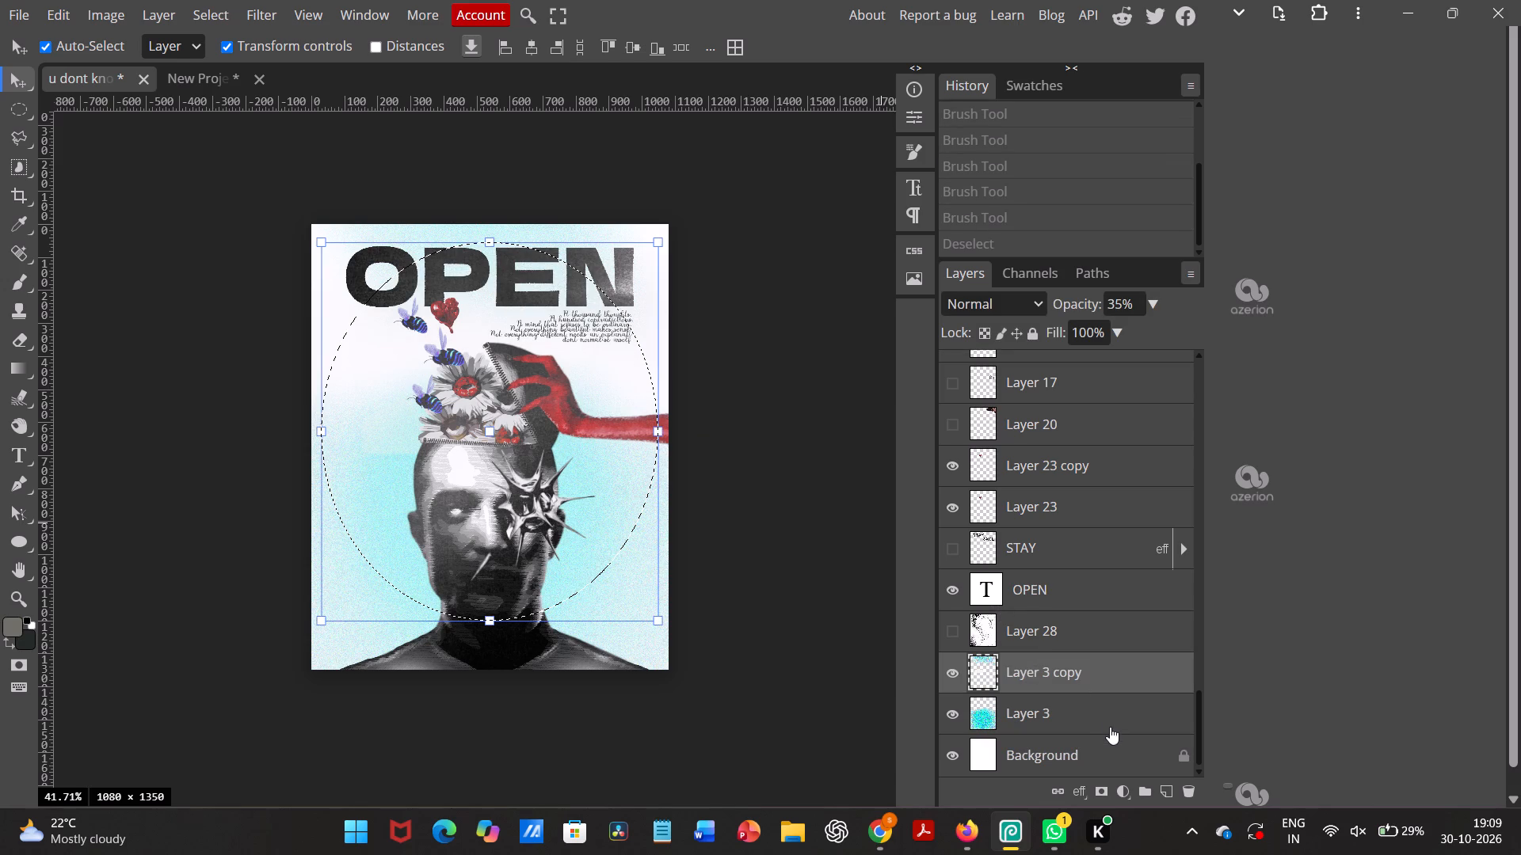
left_click(1177, 791)
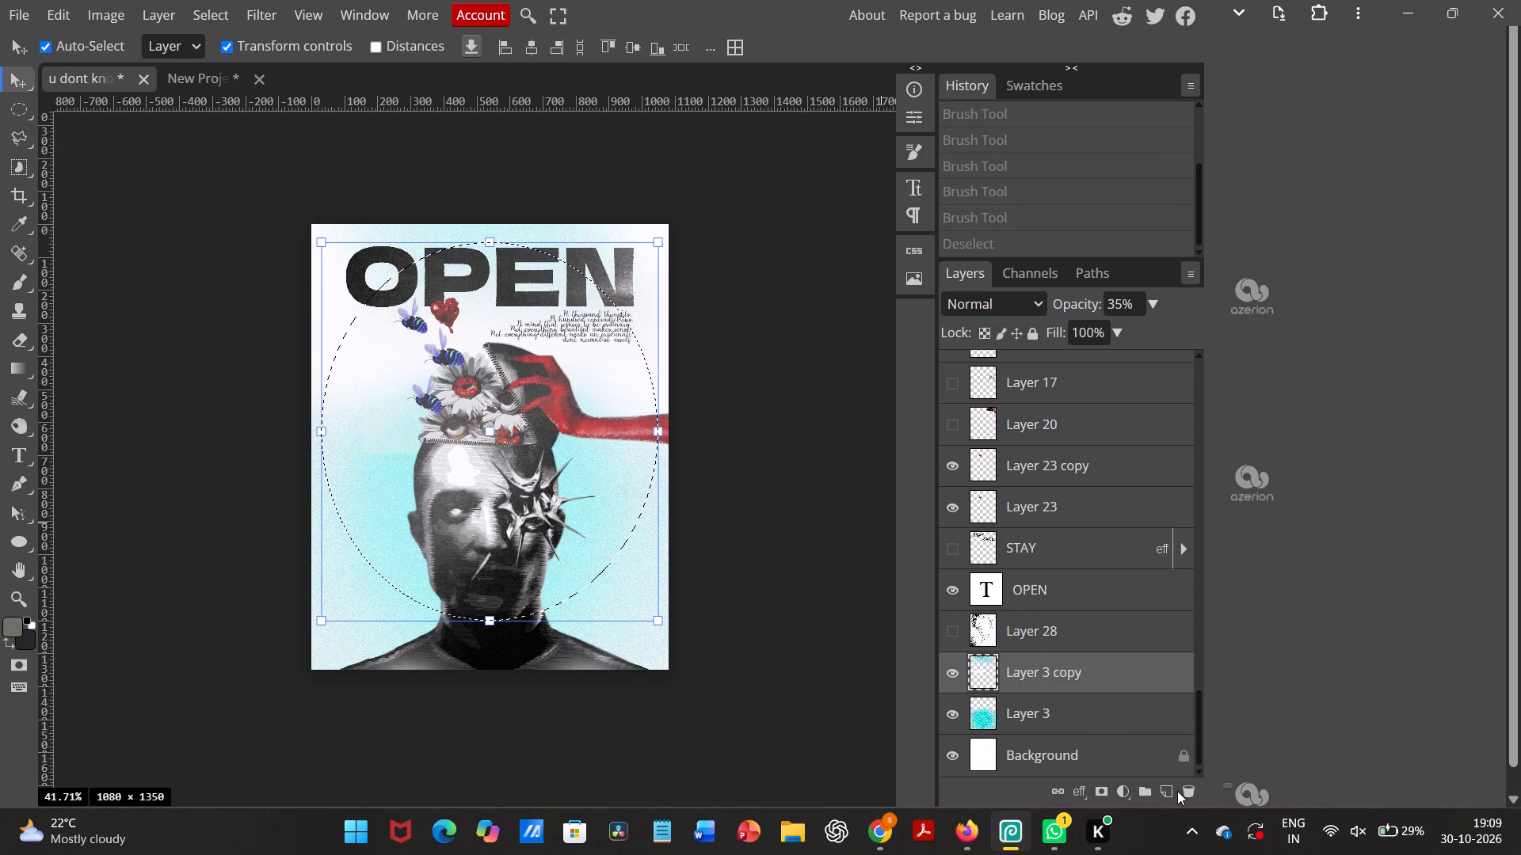
left_click(1171, 791)
left_click(1056, 681)
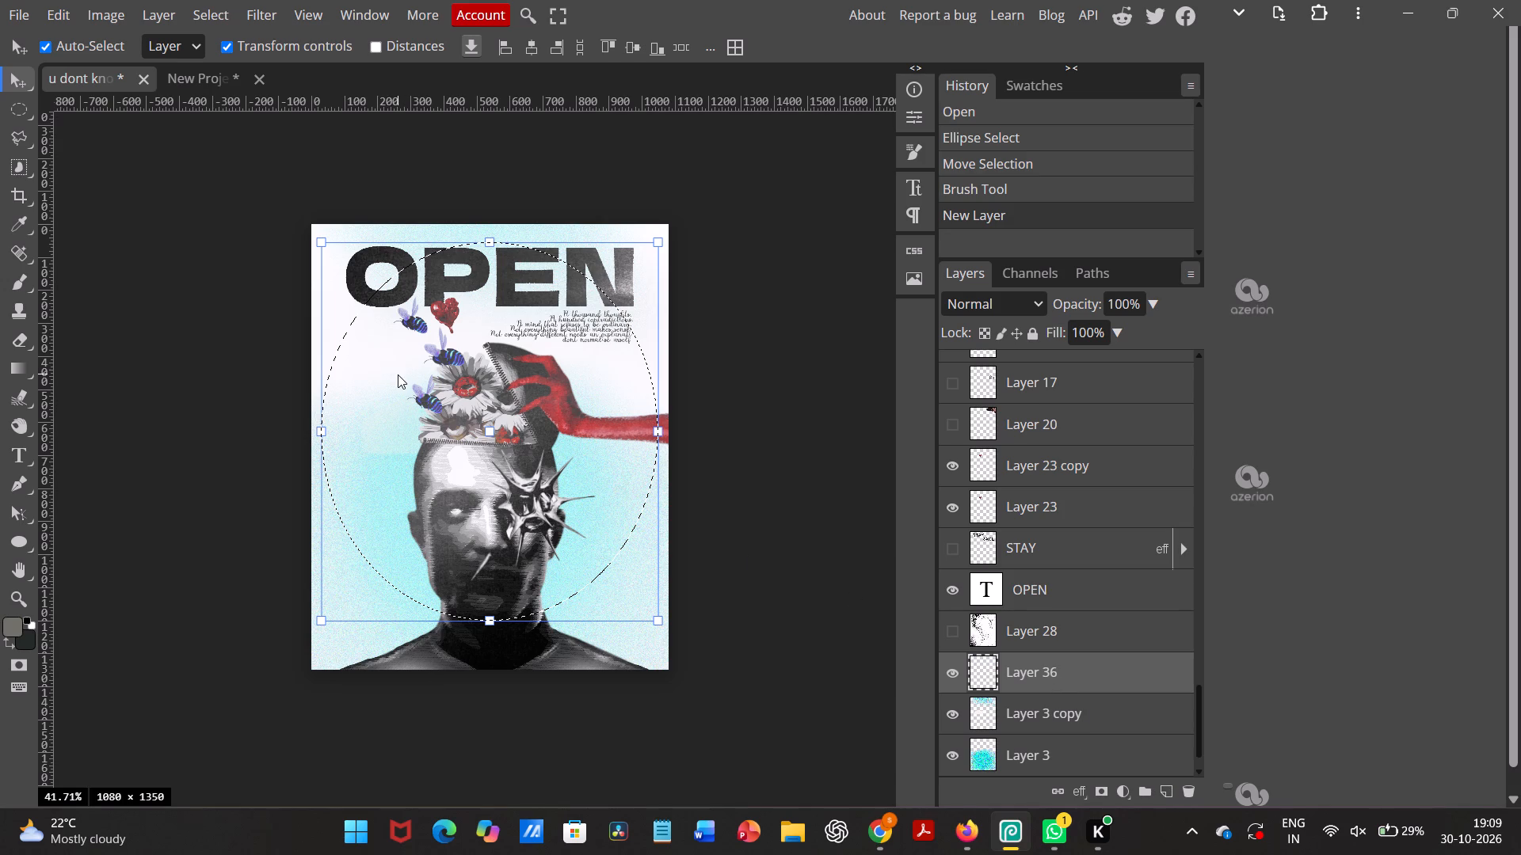
Brush the dark grey on the new layer inside the elliptical selection, behind the title, bees and flowers and down beside the face.
left_click(23, 285)
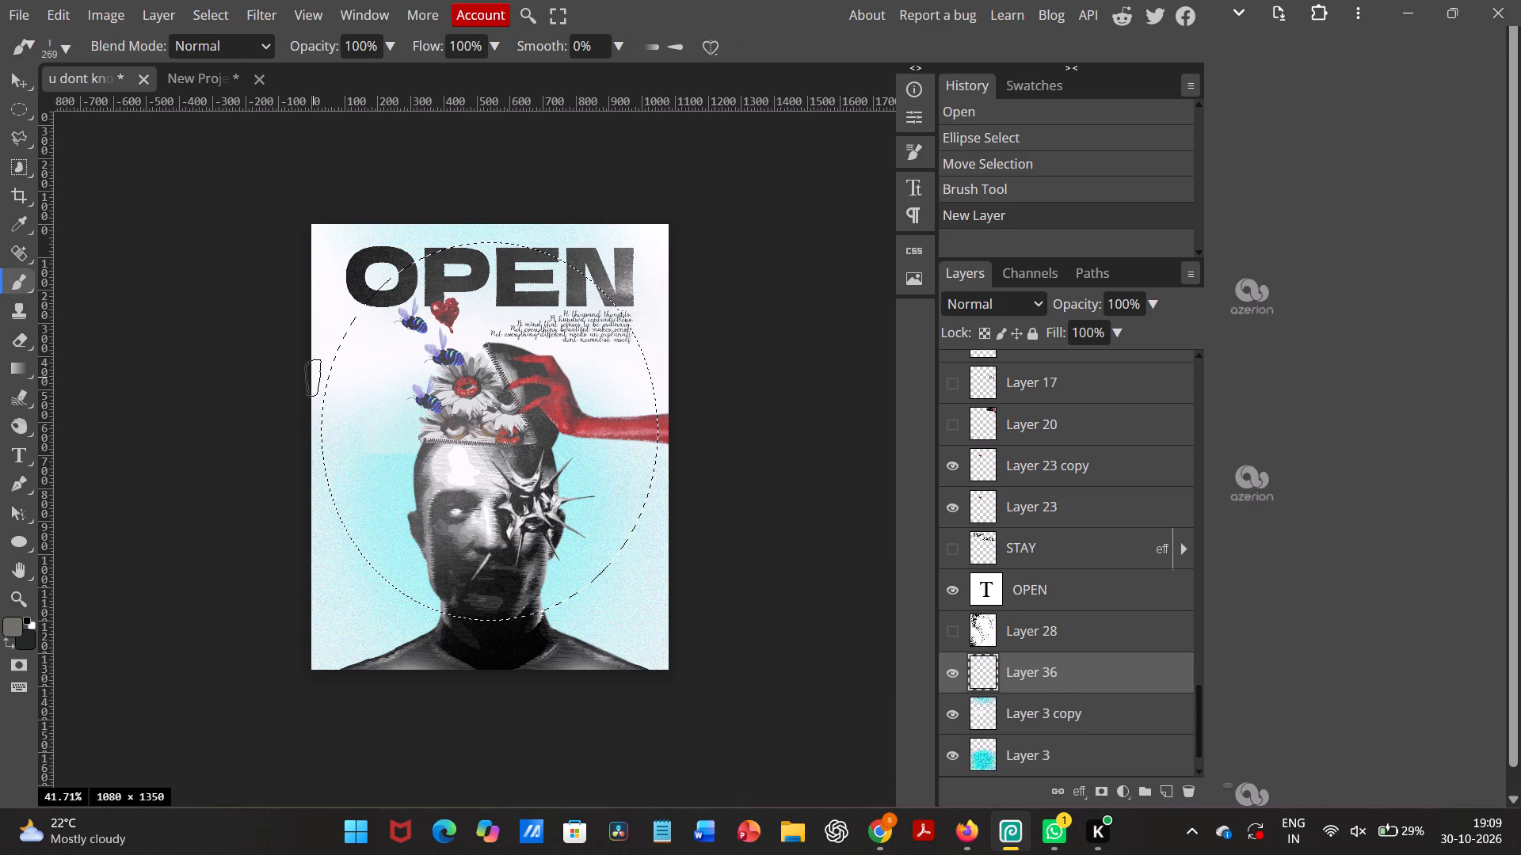
left_click_drag(344, 412, 388, 395)
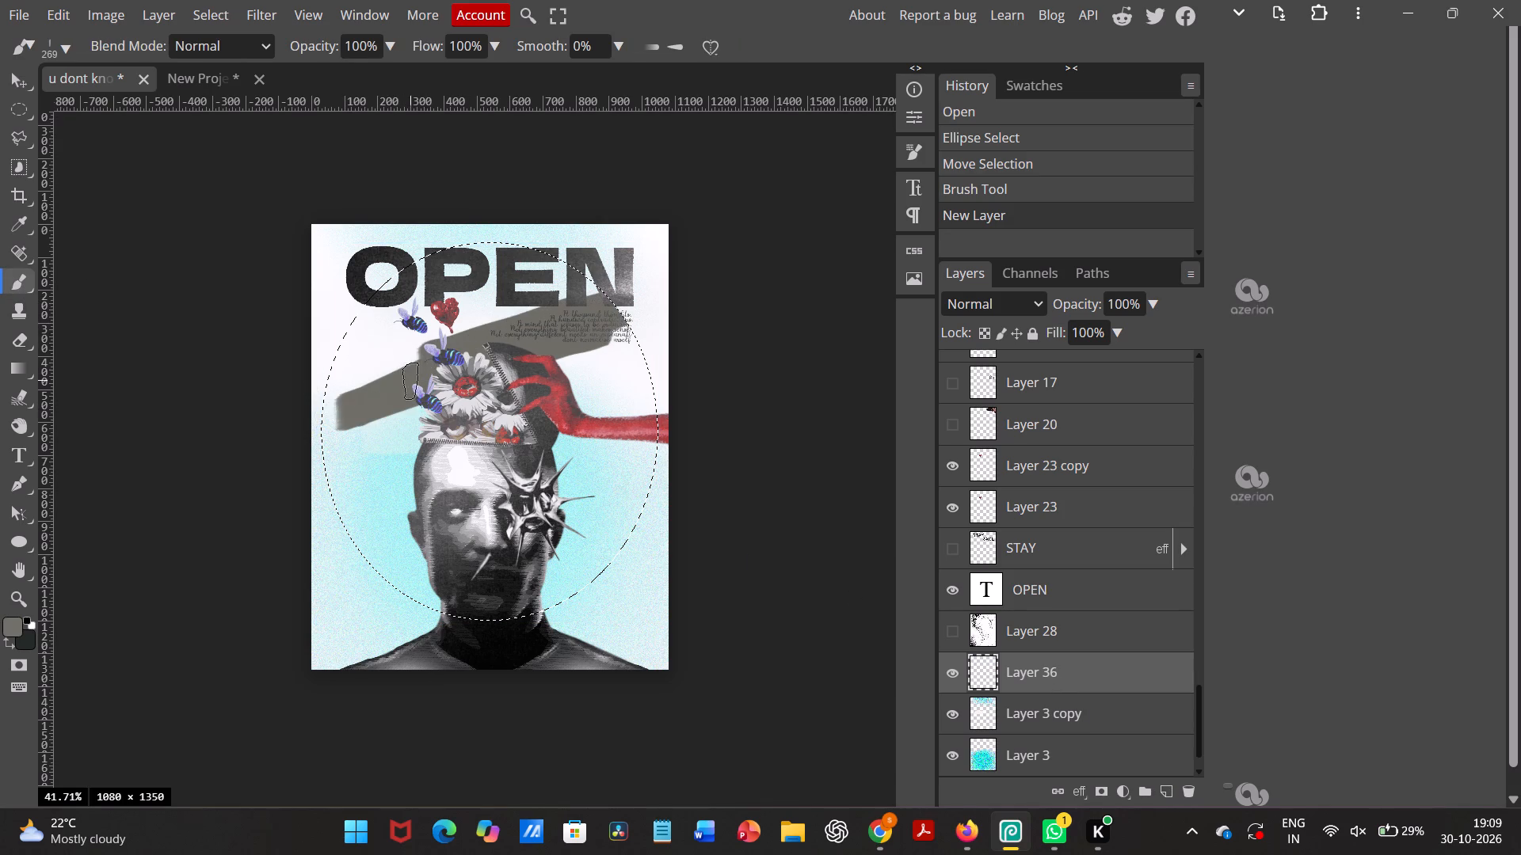
left_click_drag(388, 395, 368, 327)
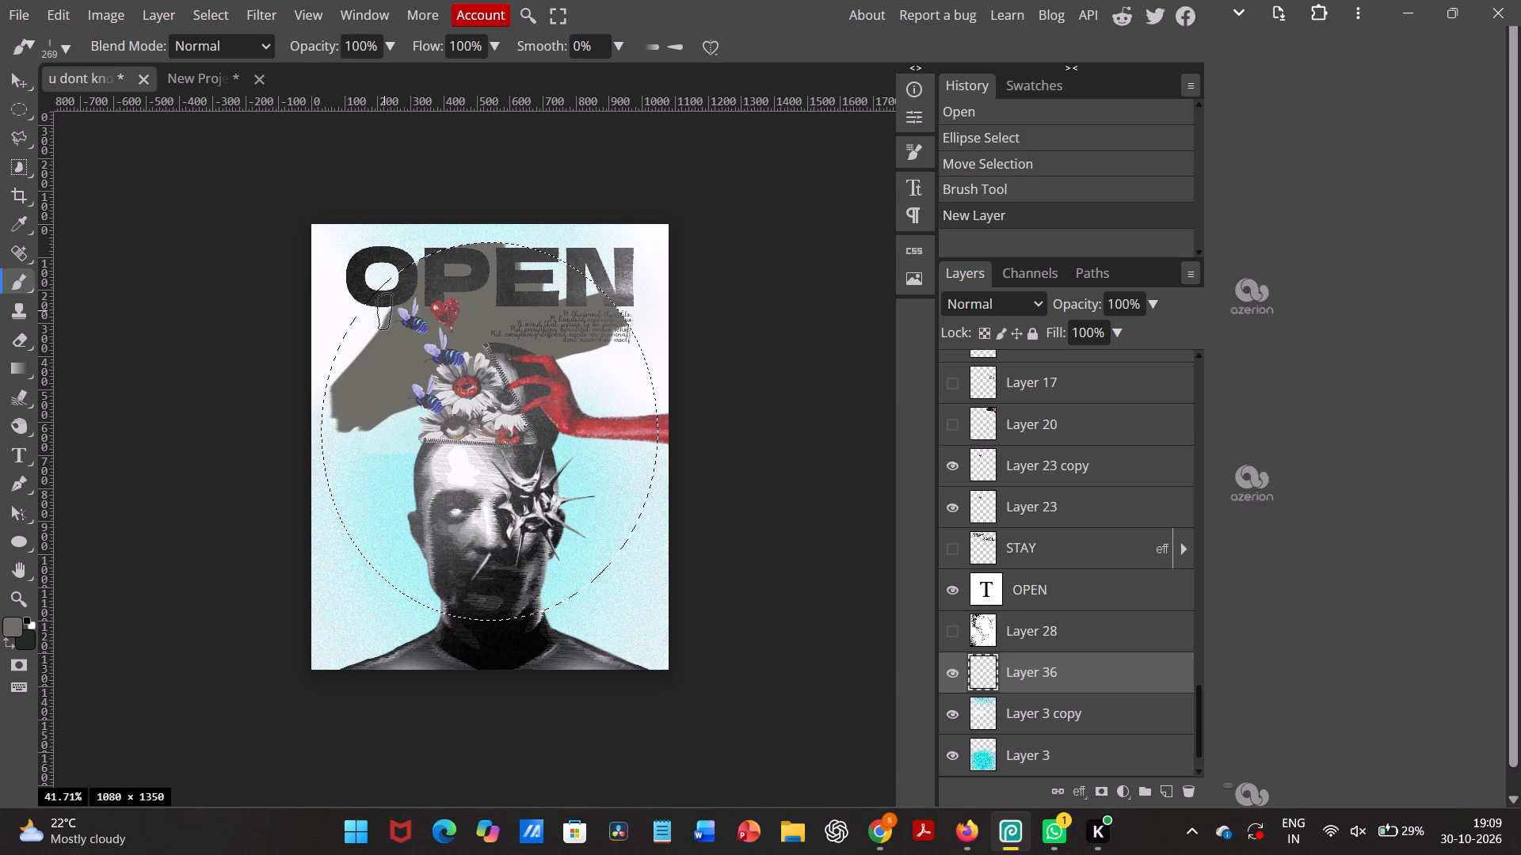
left_click_drag(368, 327, 397, 361)
left_click_drag(397, 361, 389, 376)
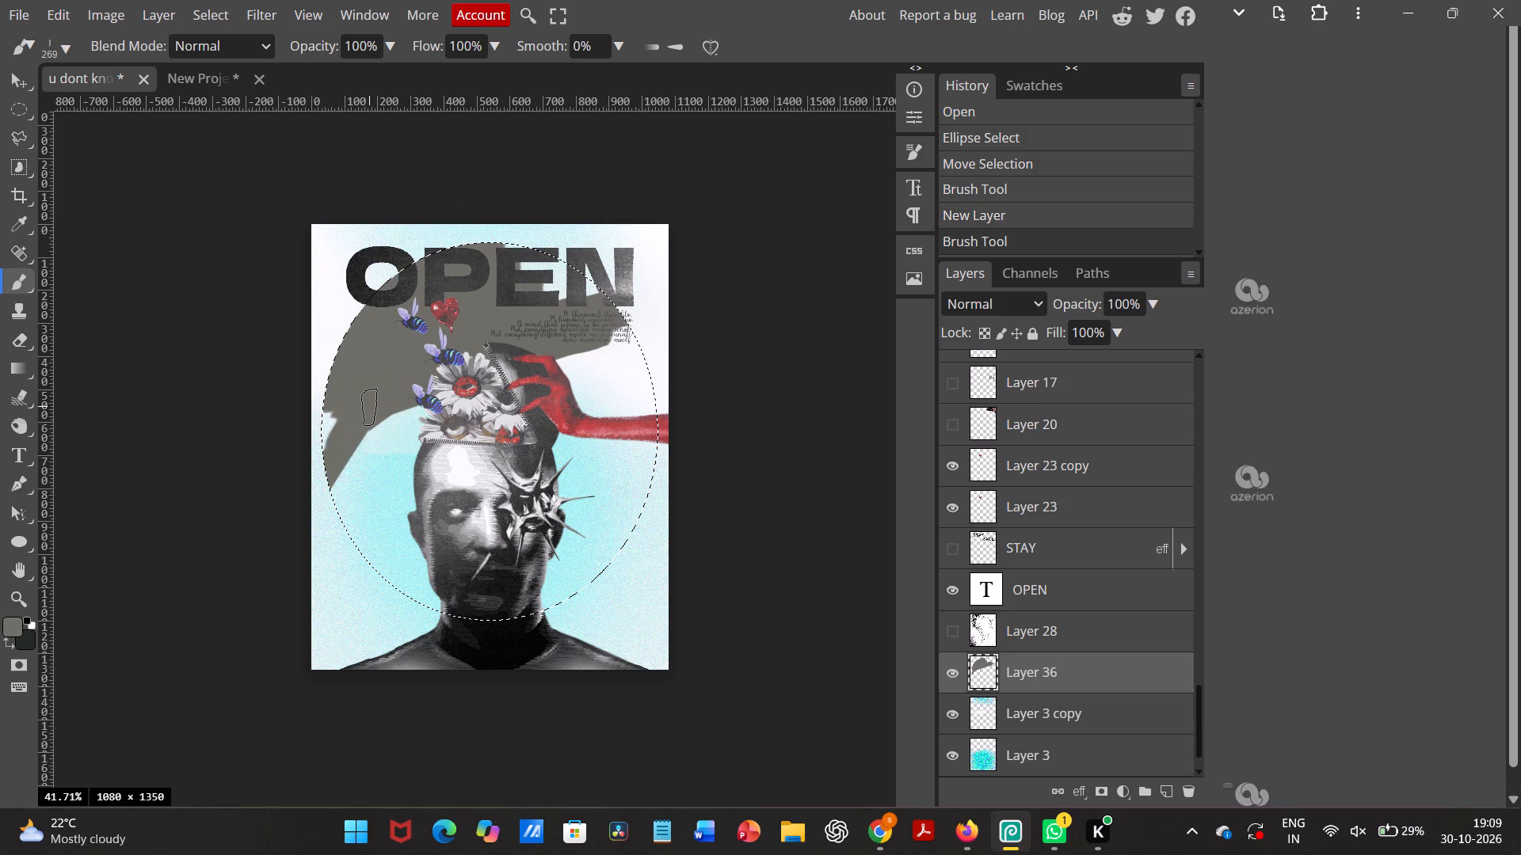
left_click_drag(389, 376, 322, 388)
left_click_drag(322, 388, 329, 351)
left_click_drag(329, 351, 418, 340)
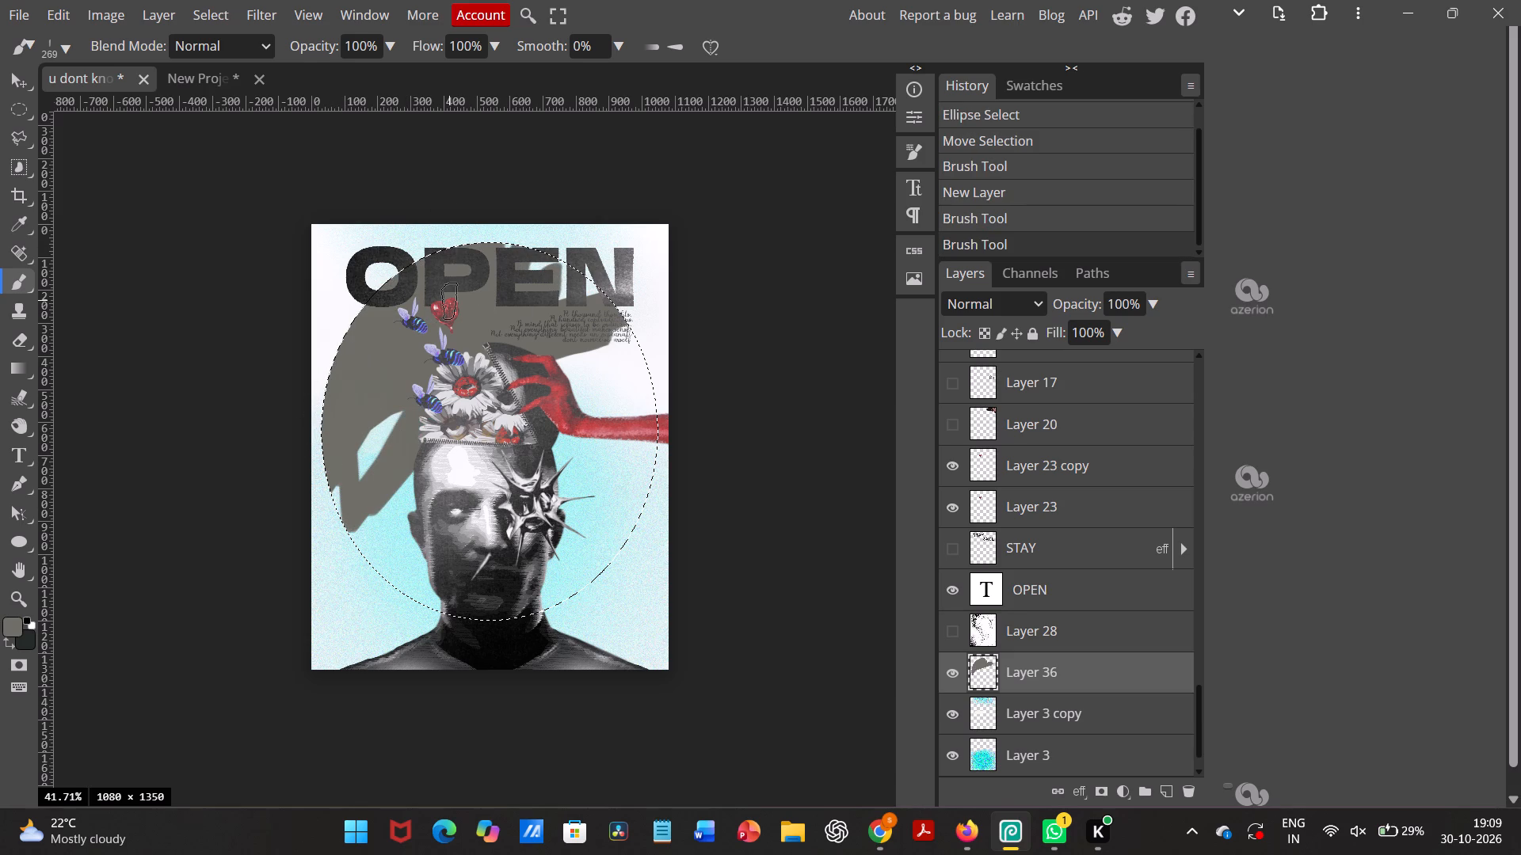
left_click_drag(418, 340, 401, 434)
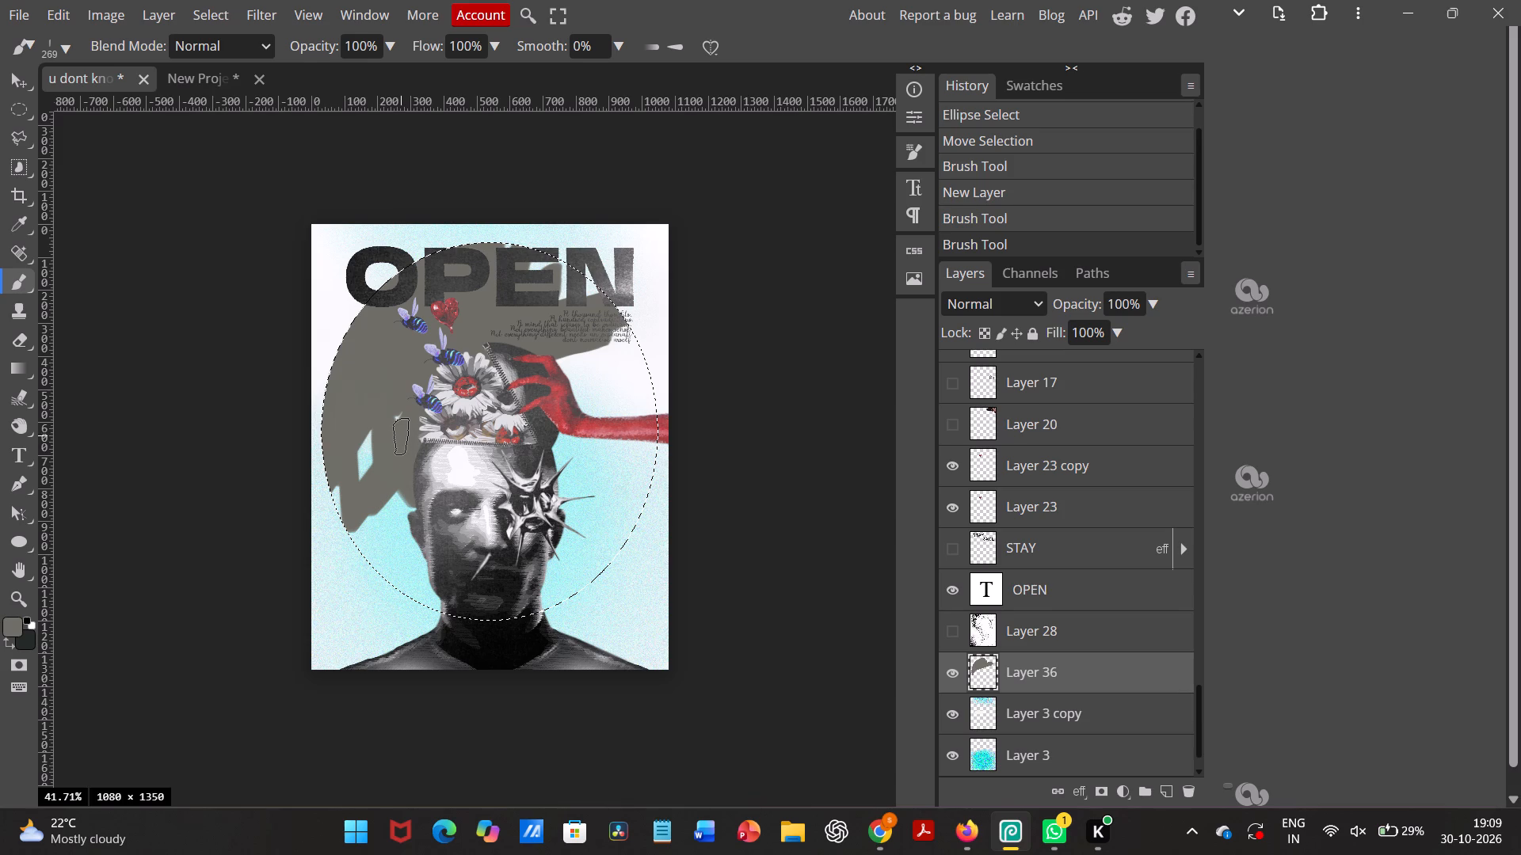
left_click_drag(401, 434, 395, 425)
Enlarge the brush to 594 px and fill the rest of the elliptical selection with grey on the new layer.
right_click(395, 425)
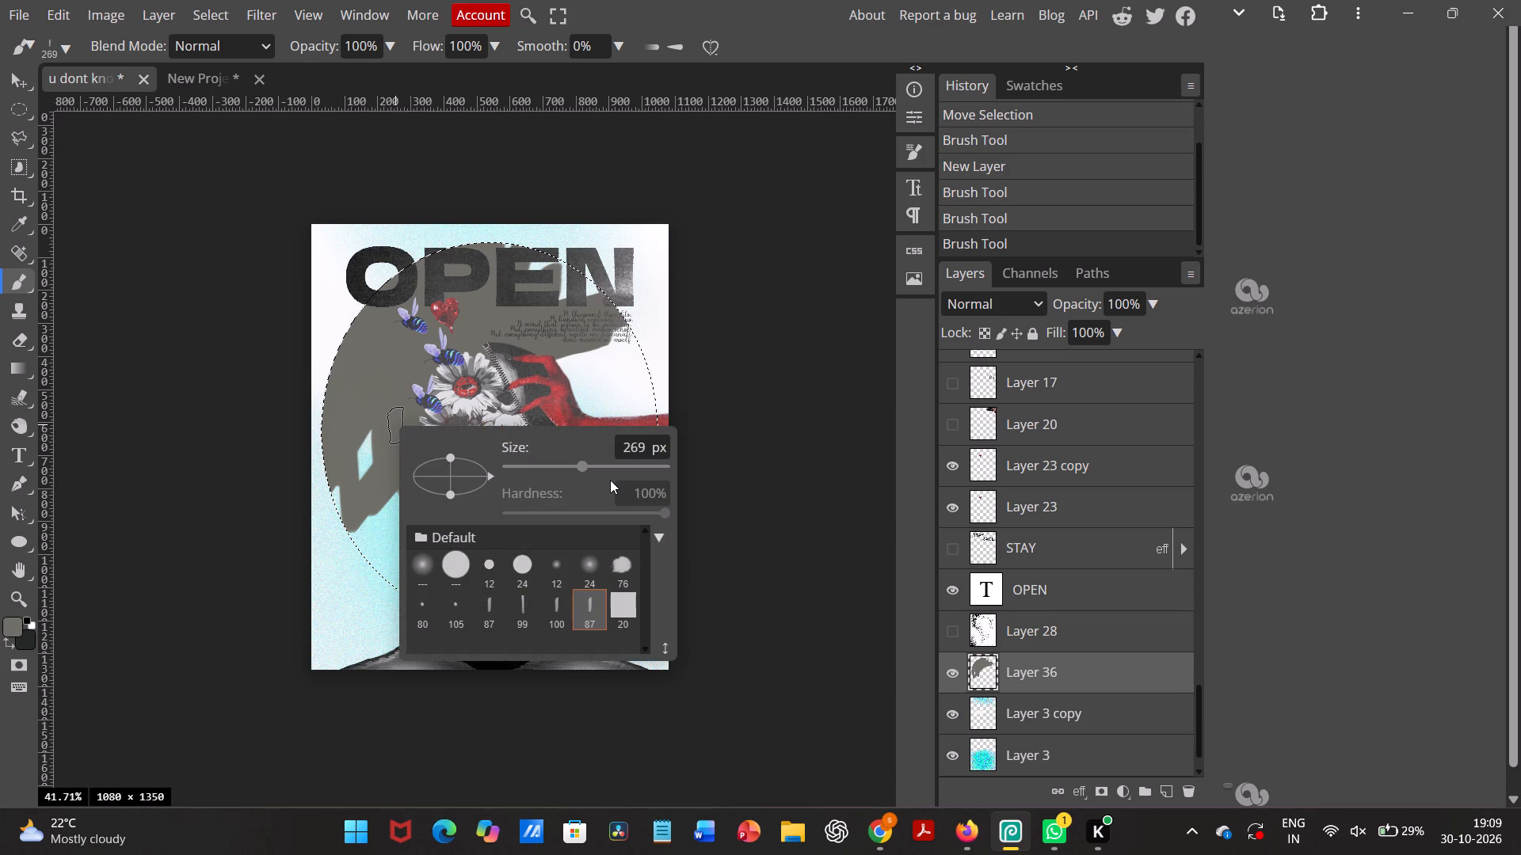
left_click(608, 462)
left_click_drag(358, 423, 378, 529)
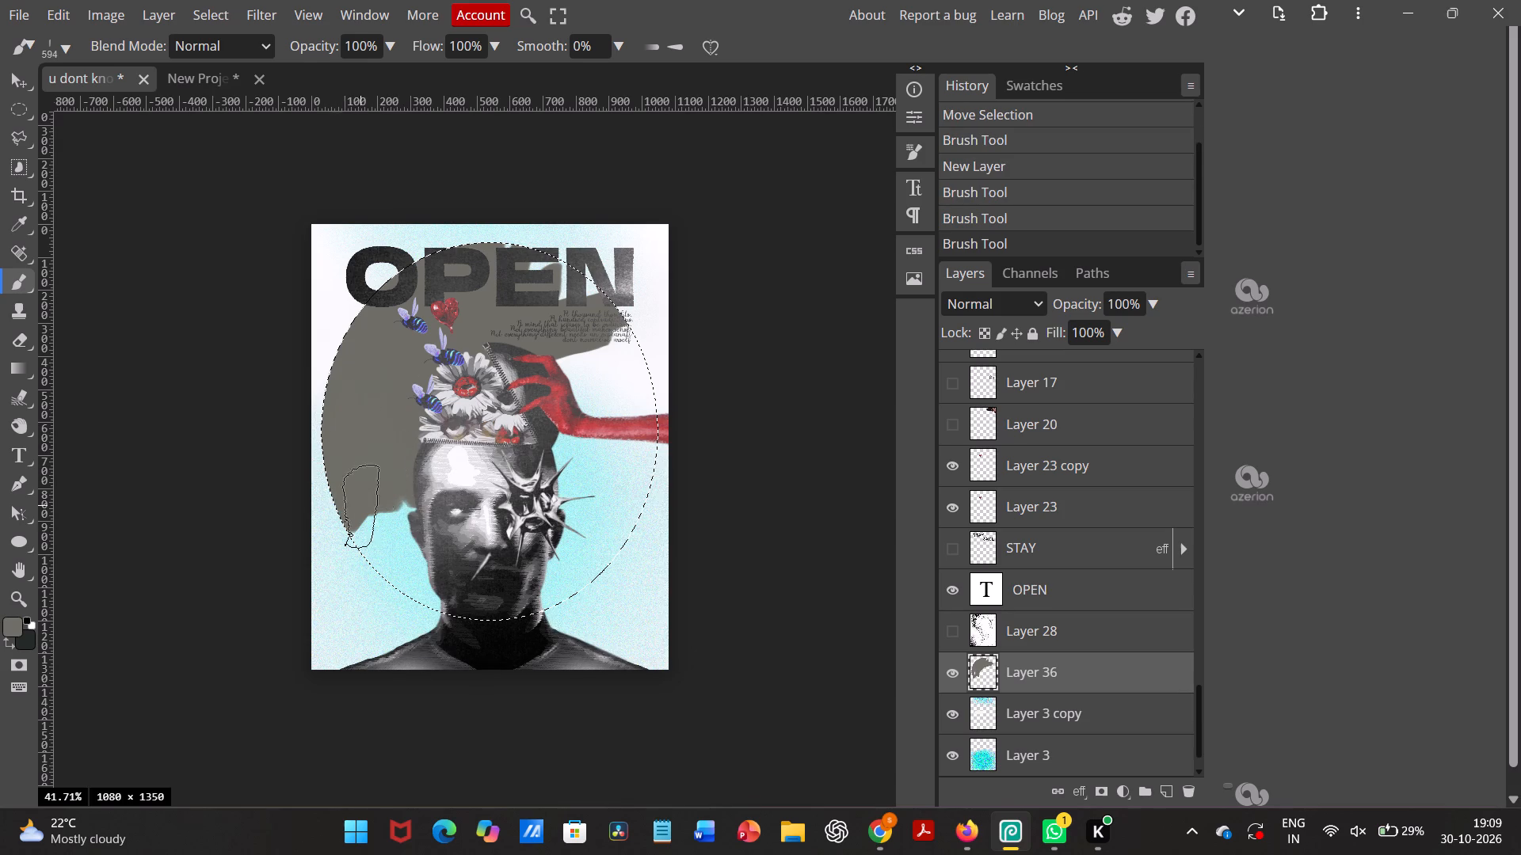
left_click_drag(378, 529, 637, 515)
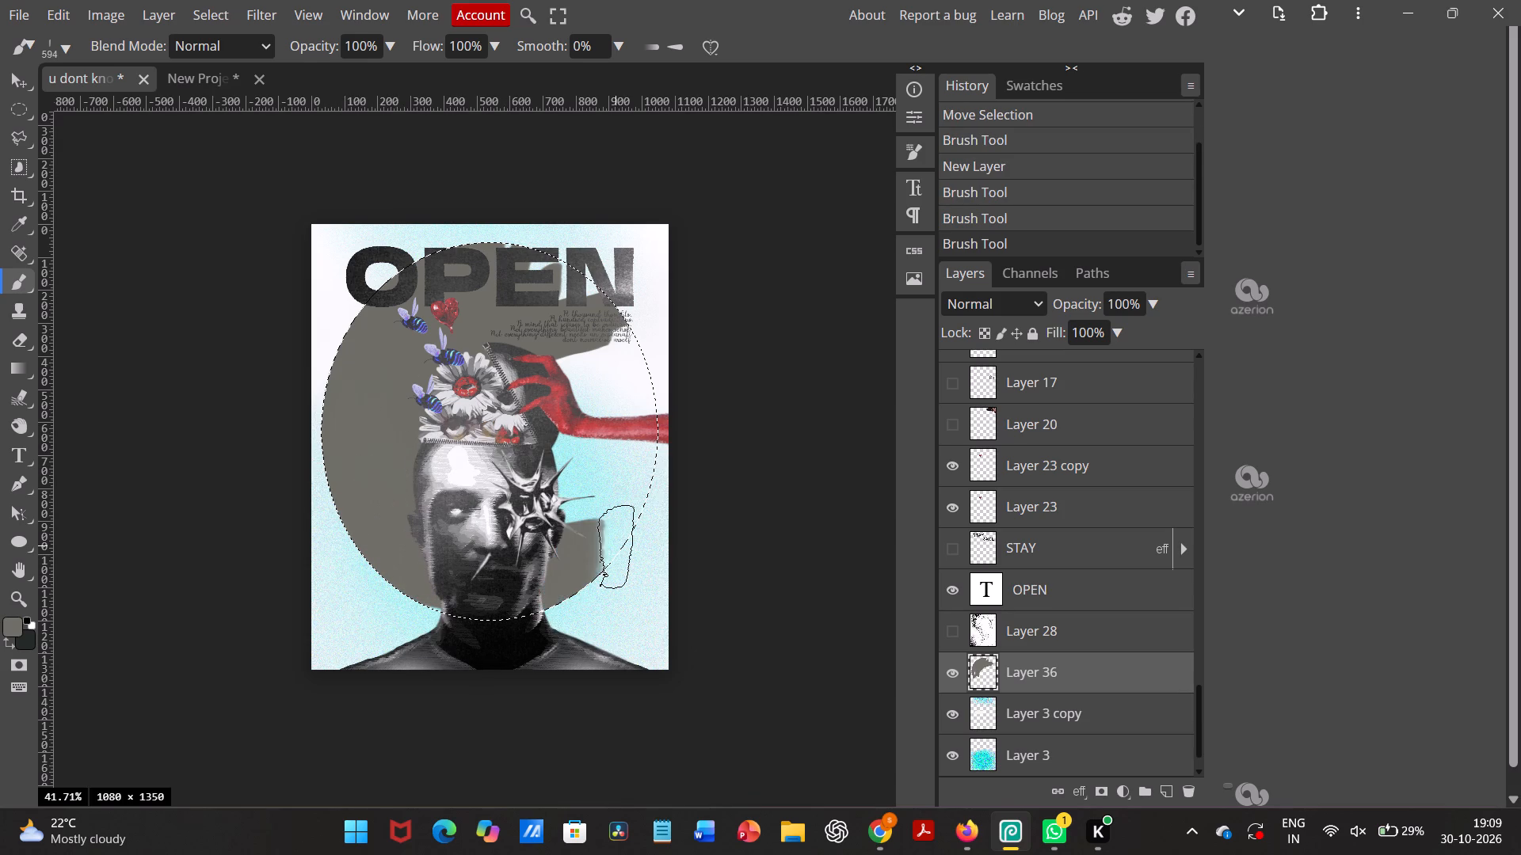
left_click_drag(637, 515, 589, 395)
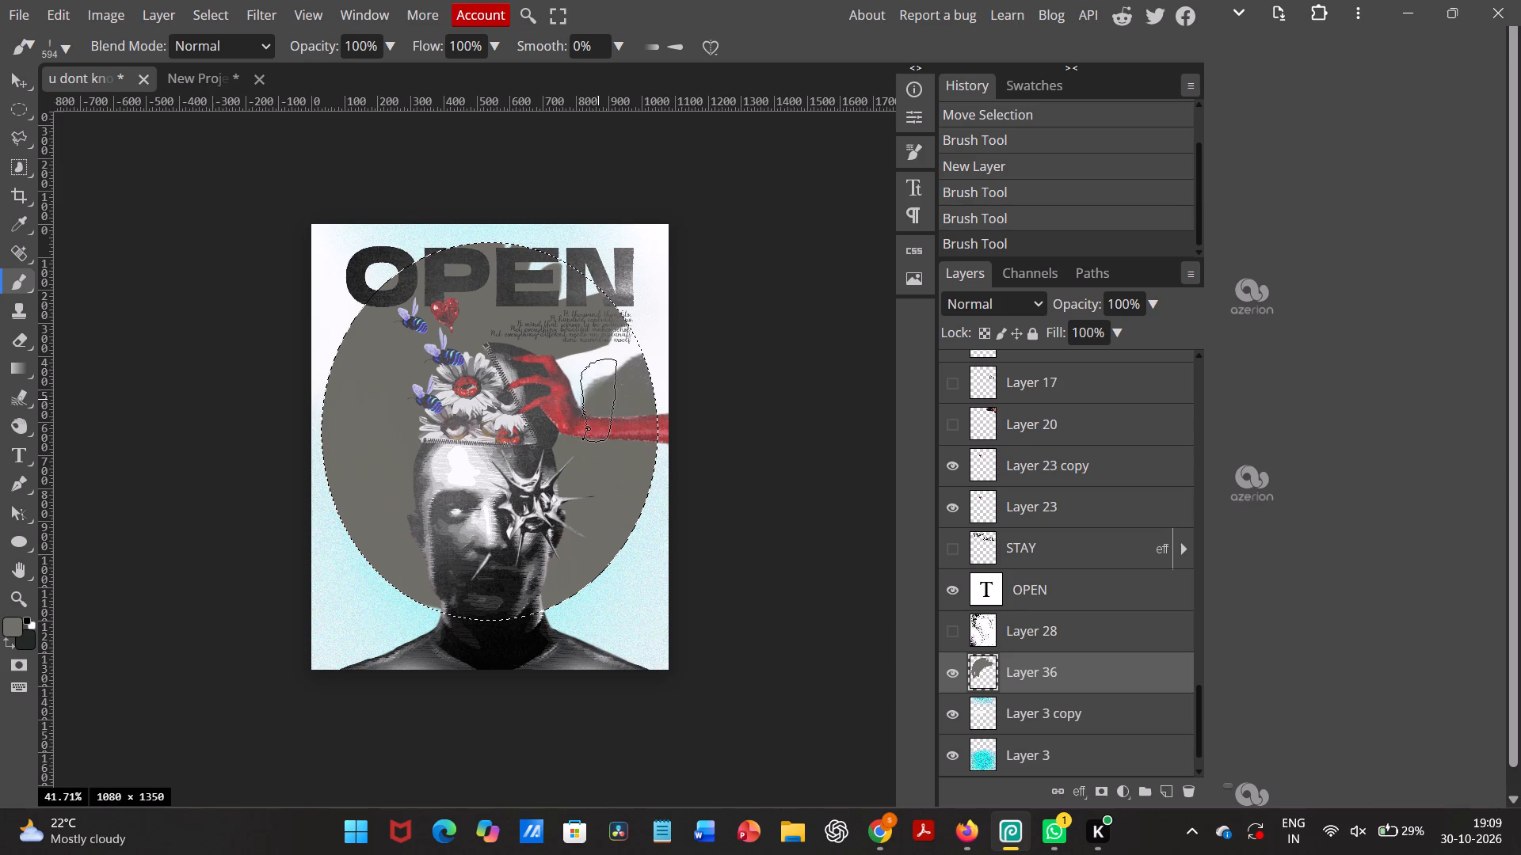
left_click_drag(589, 395, 524, 277)
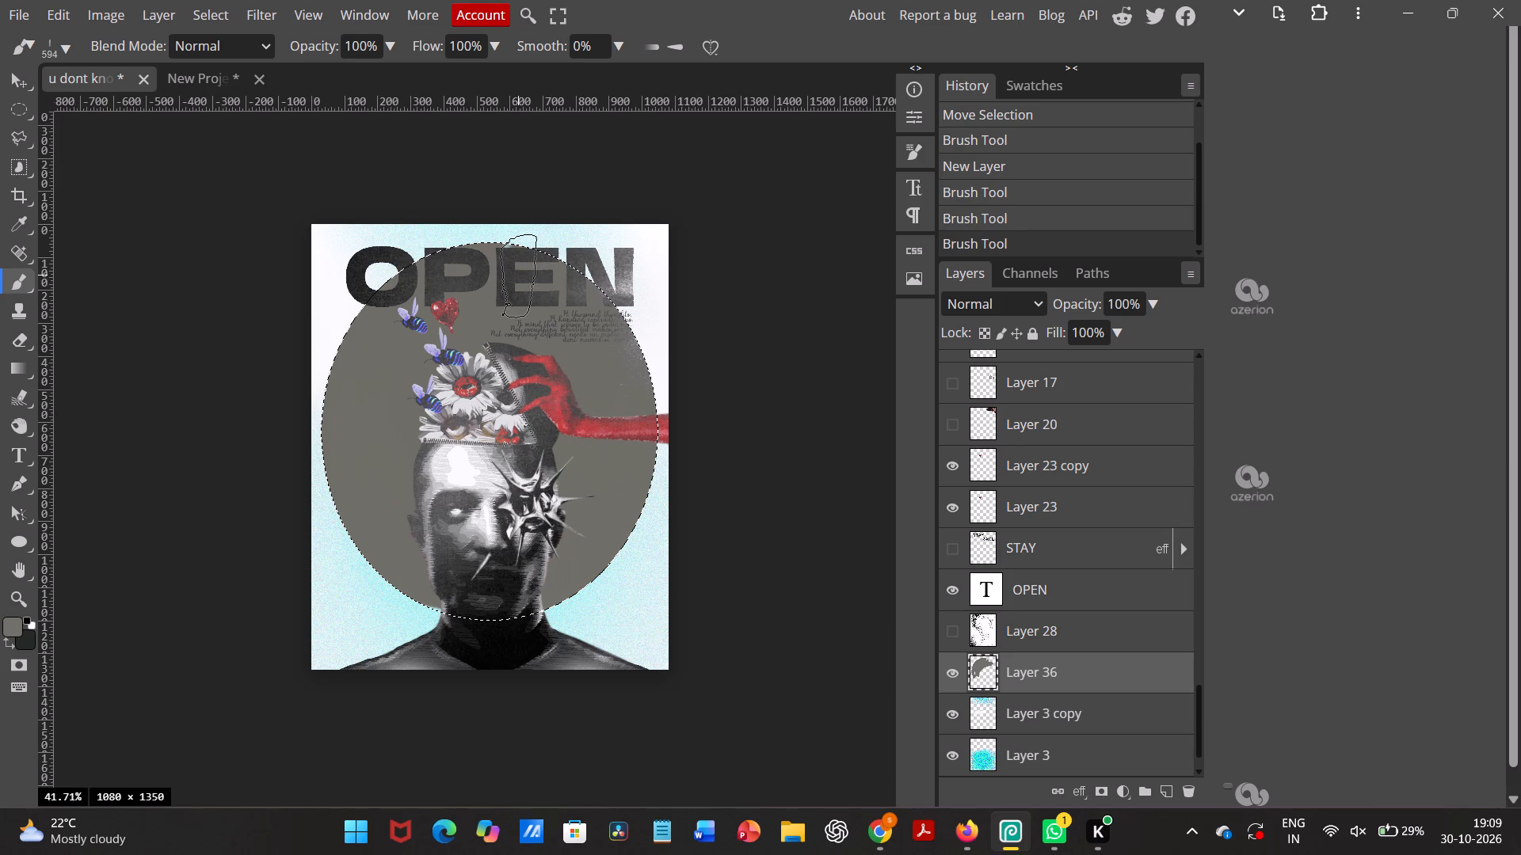
left_click_drag(524, 277, 520, 297)
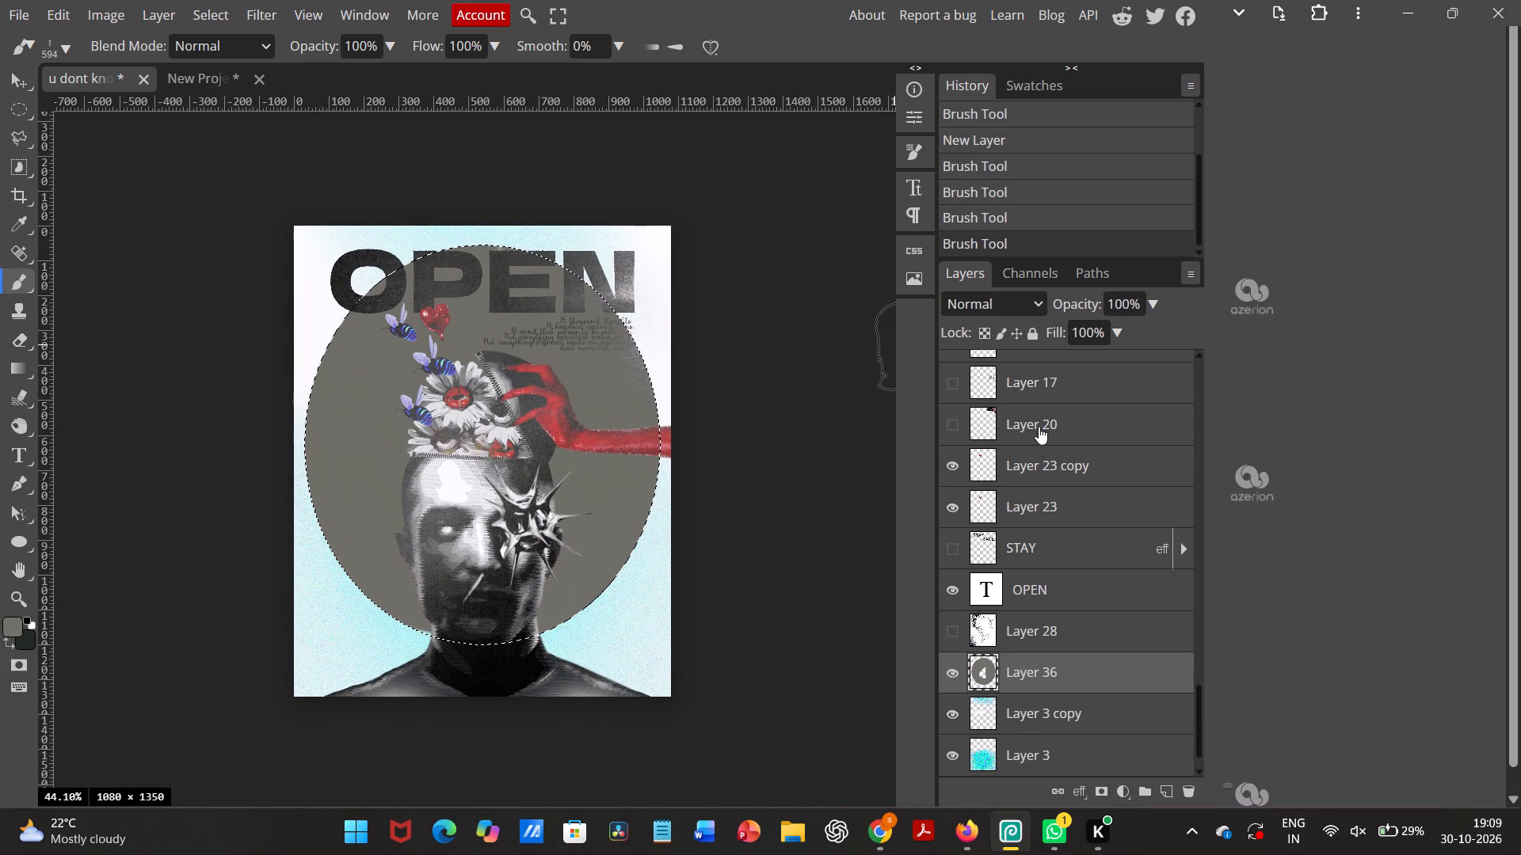
Toggle the Posterize 1 adjustment layer on and off to preview its effect on the poster.
scroll(1039, 438, "up", 13)
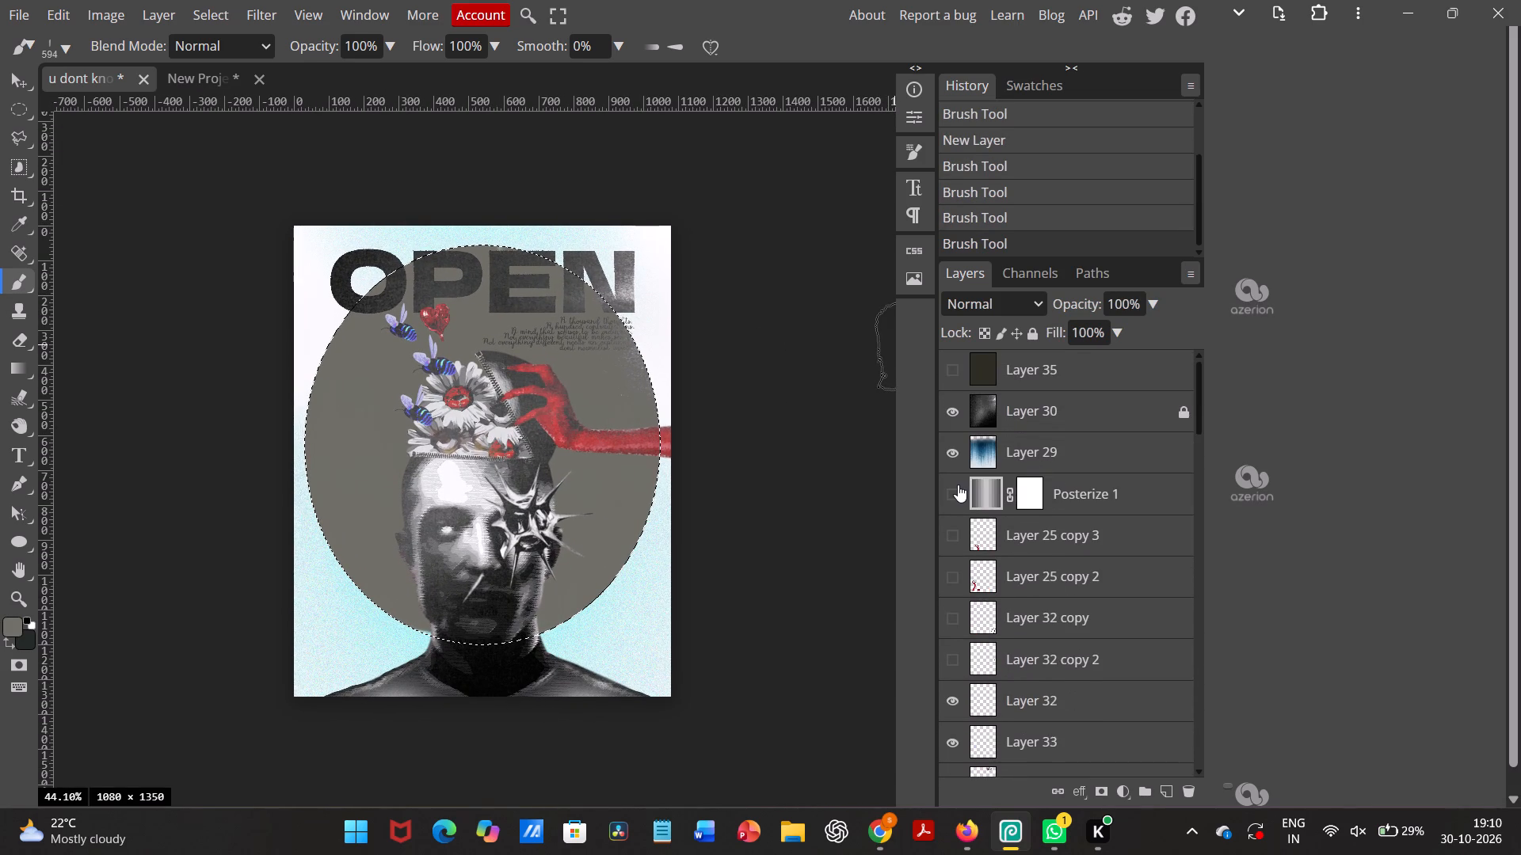
left_click(958, 484)
left_click(957, 484)
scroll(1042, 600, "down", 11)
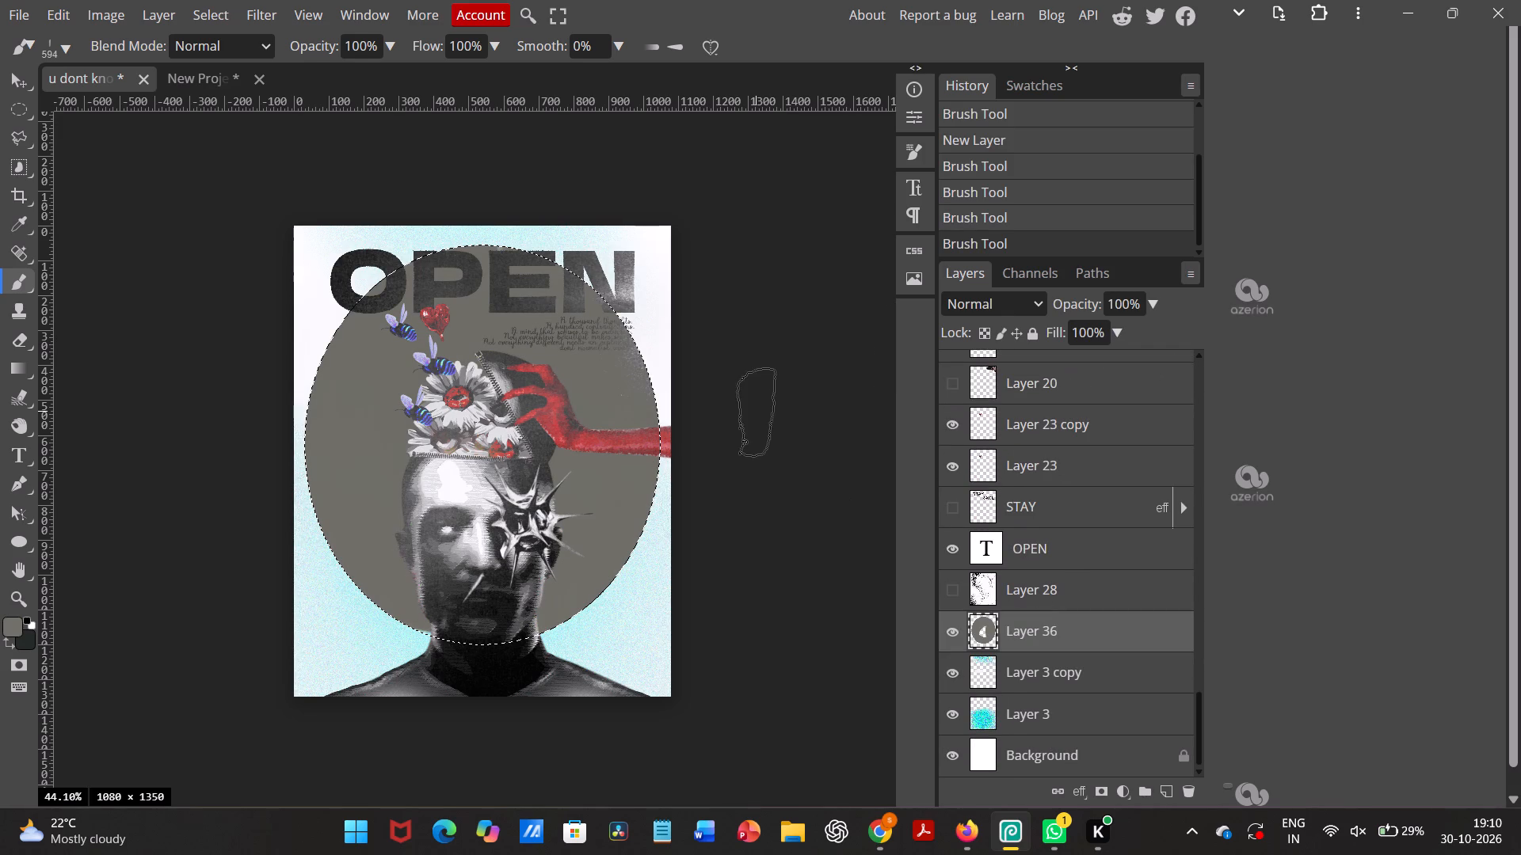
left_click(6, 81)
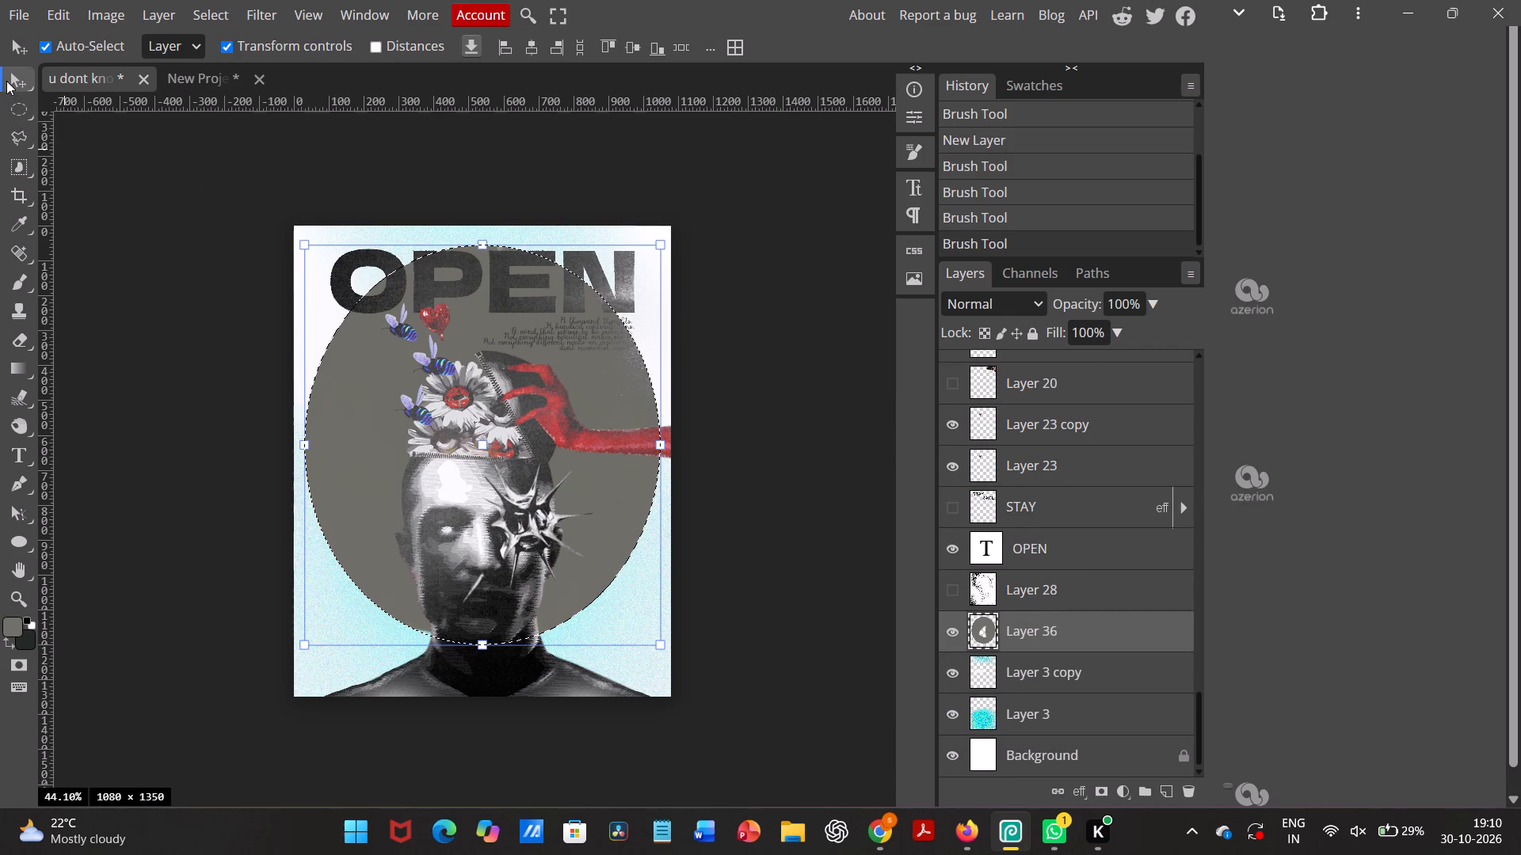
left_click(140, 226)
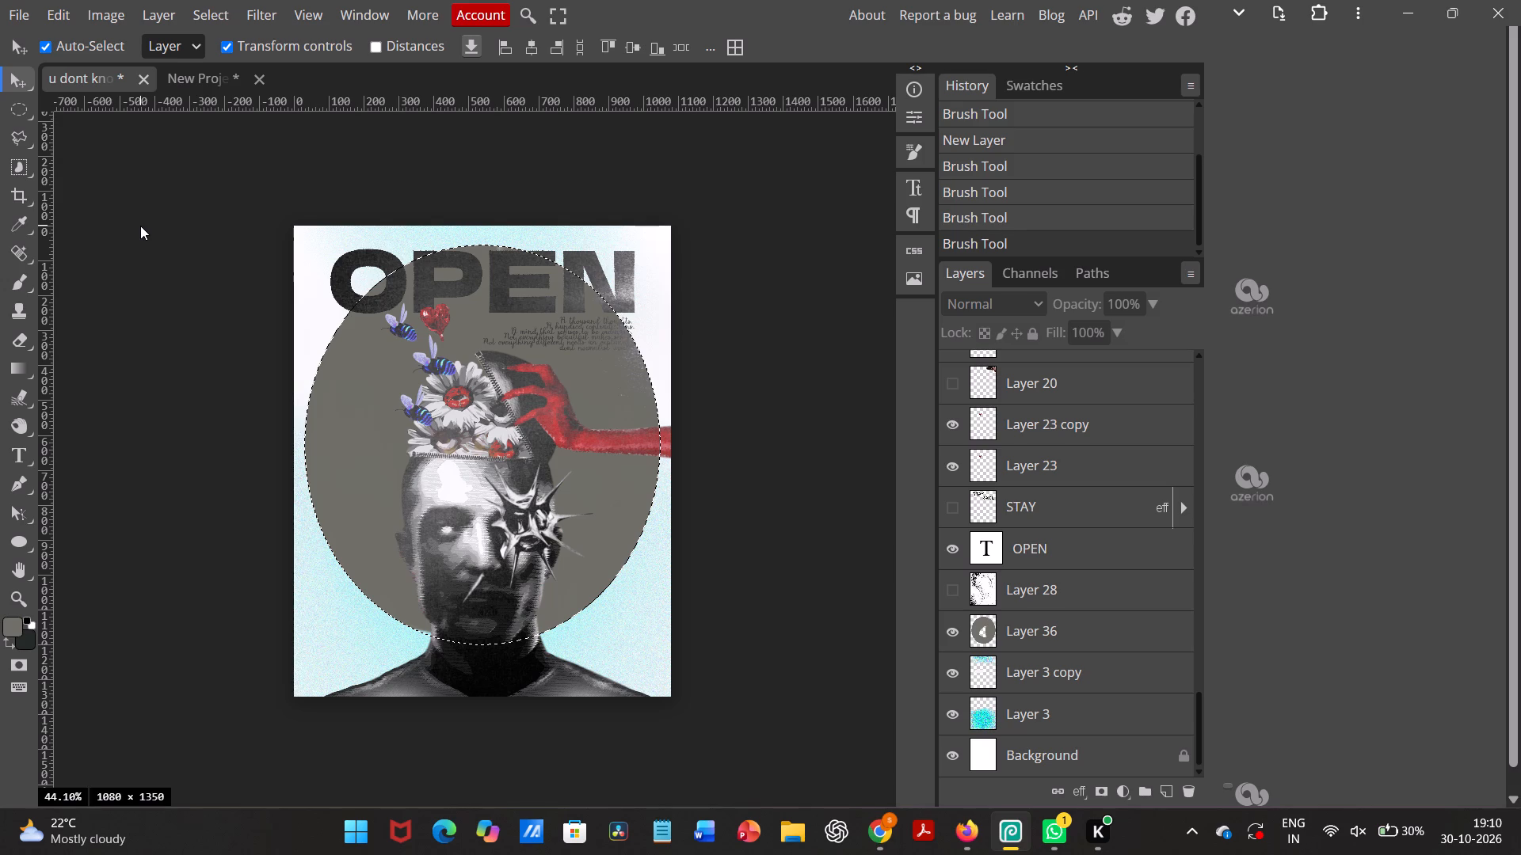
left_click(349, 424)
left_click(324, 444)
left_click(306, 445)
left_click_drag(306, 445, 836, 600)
Brush grey over the unpainted middle of the elliptical selection on Layer 36, behind the head, flowers and hand.
left_click(1032, 624)
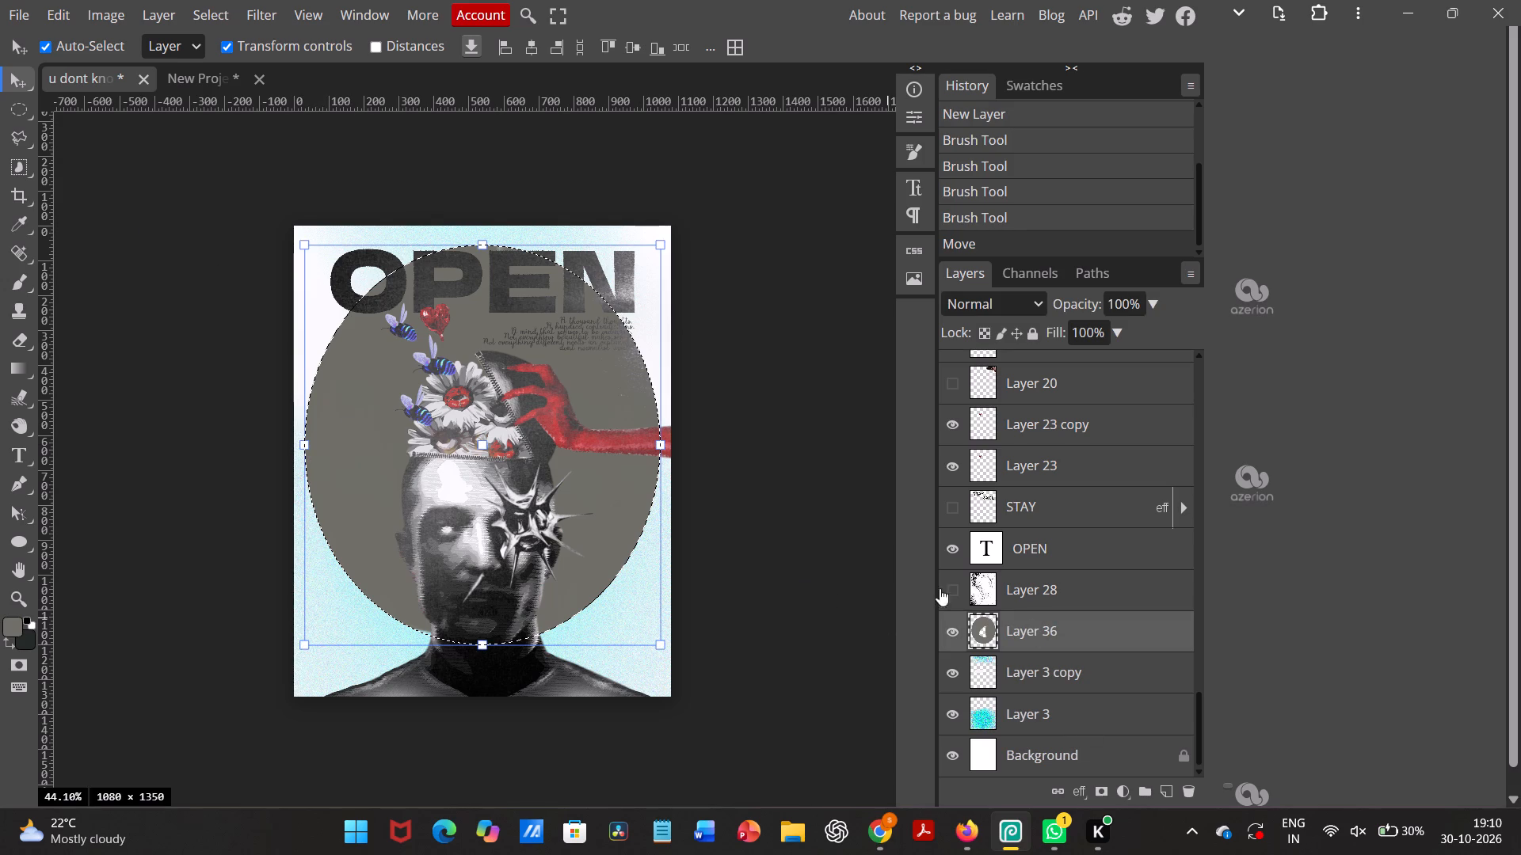
left_click(11, 290)
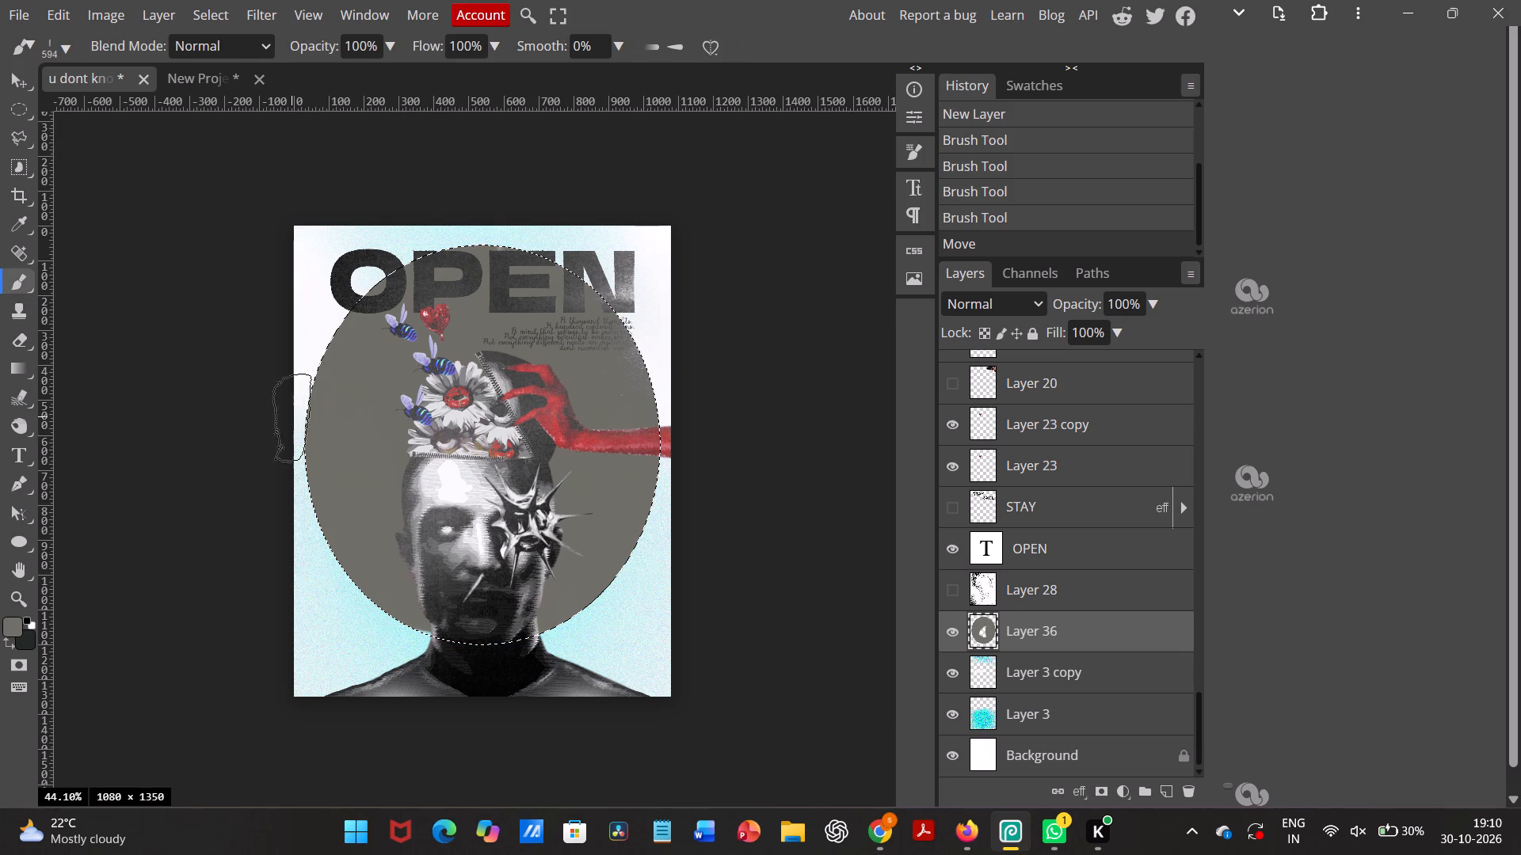
left_click_drag(405, 470, 399, 585)
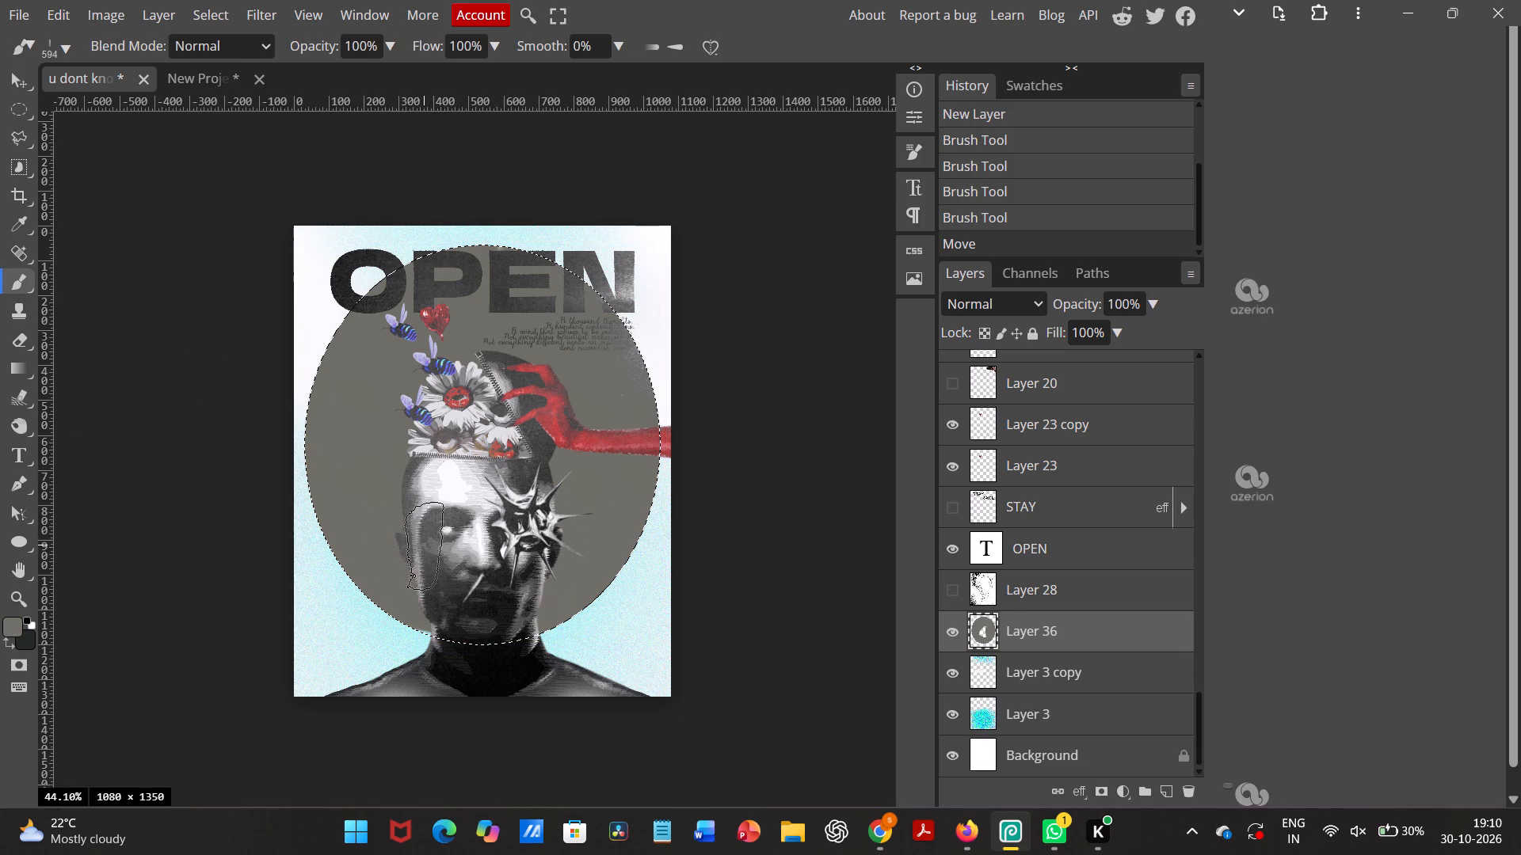
left_click_drag(399, 585, 515, 644)
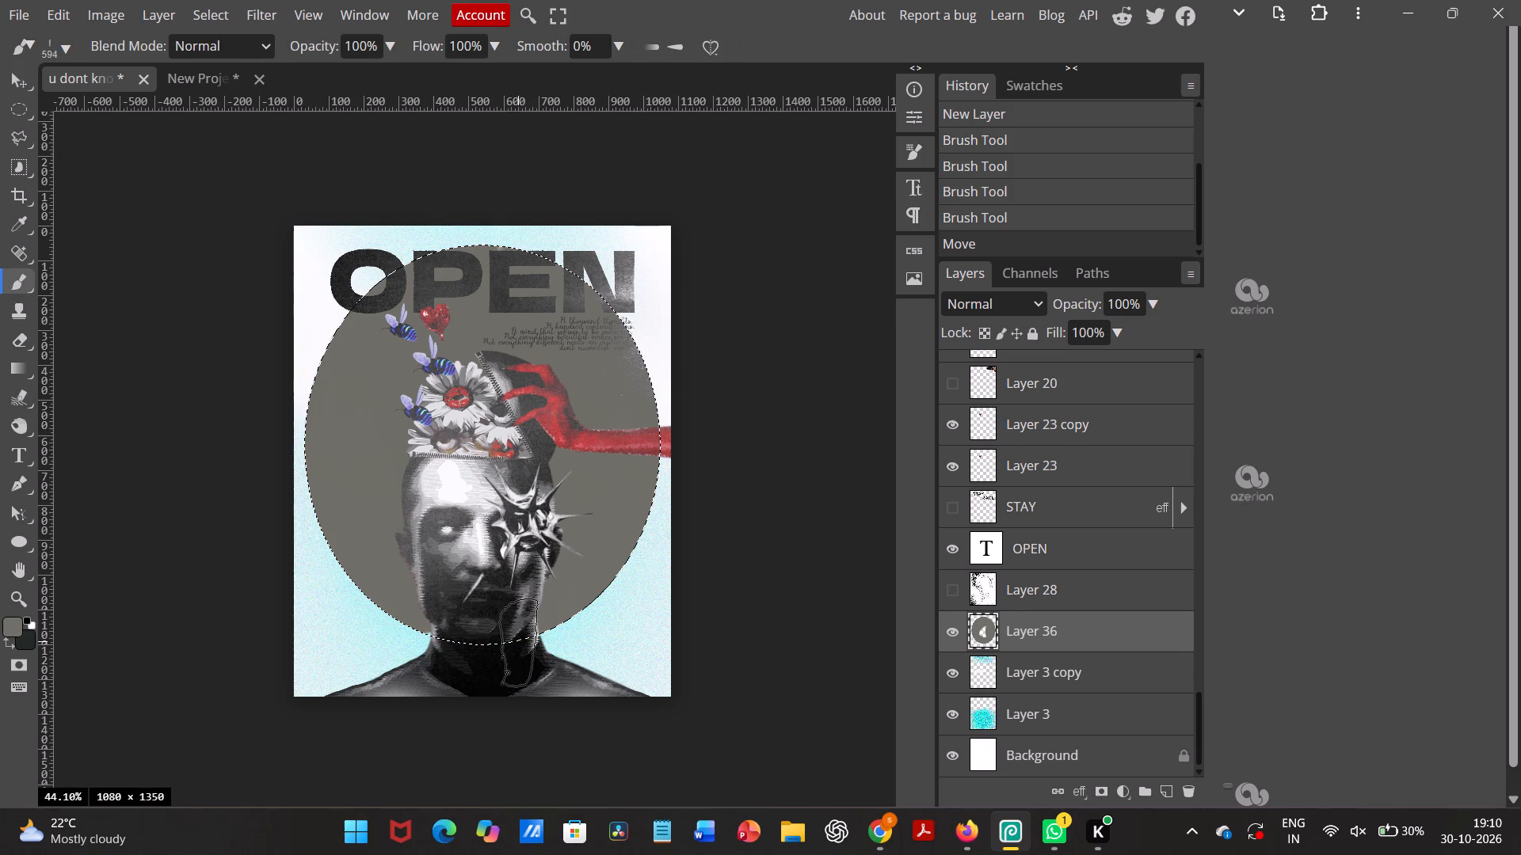
left_click_drag(515, 644, 550, 566)
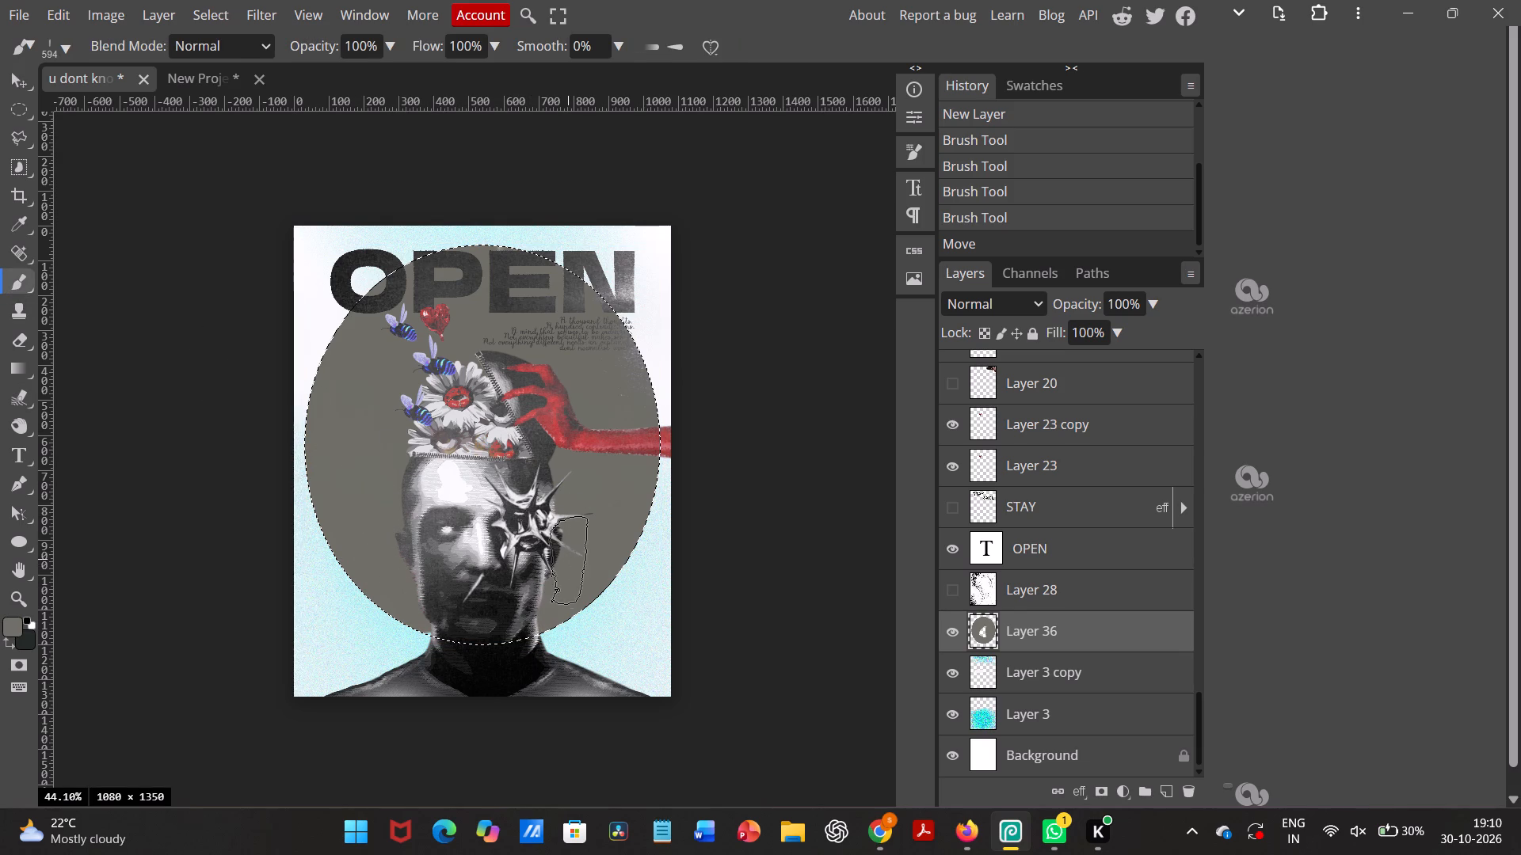
left_click_drag(550, 566, 398, 339)
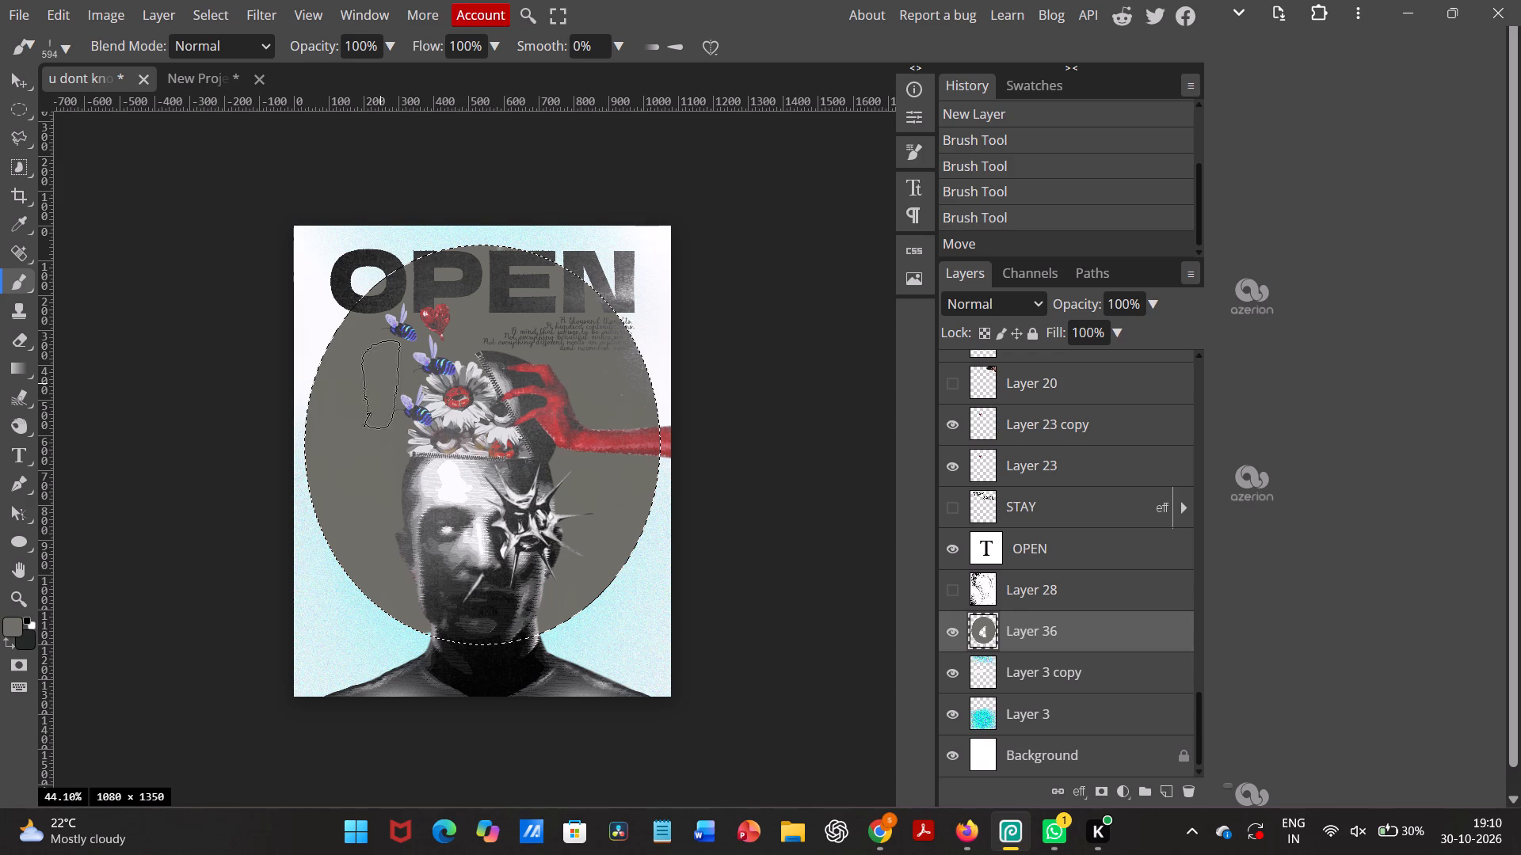
left_click_drag(398, 339, 557, 424)
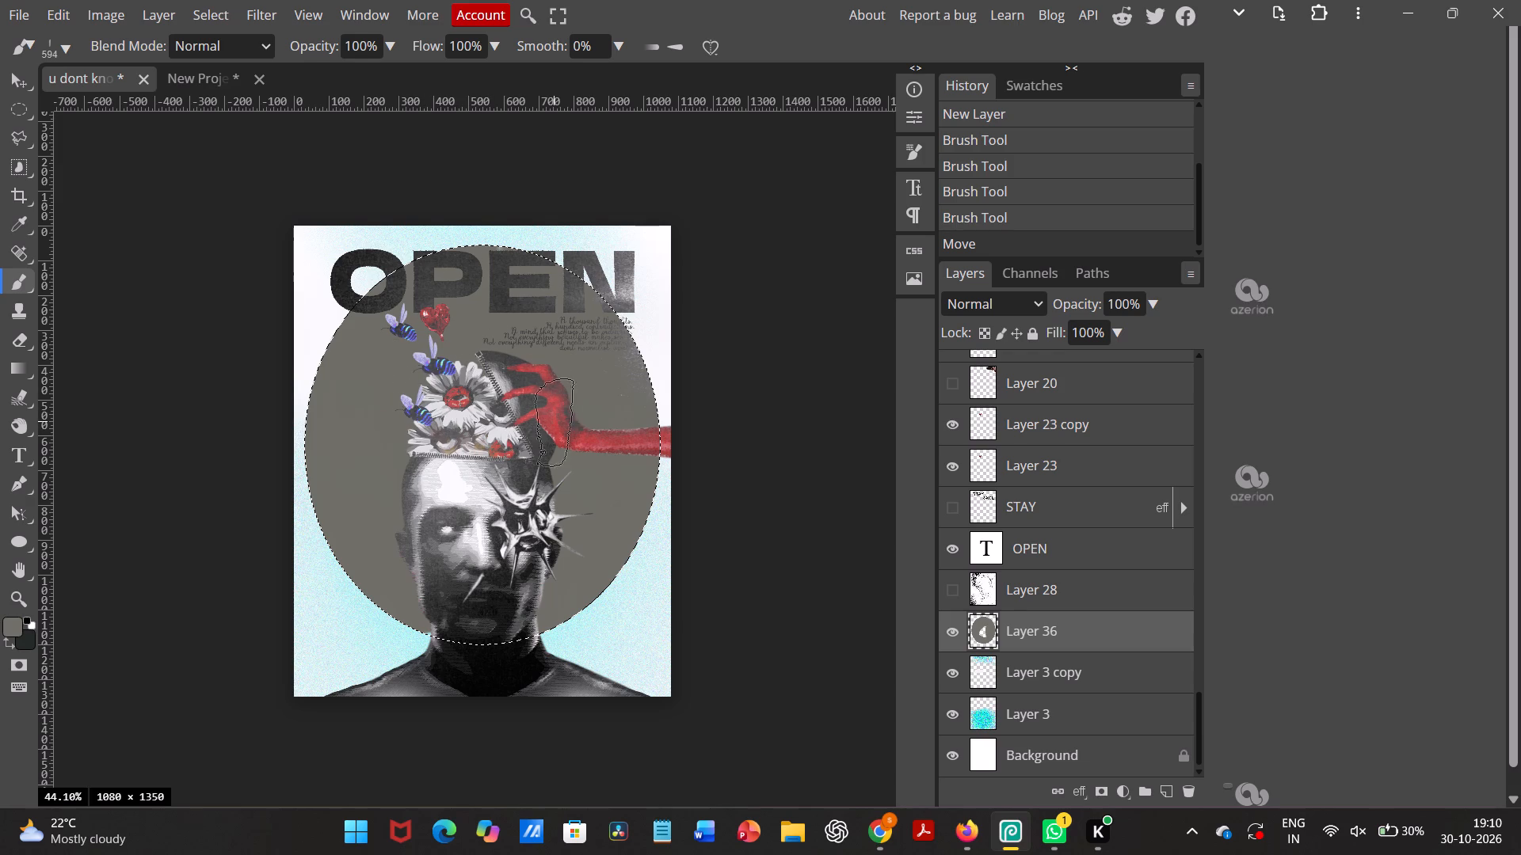
left_click_drag(557, 424, 465, 455)
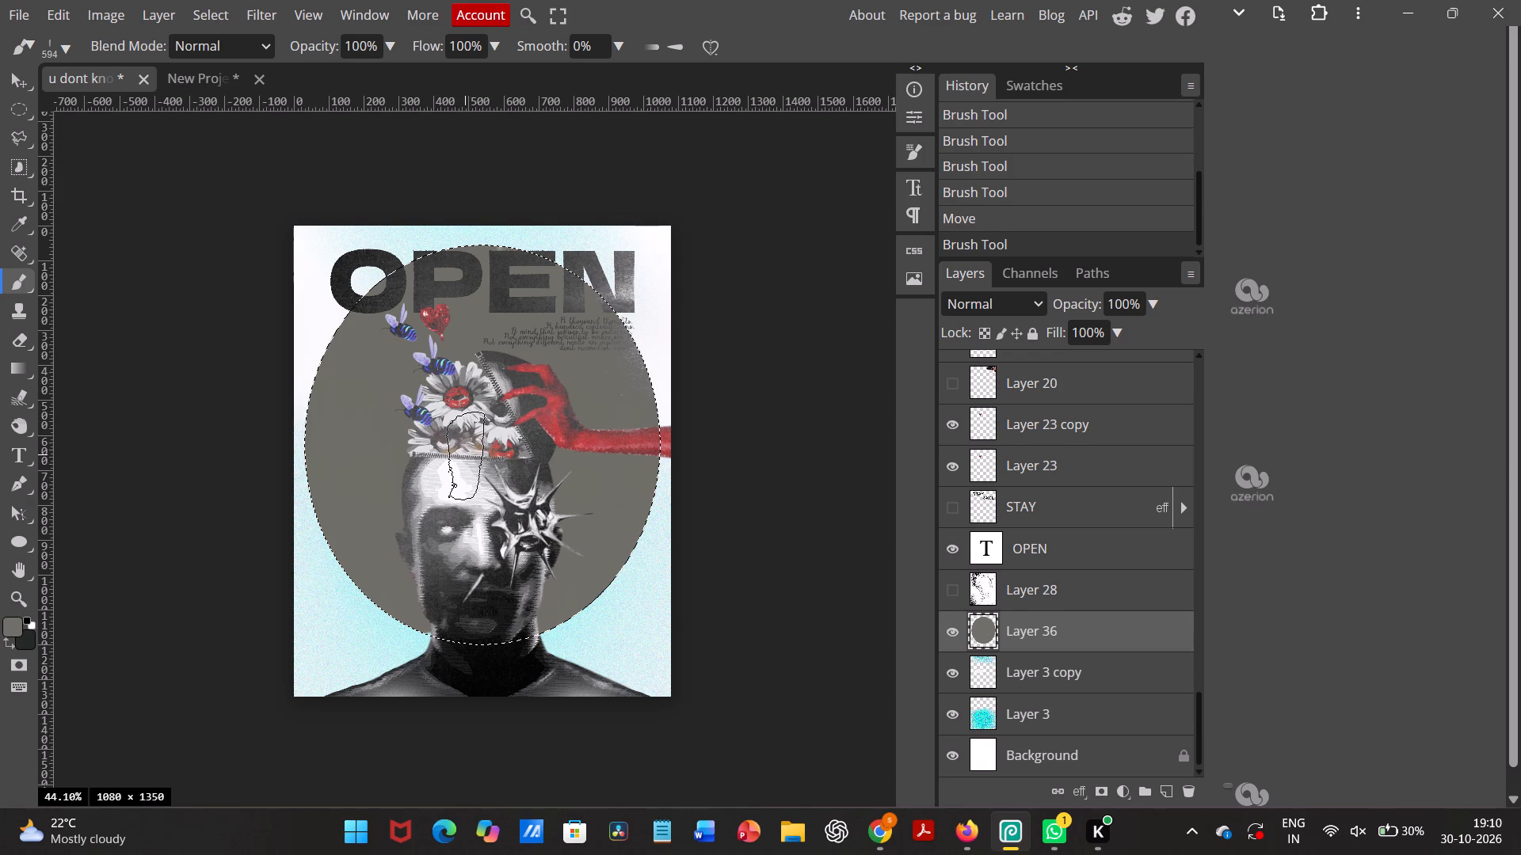
left_click_drag(427, 435, 493, 534)
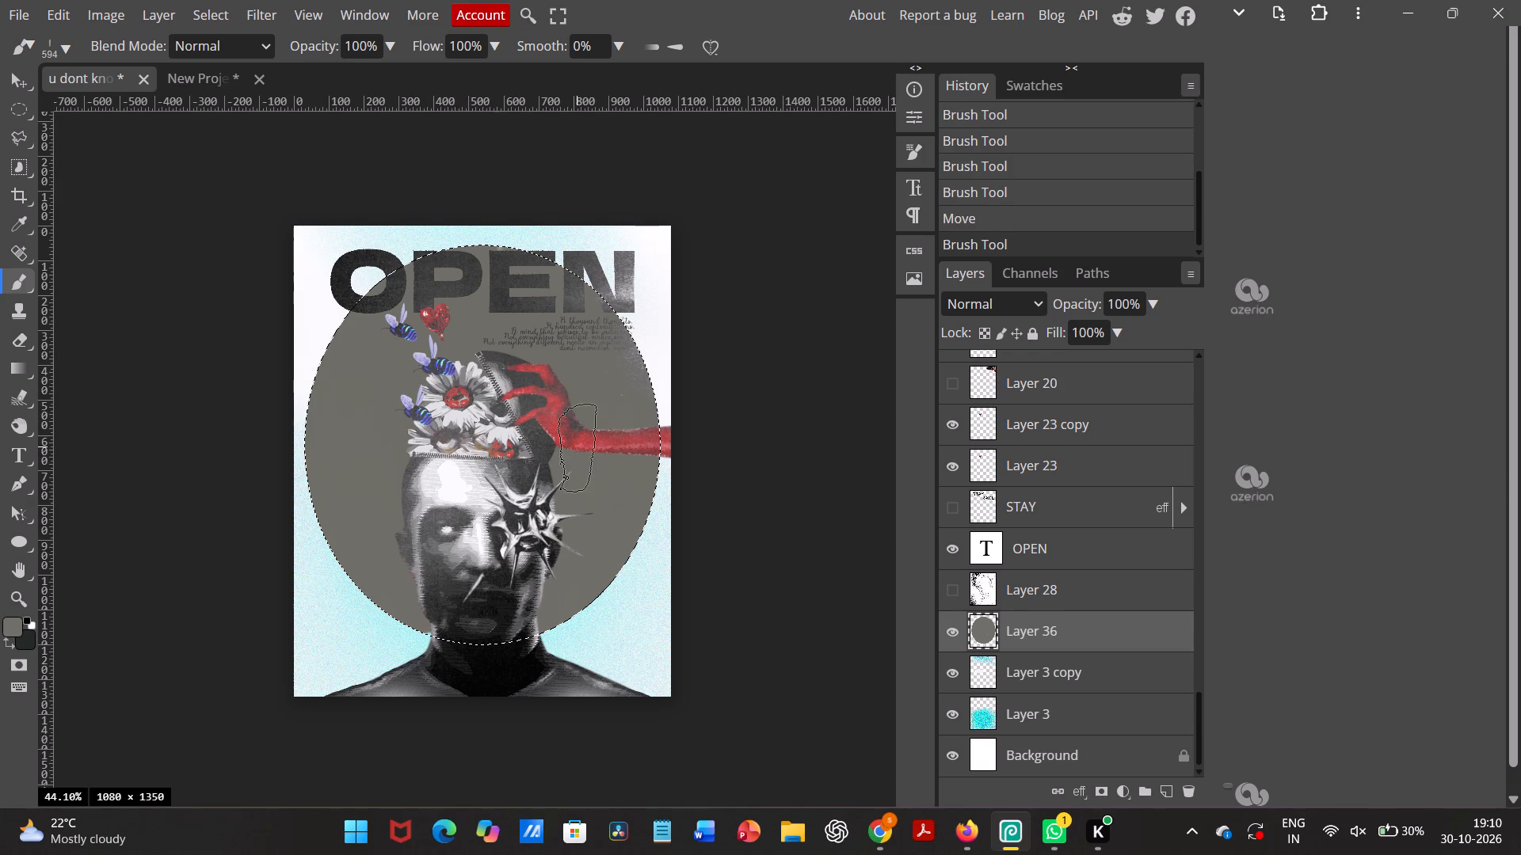
left_click_drag(493, 534, 421, 483)
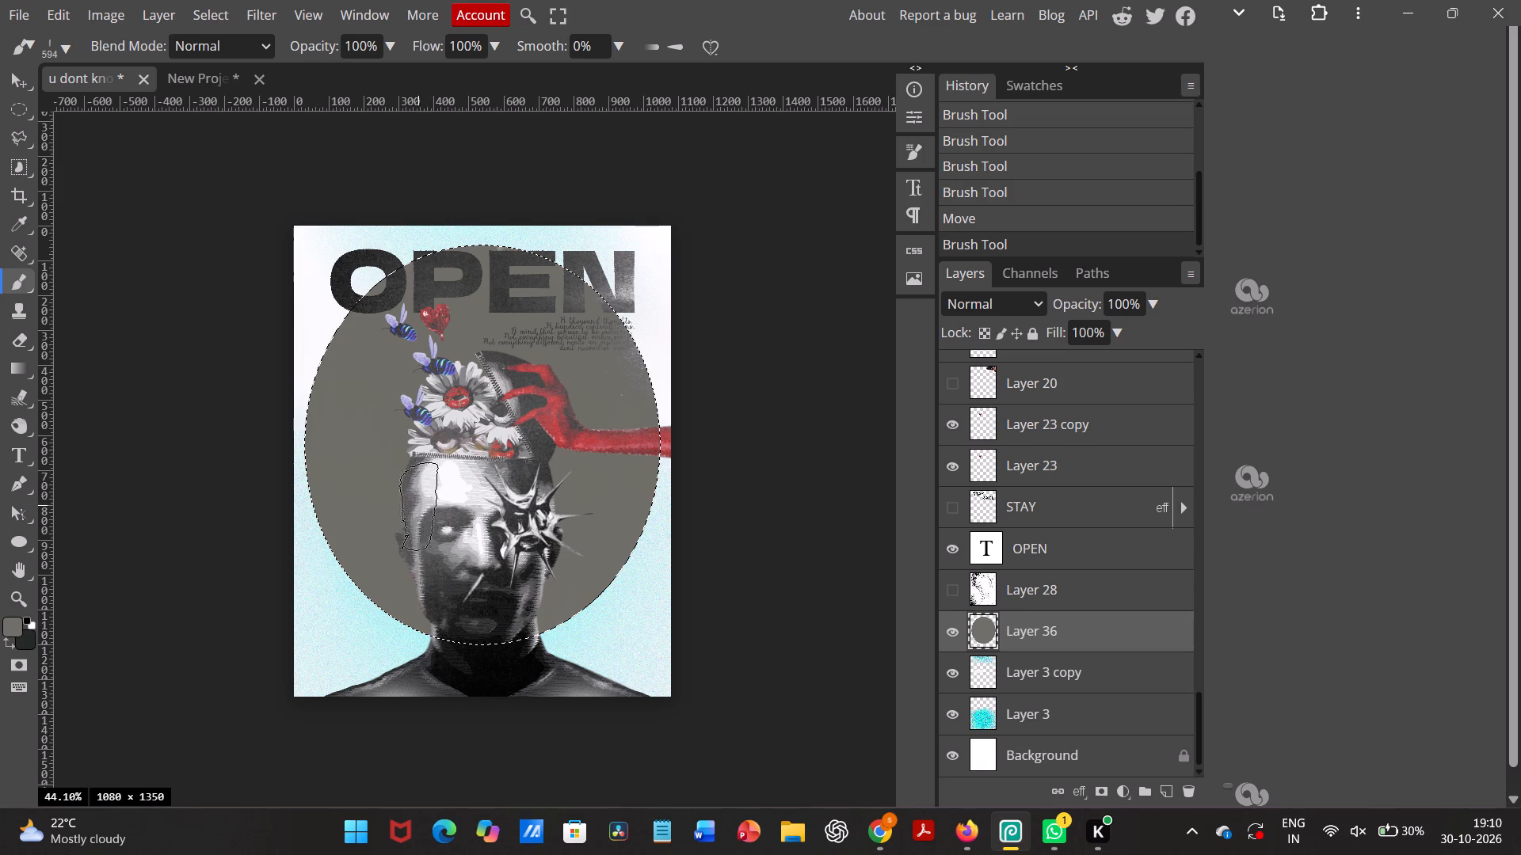
left_click_drag(421, 483, 421, 480)
Squash the grey ellipse on Layer 36 to 84.29% height and place it centred below the OPEN title at X 540, Y 747 px.
left_click(10, 73)
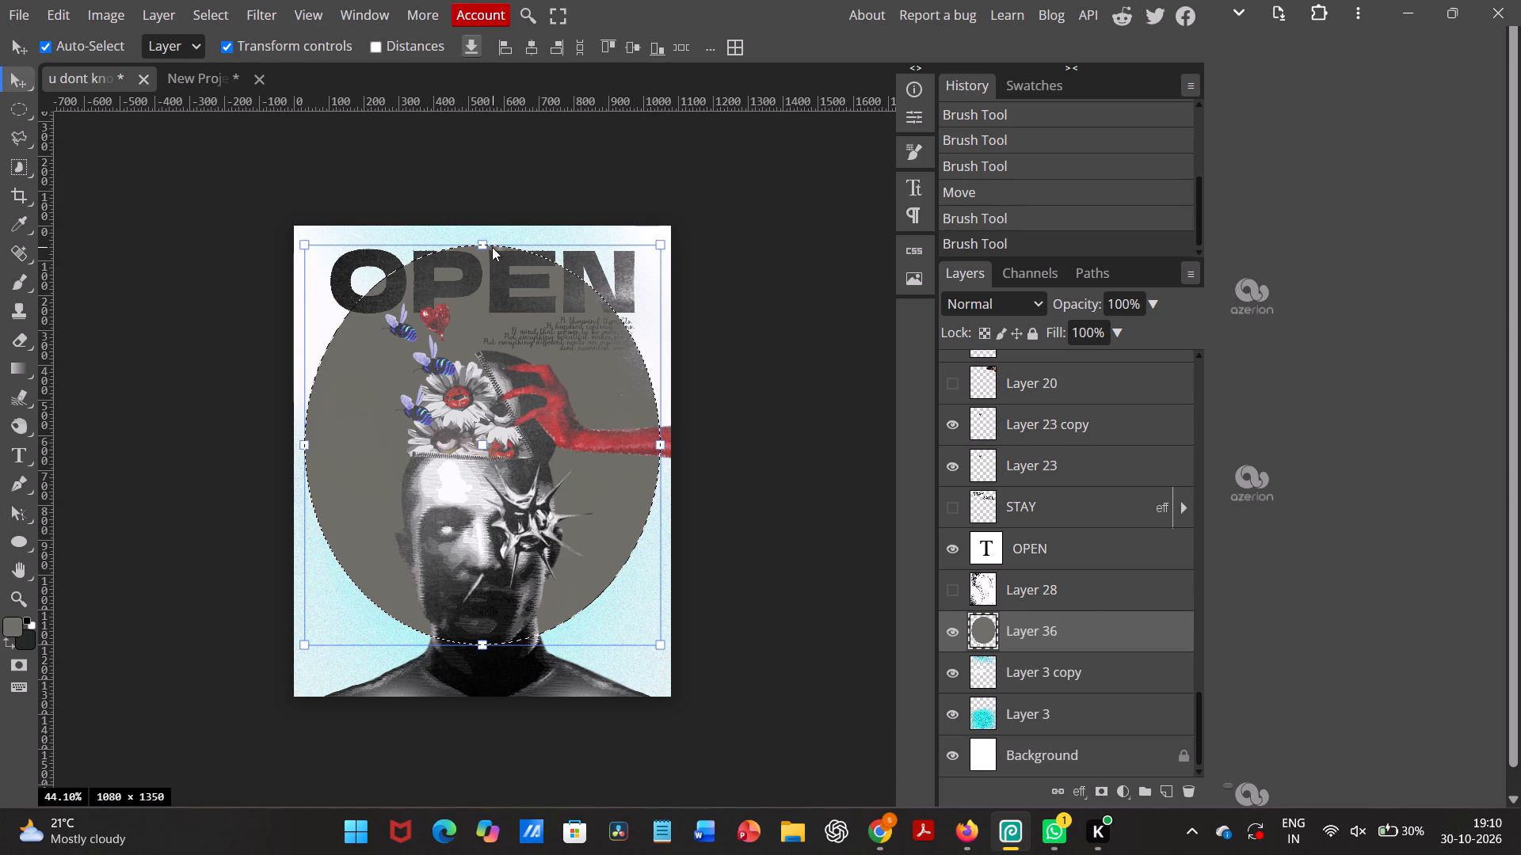
left_click_drag(483, 245, 484, 249, "shift")
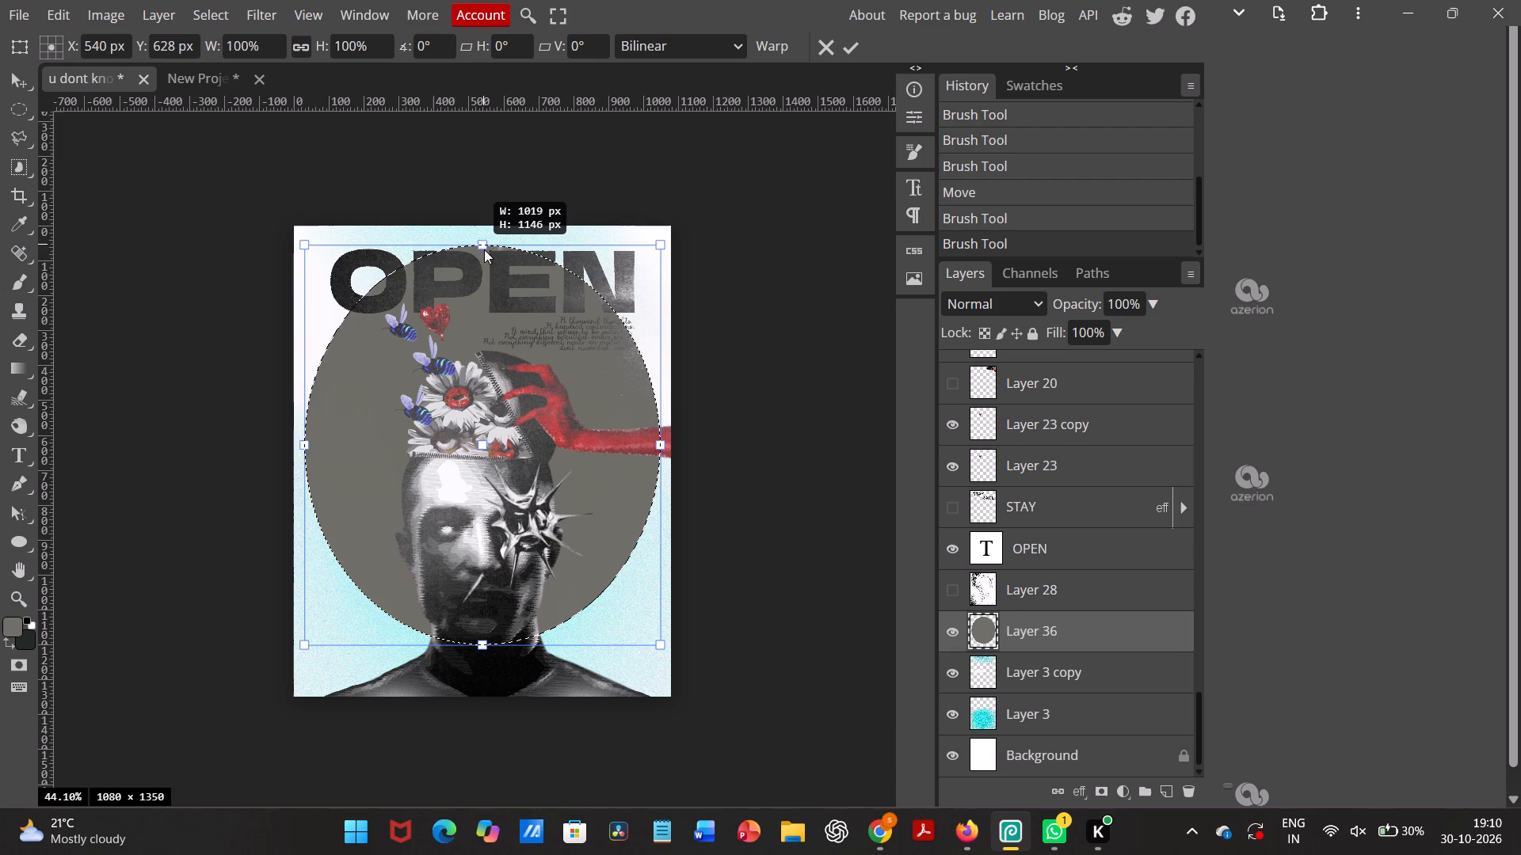
left_click_drag(484, 249, 488, 301, "shift")
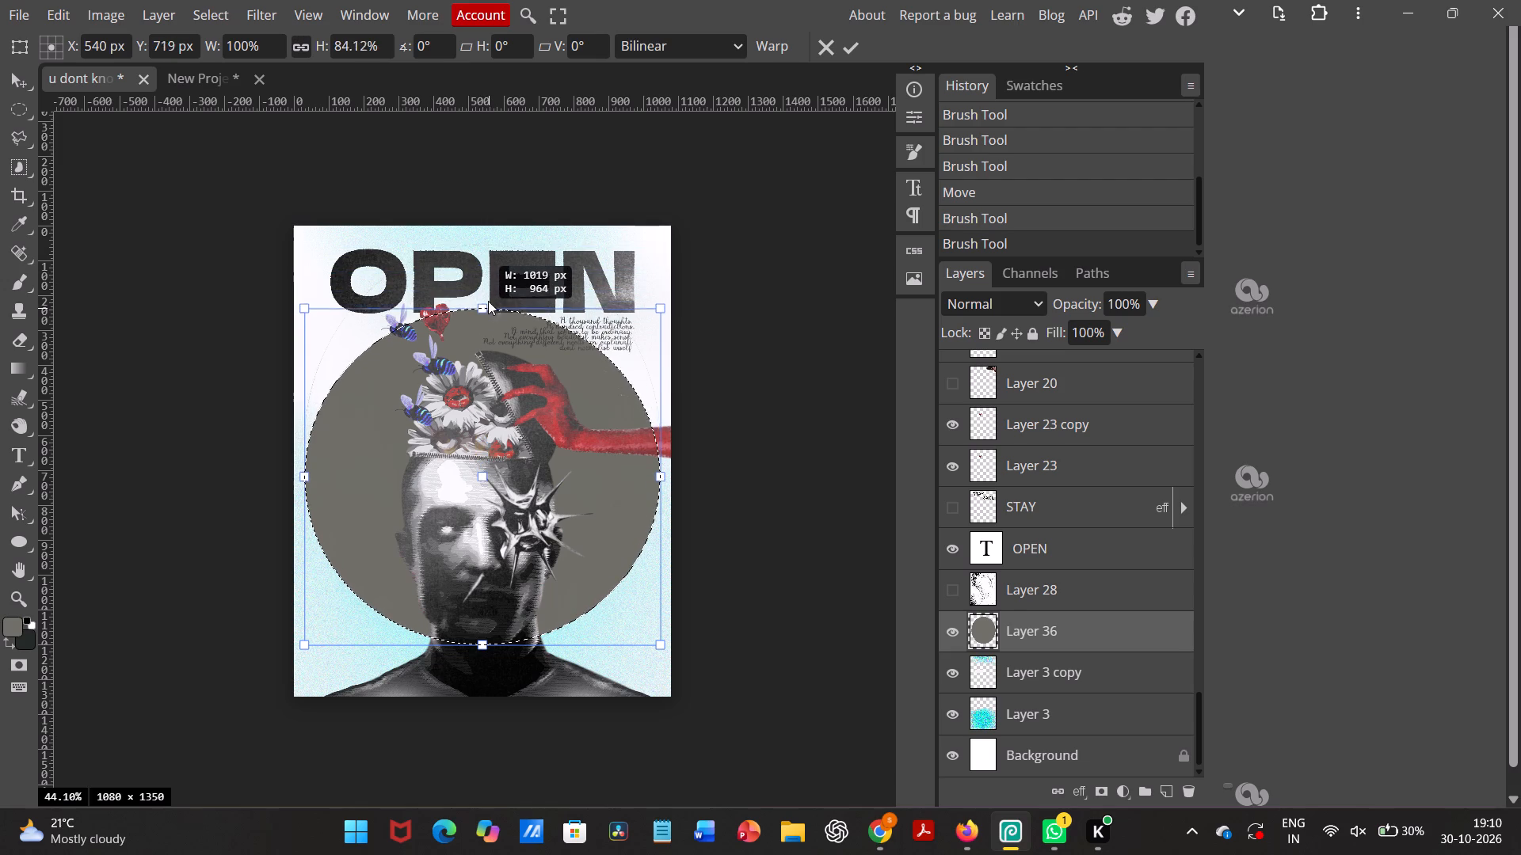
left_click_drag(488, 301, 490, 308, "shift")
left_click_drag(527, 342, 527, 344)
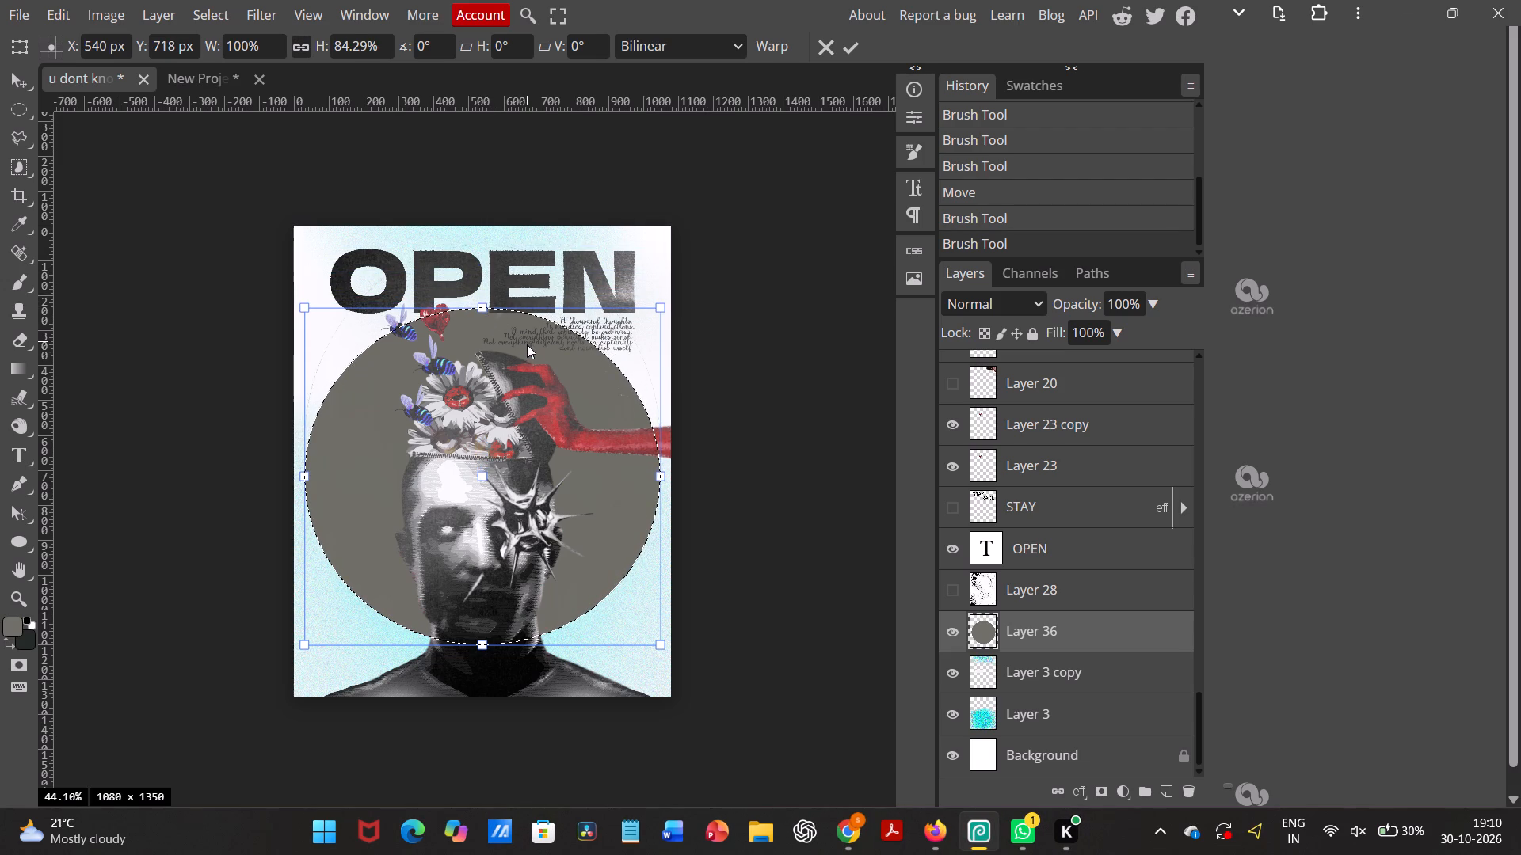
left_click_drag(527, 344, 525, 378)
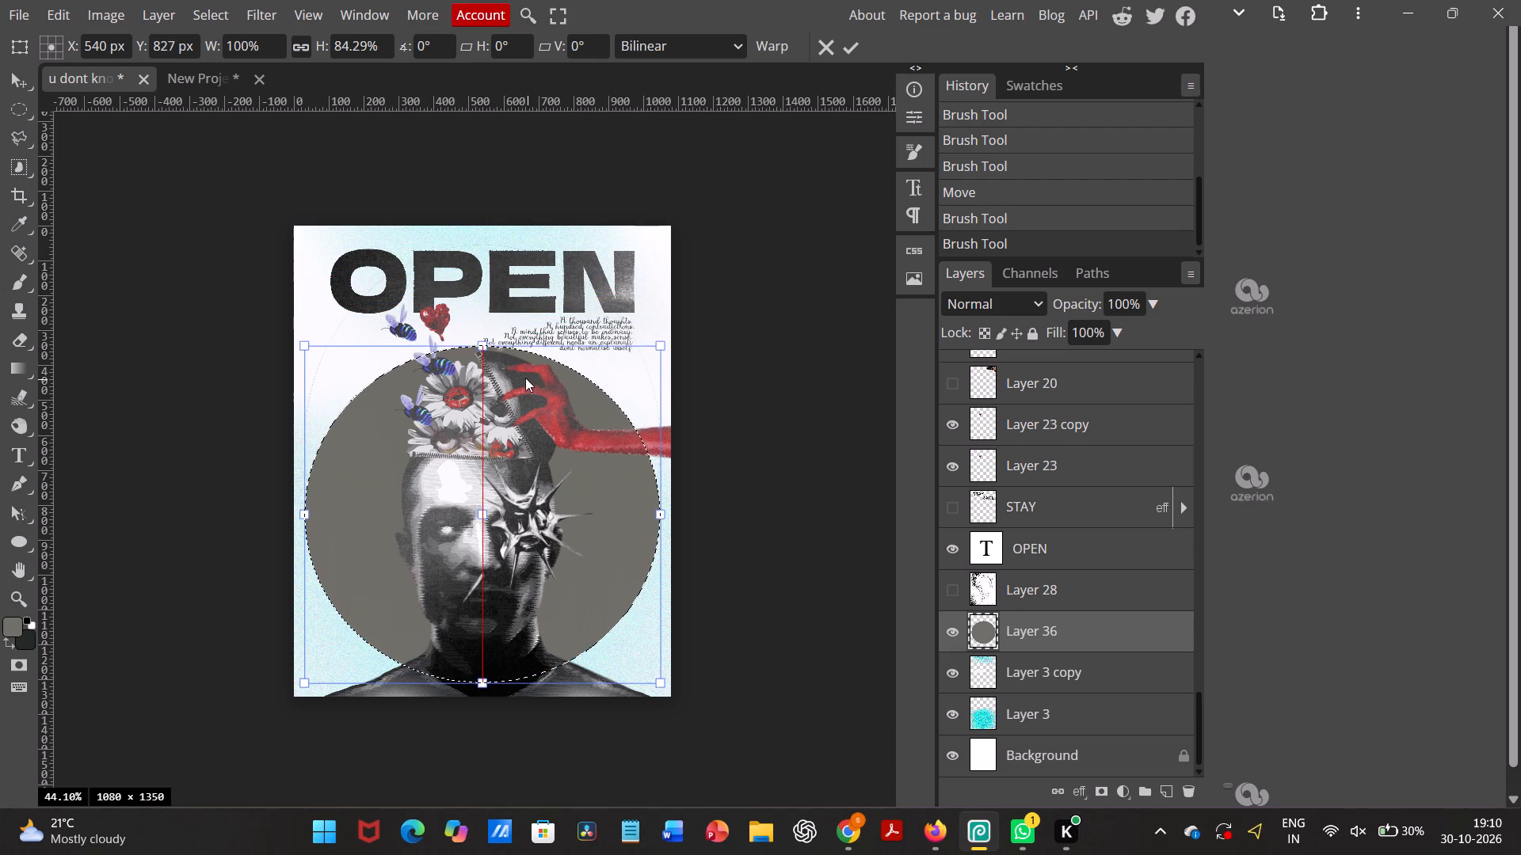
left_click_drag(525, 378, 522, 365)
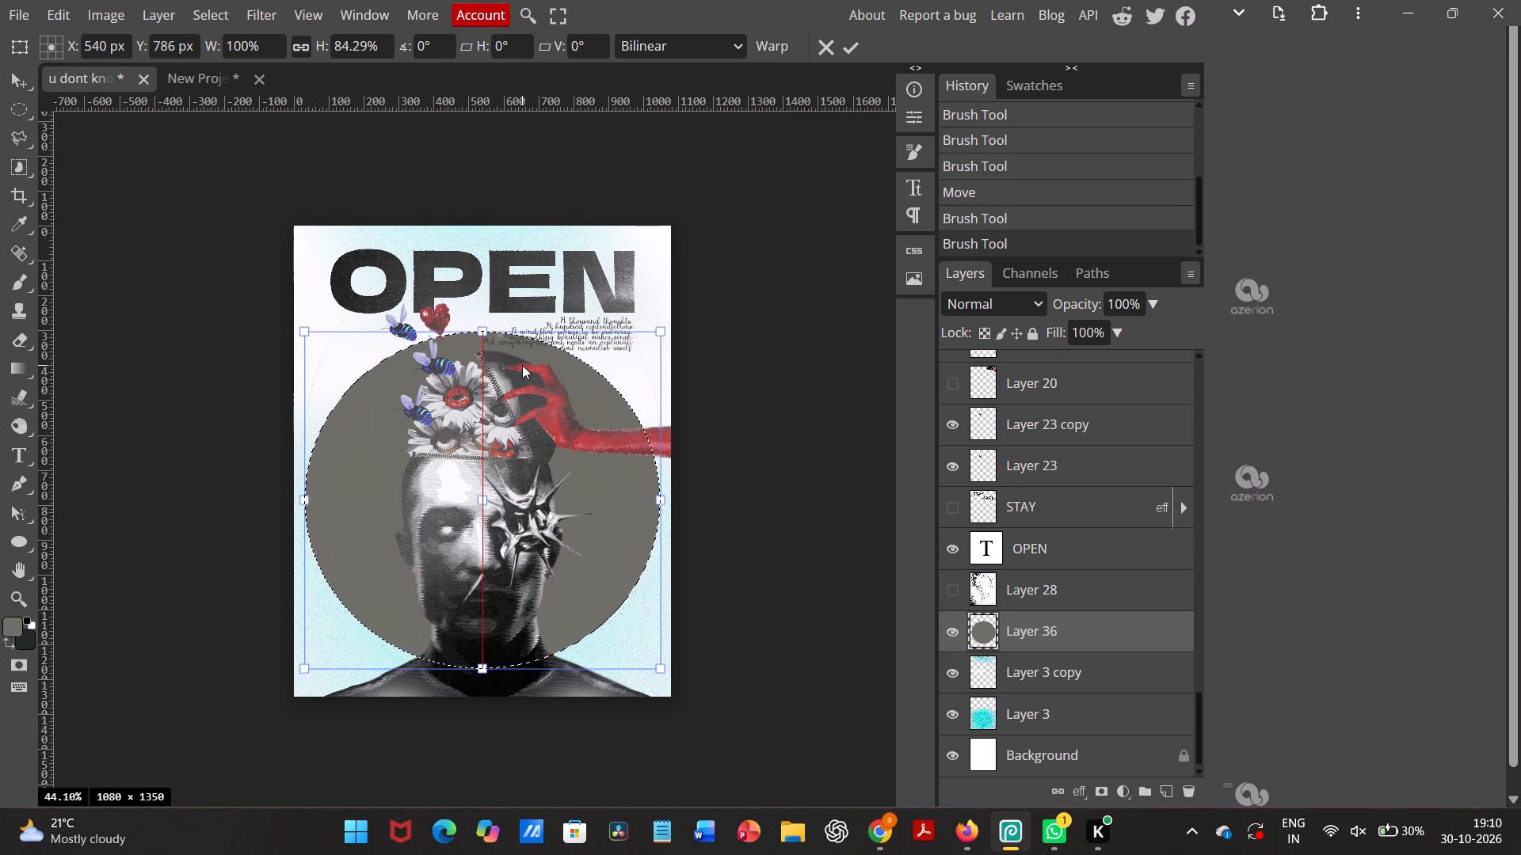
left_click_drag(522, 365, 521, 360)
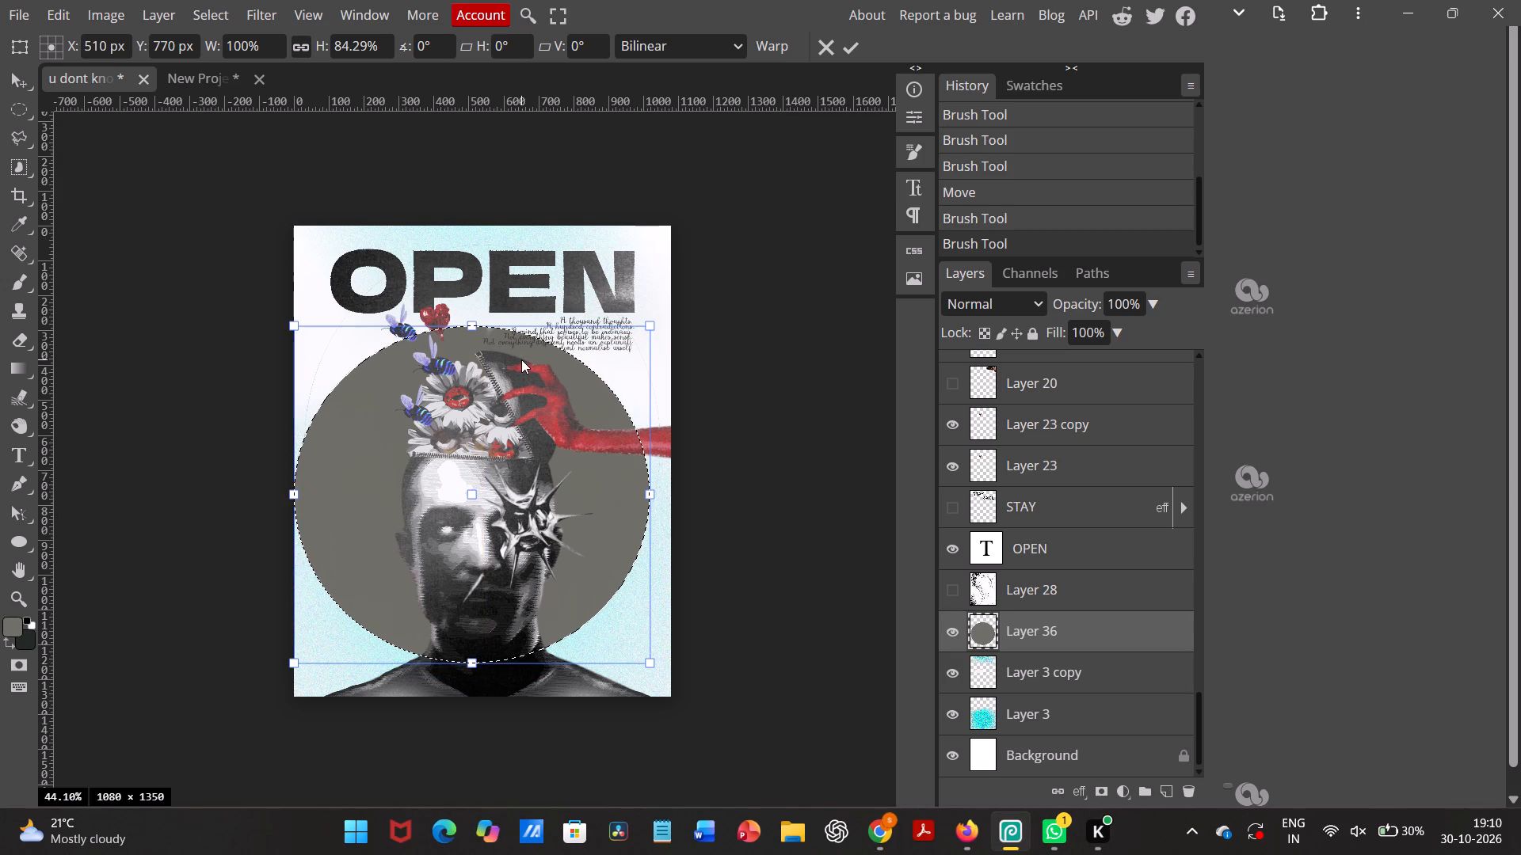
left_click_drag(515, 351, 521, 346)
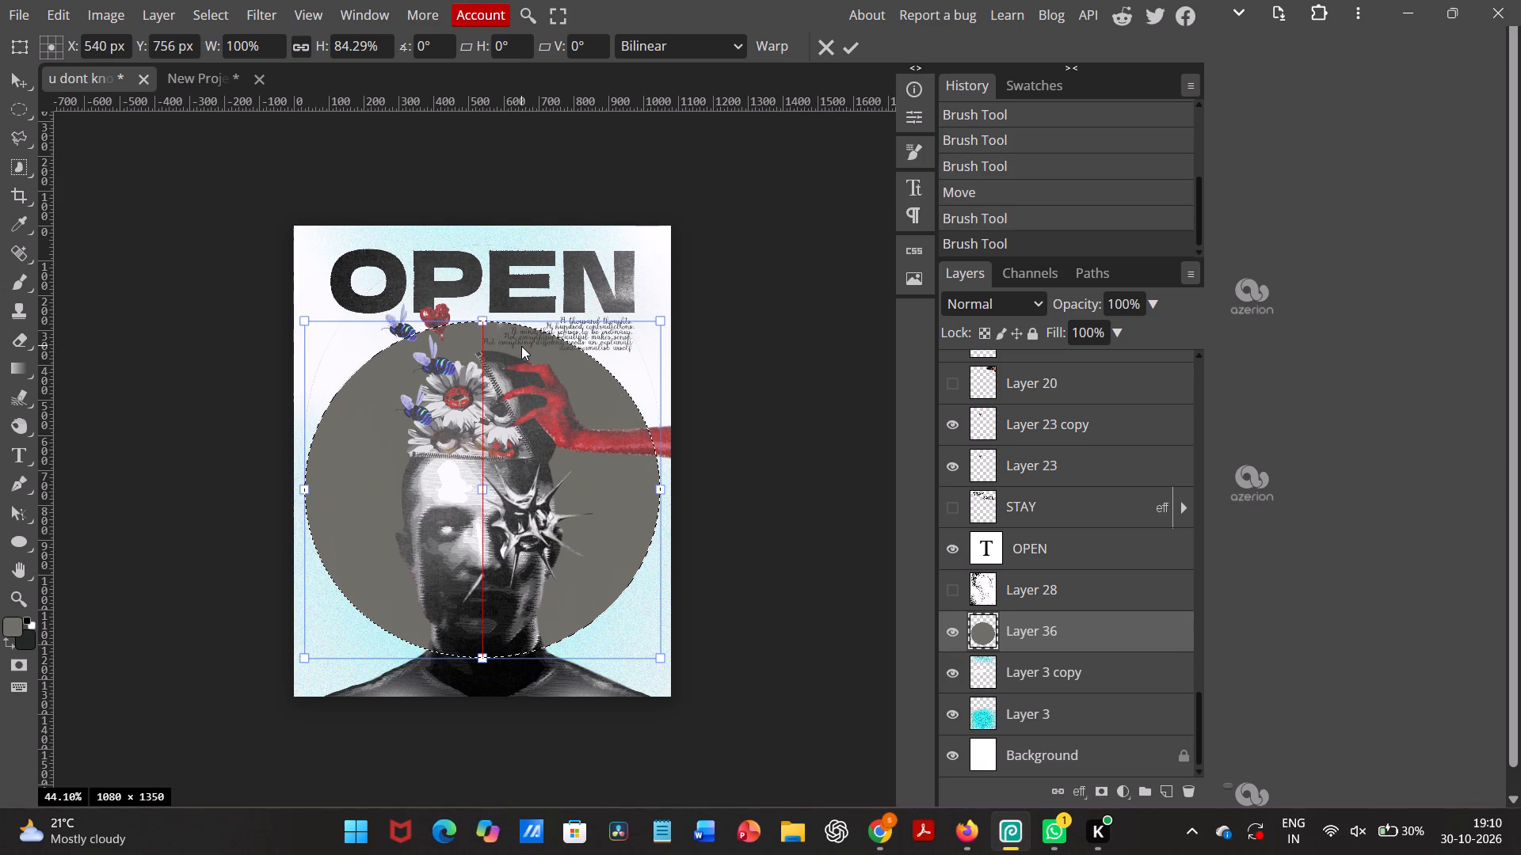
left_click_drag(521, 346, 521, 343)
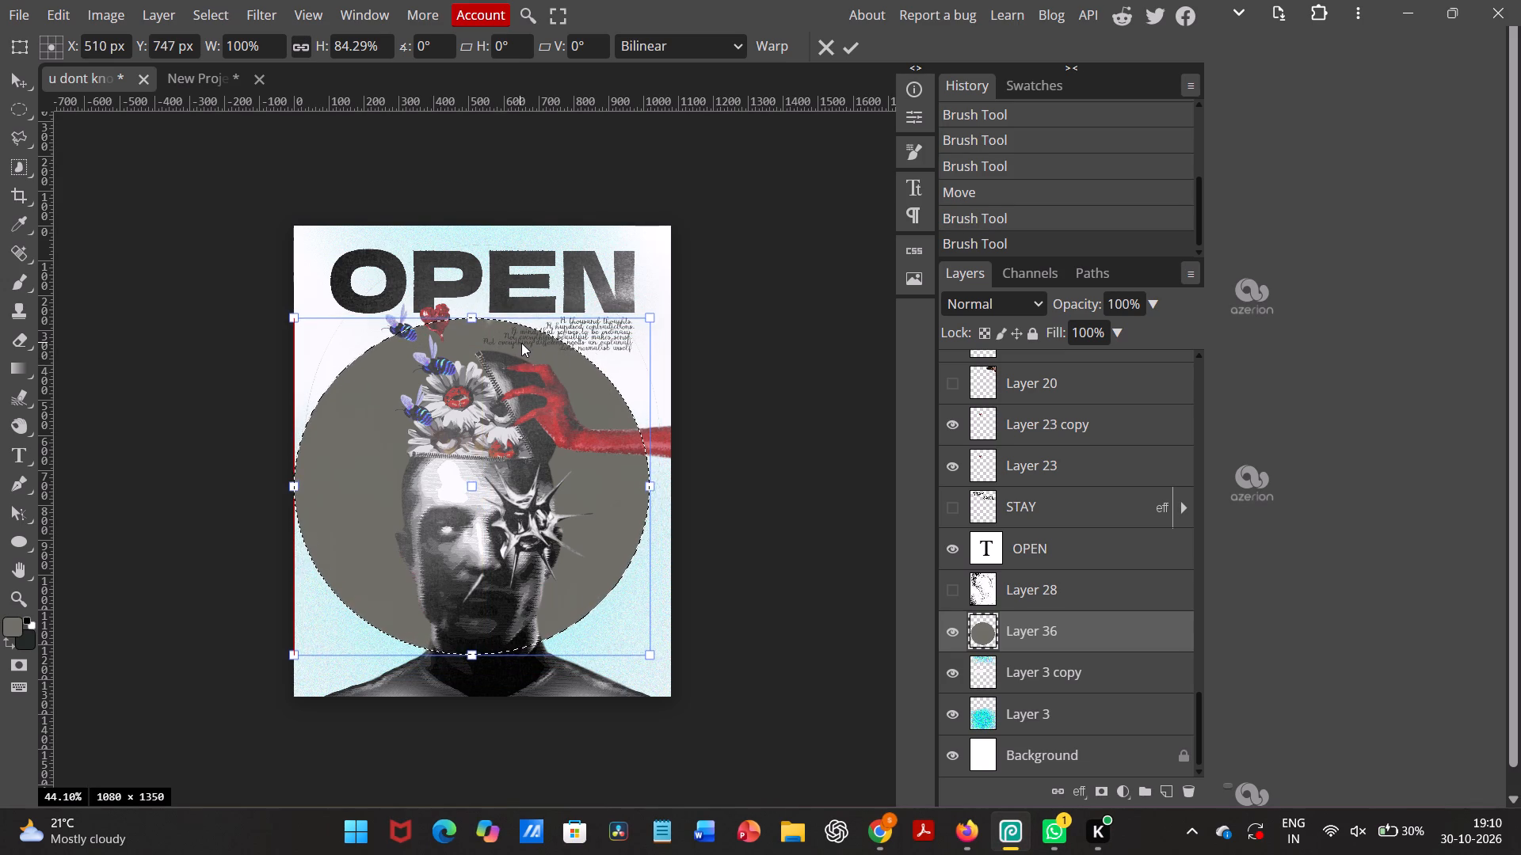
left_click_drag(521, 343, 523, 343)
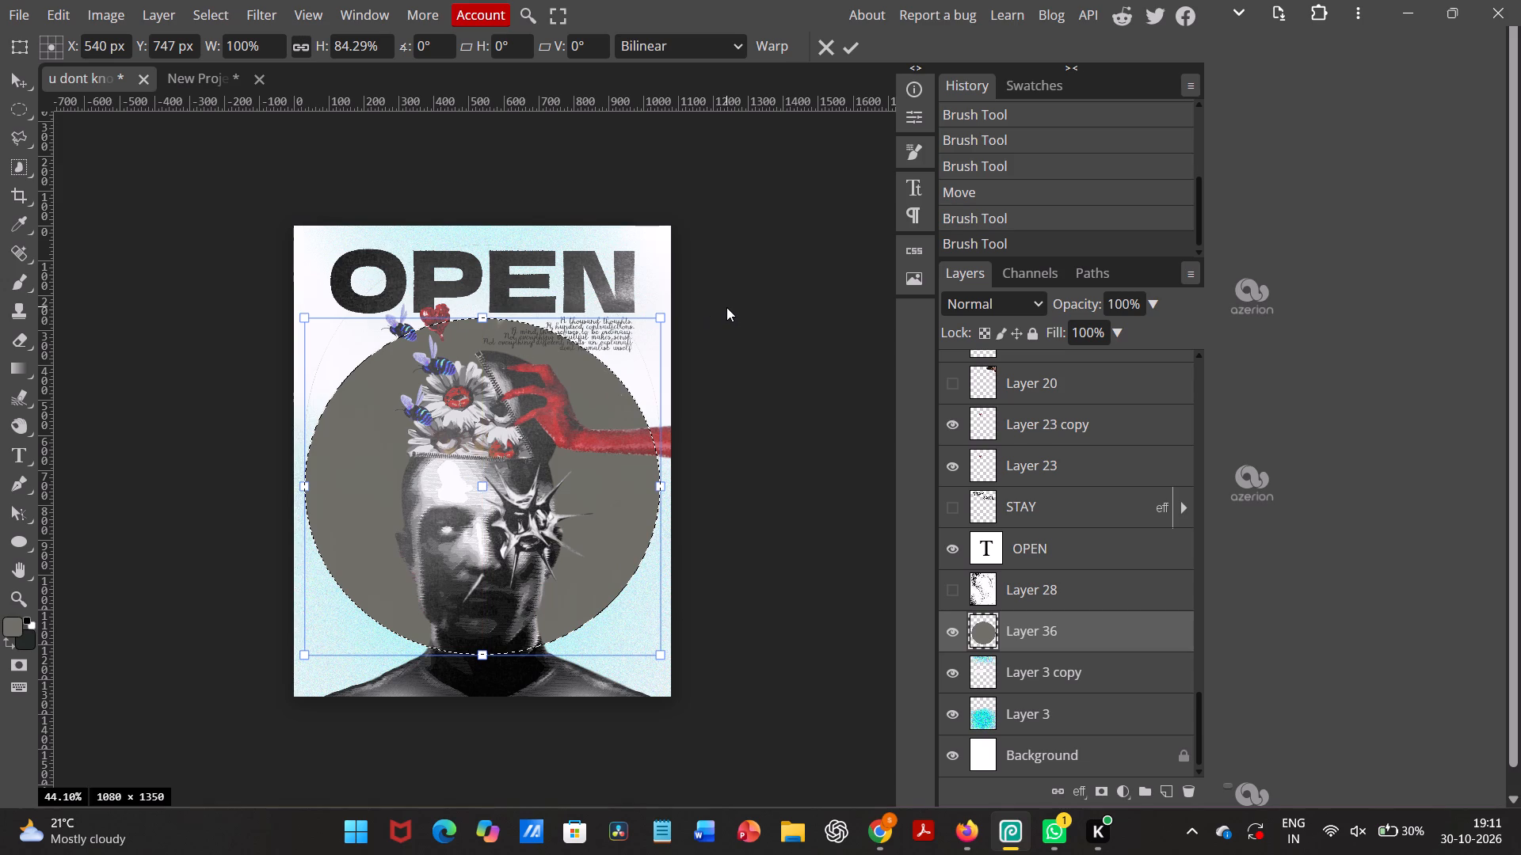
left_click(847, 59)
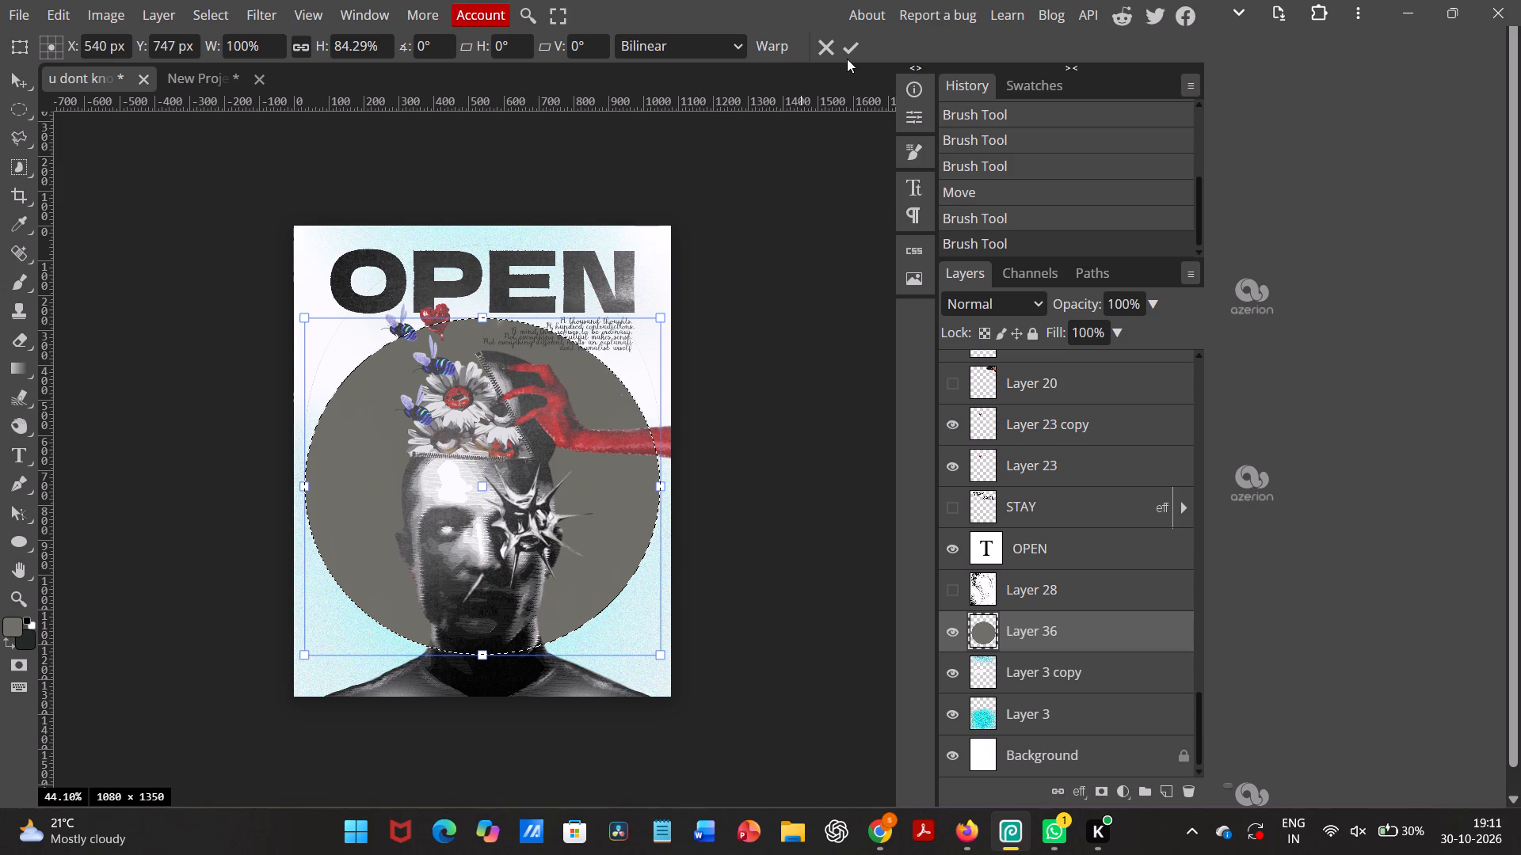
left_click(847, 52)
left_click(813, 291)
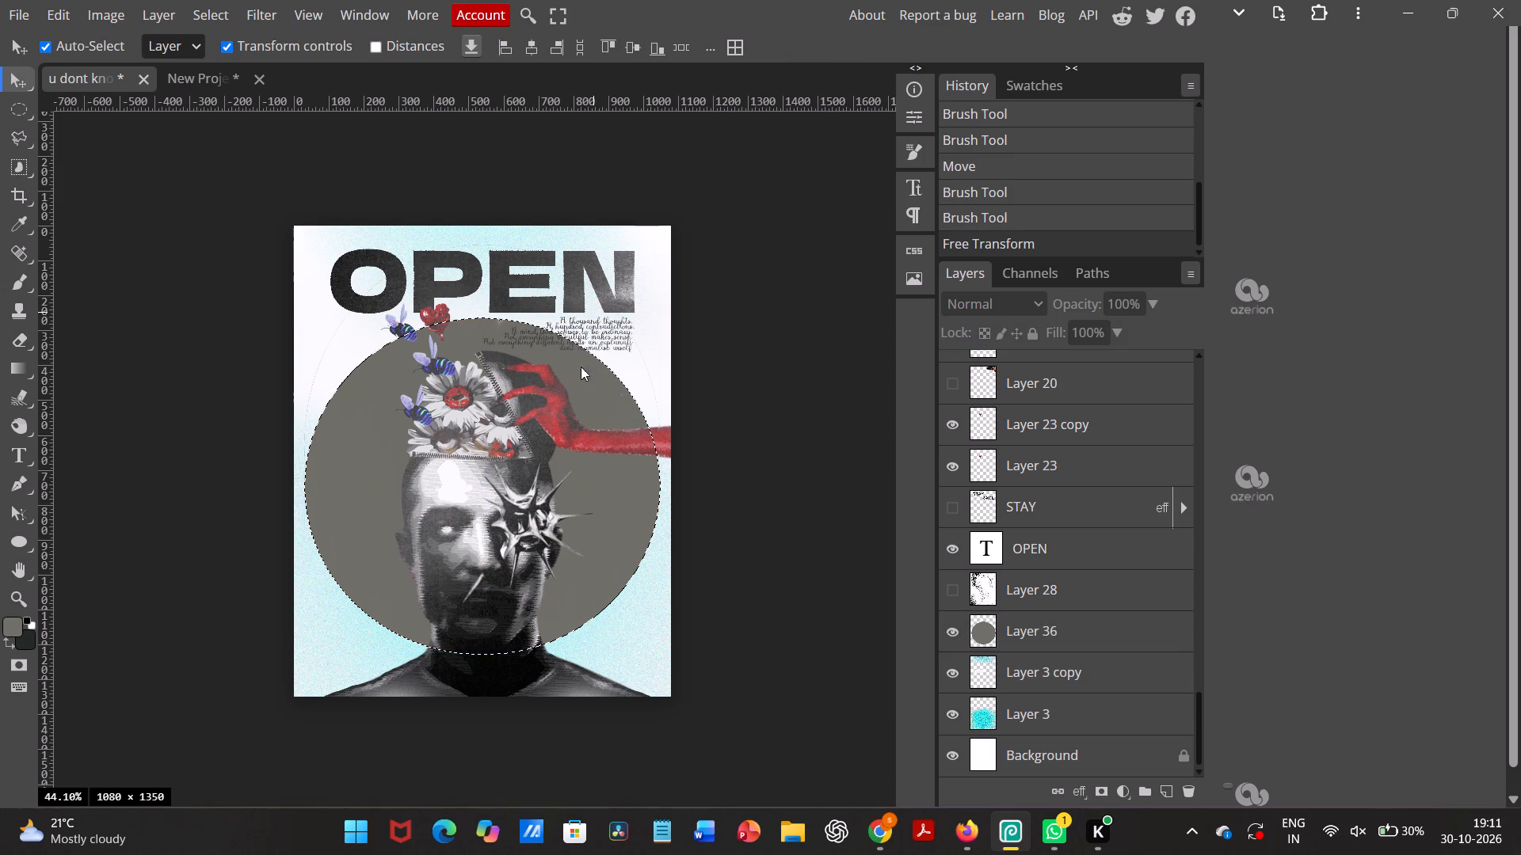
Deselect the elliptical selection around the grey shape.
left_click(579, 380)
left_click(1022, 641)
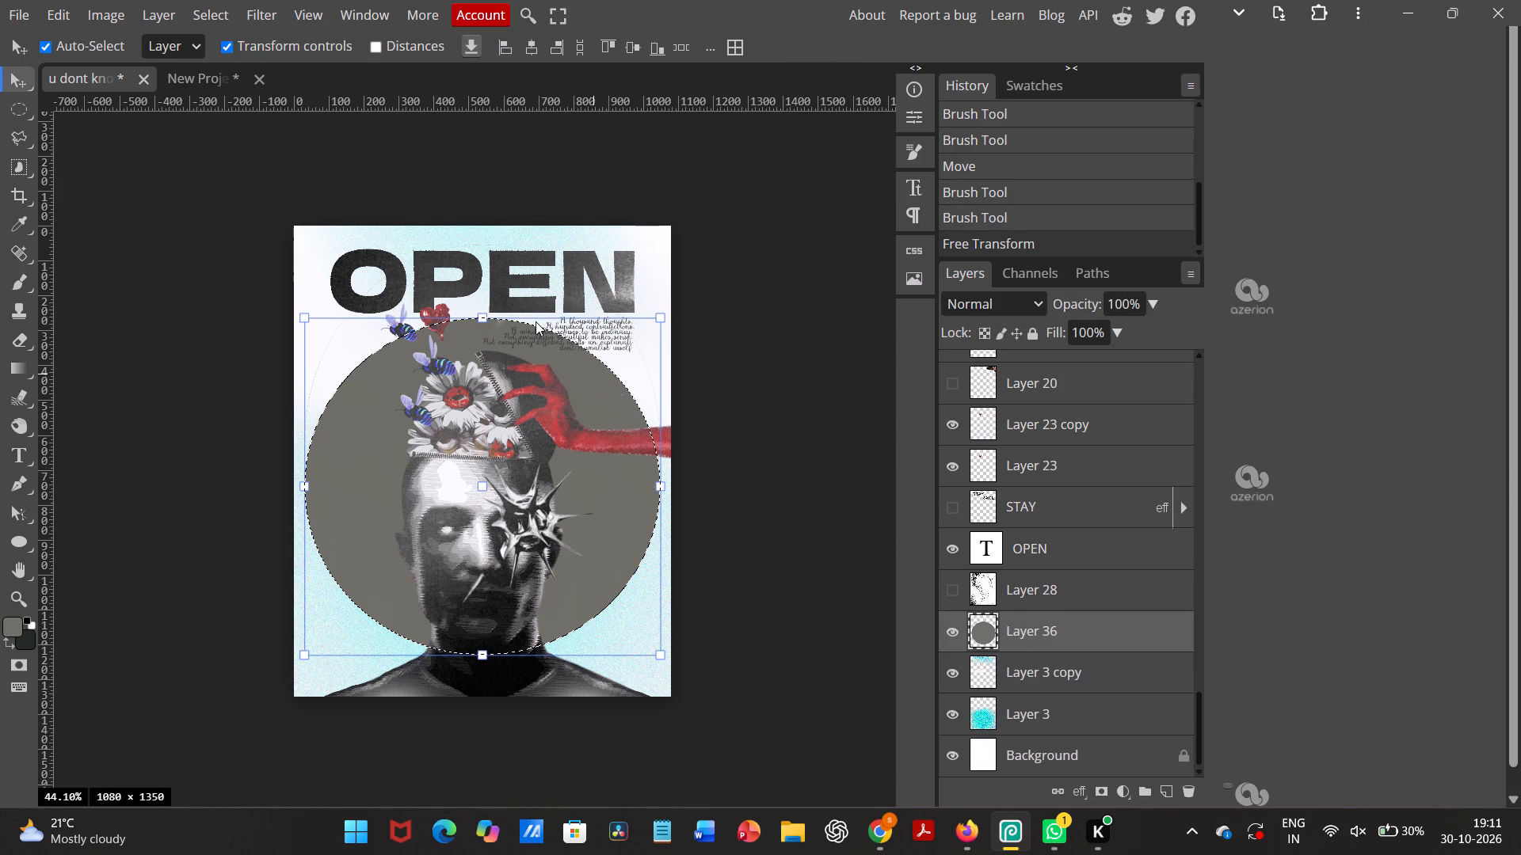
left_click(205, 16)
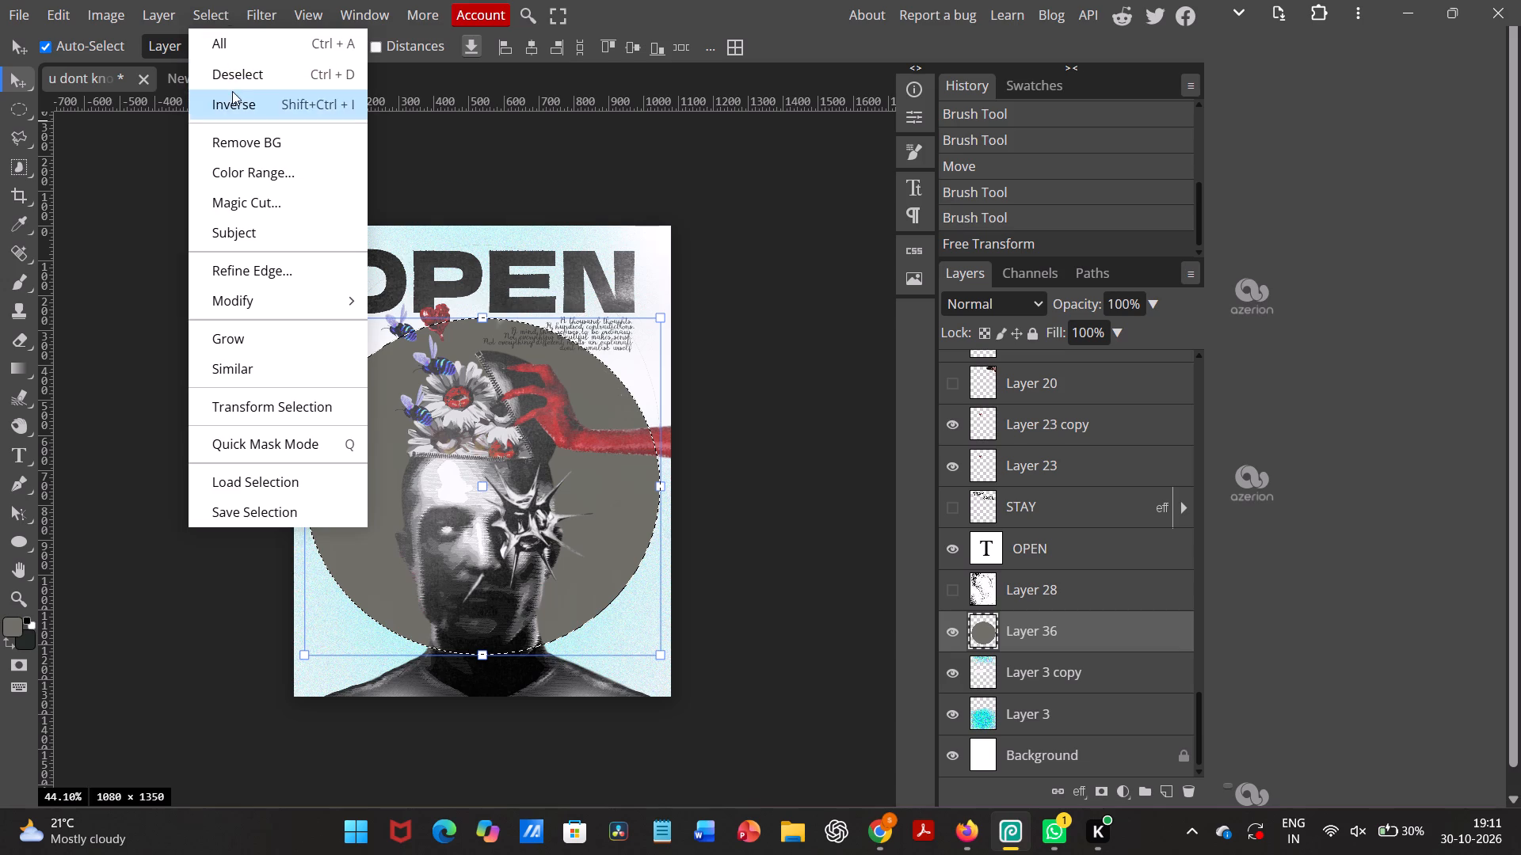
left_click(229, 83)
left_click(193, 259)
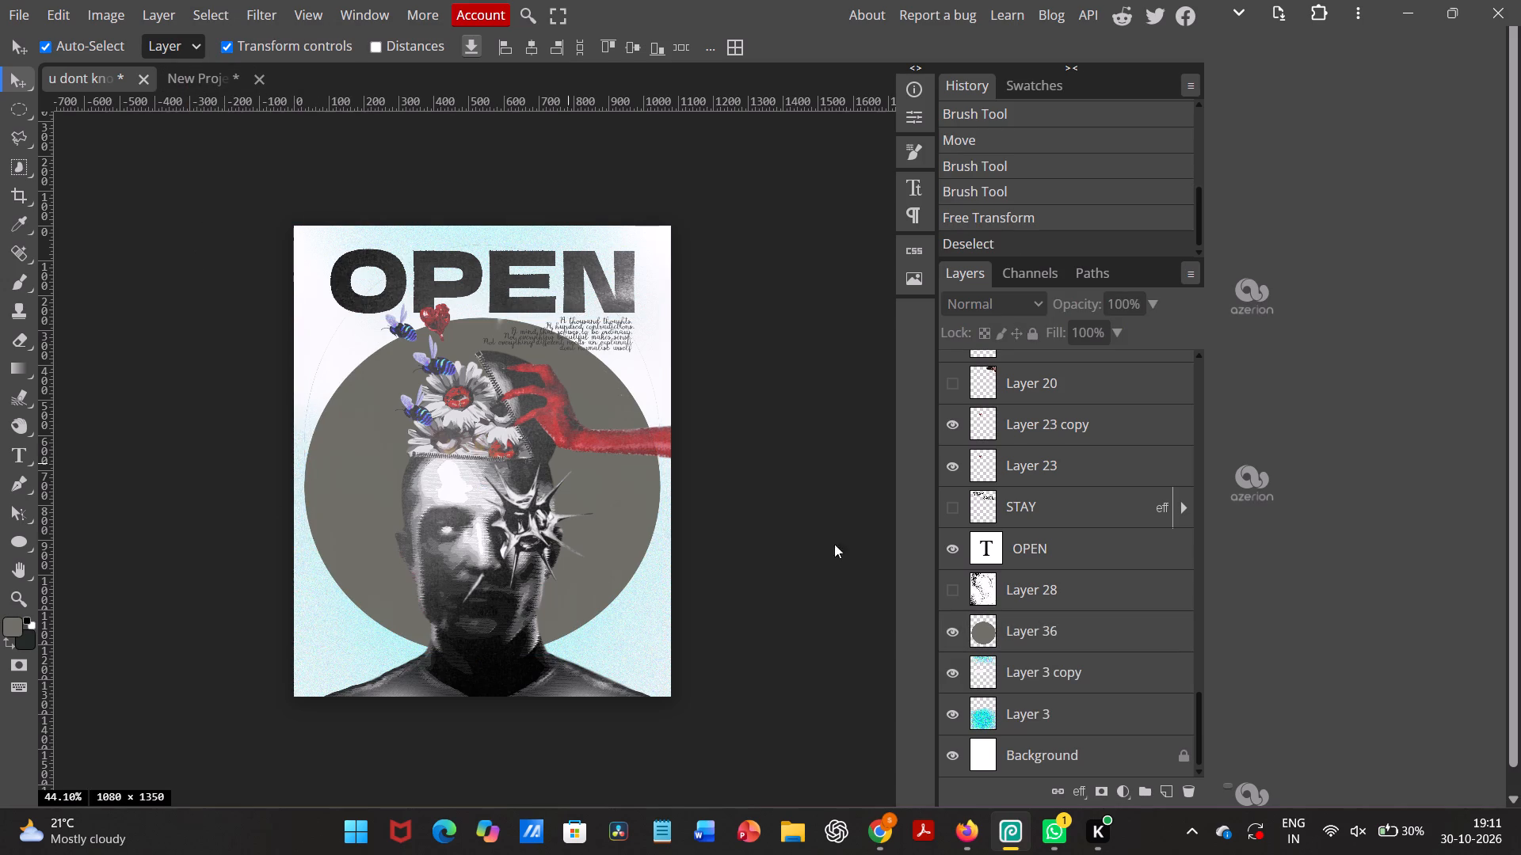
Set the blend mode of Layer 36 to Dissolve.
left_click(1000, 623)
left_click(972, 291)
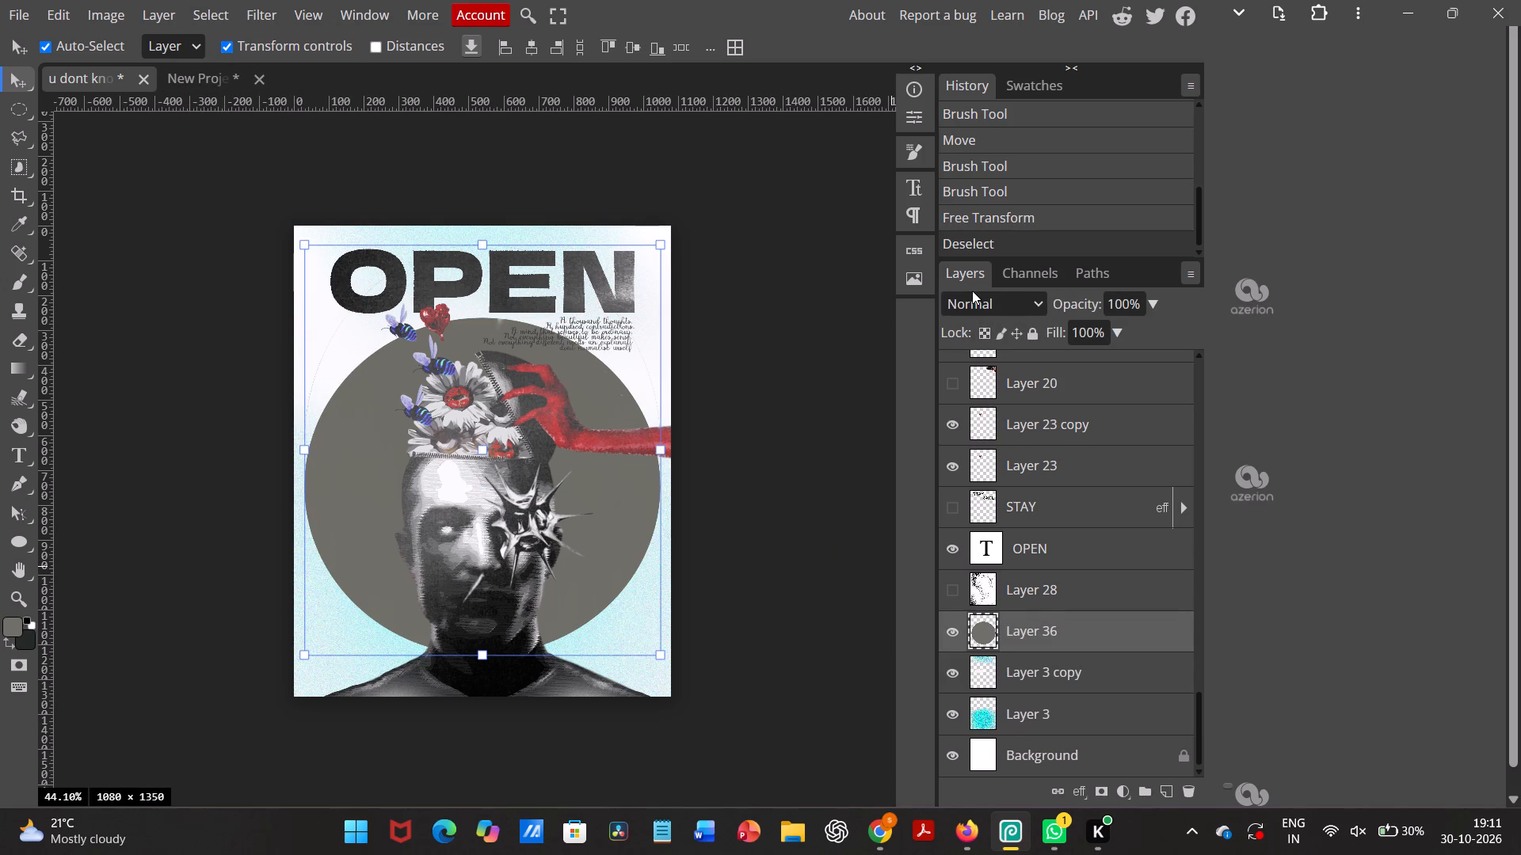
left_click(972, 300)
left_click(974, 365)
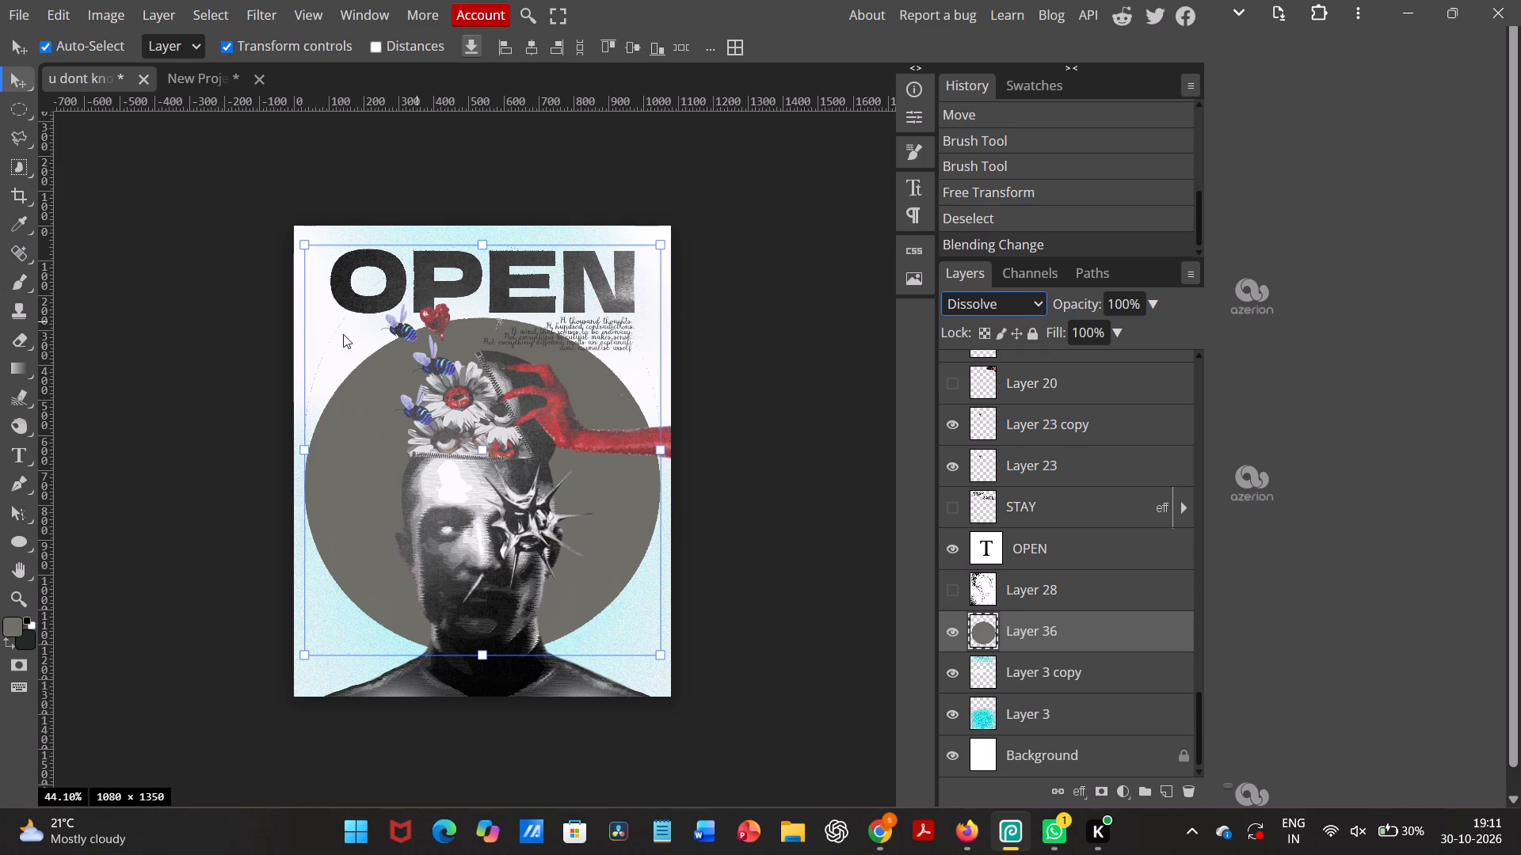
Erase softly along the grey ellipse's top edge on Layer 36 with a soft round 265 px eraser at 0% hardness.
left_click(15, 327)
left_click(112, 345)
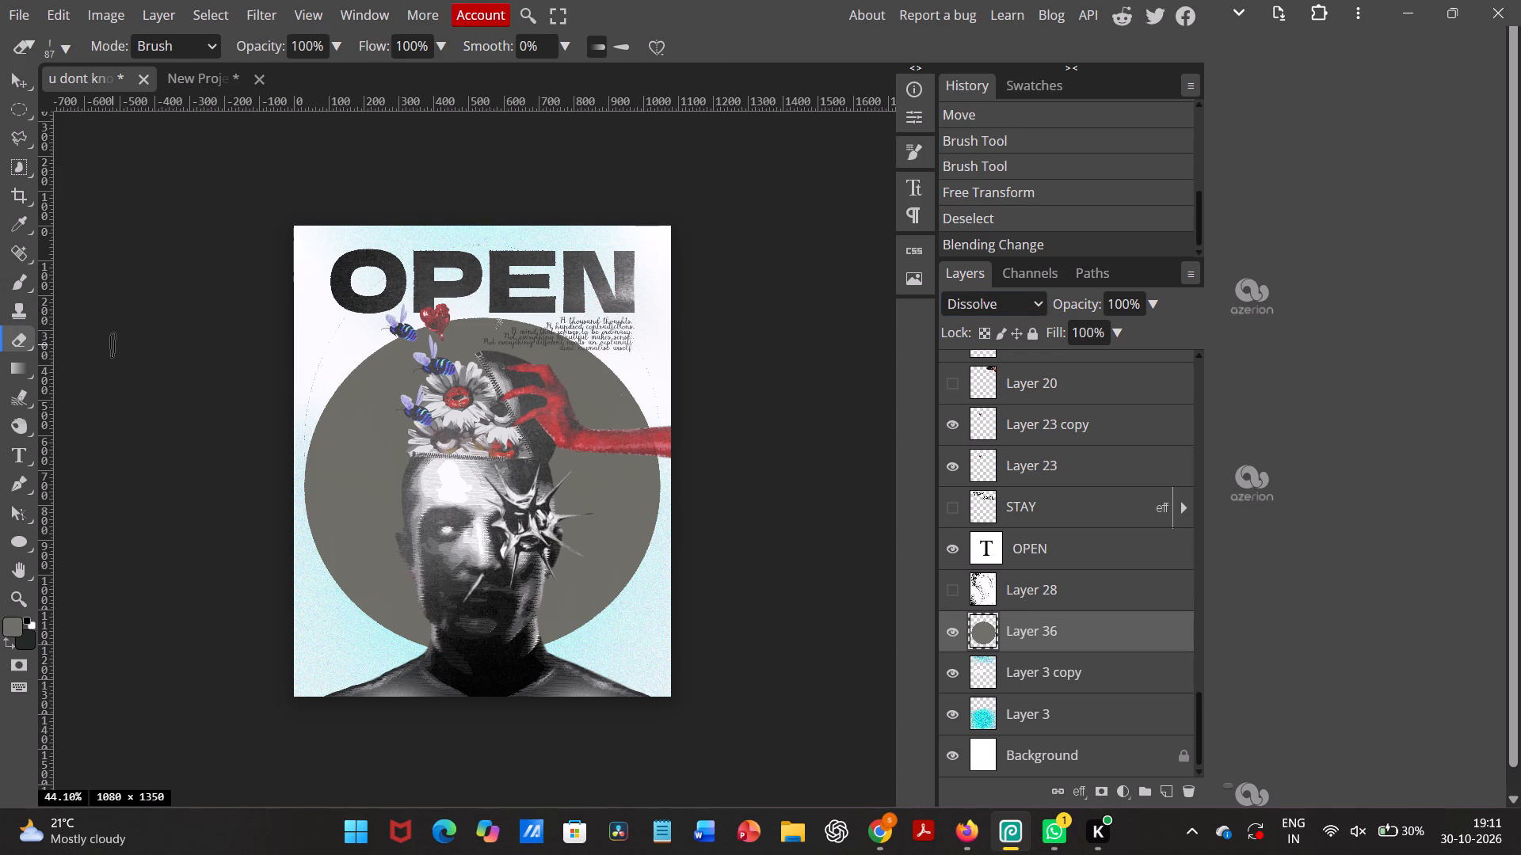
right_click(112, 345)
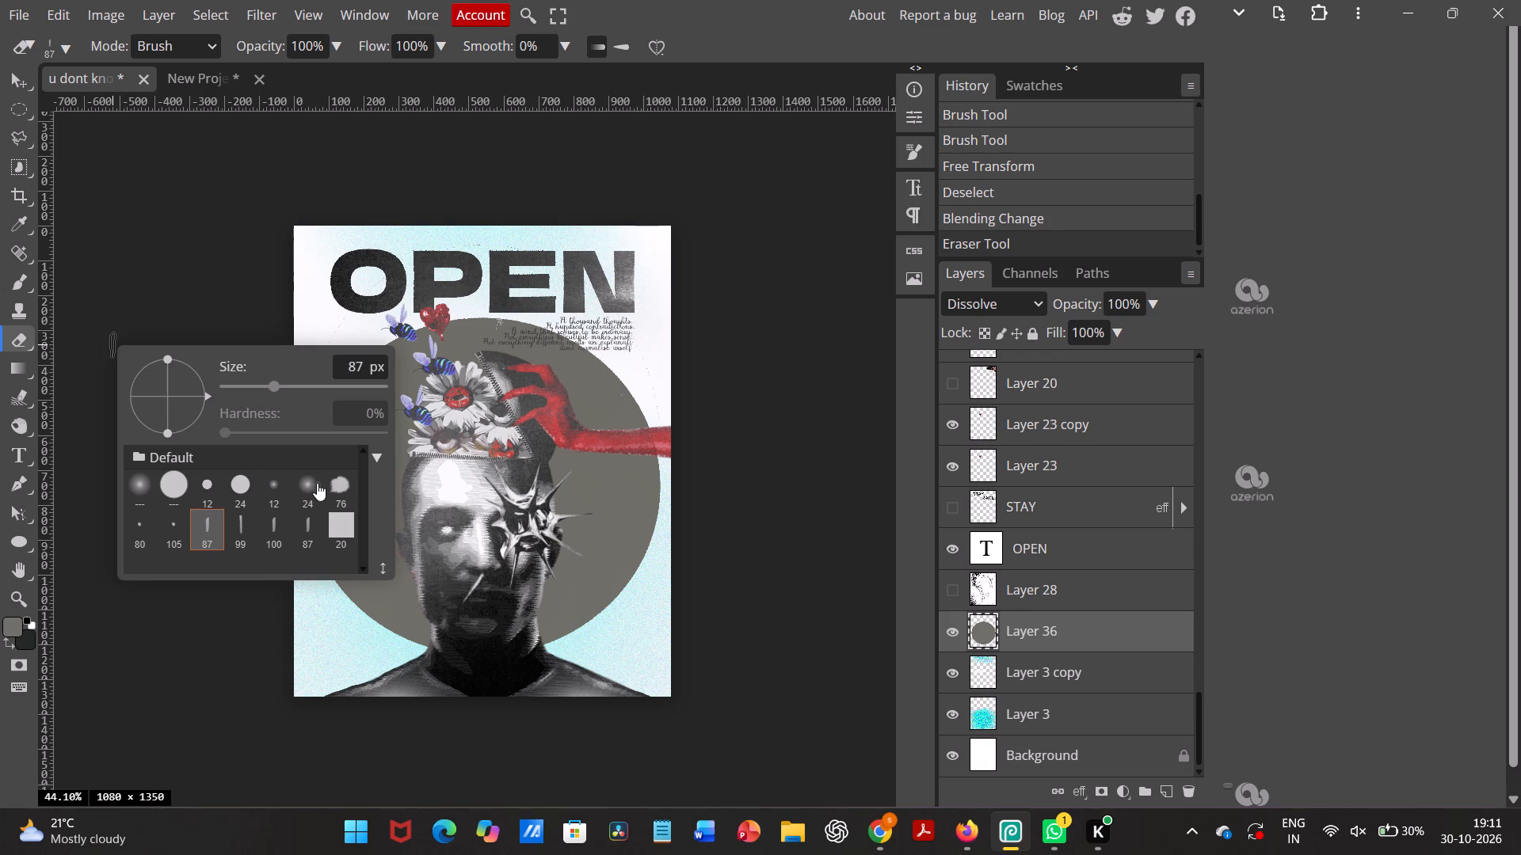
left_click(327, 484)
left_click(310, 485)
left_click(299, 391)
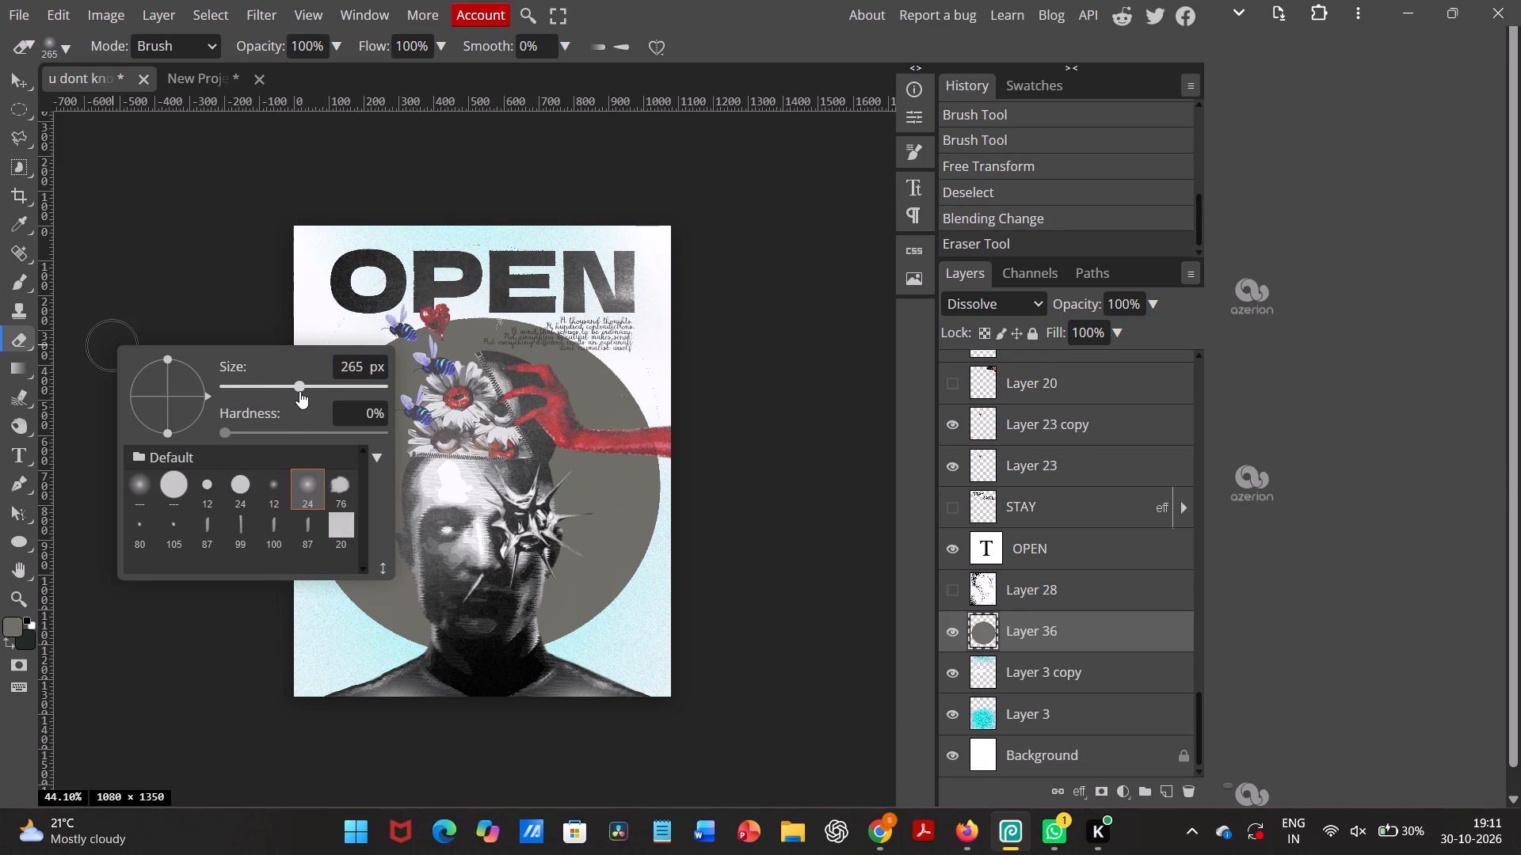
left_click(216, 296)
left_click(453, 293)
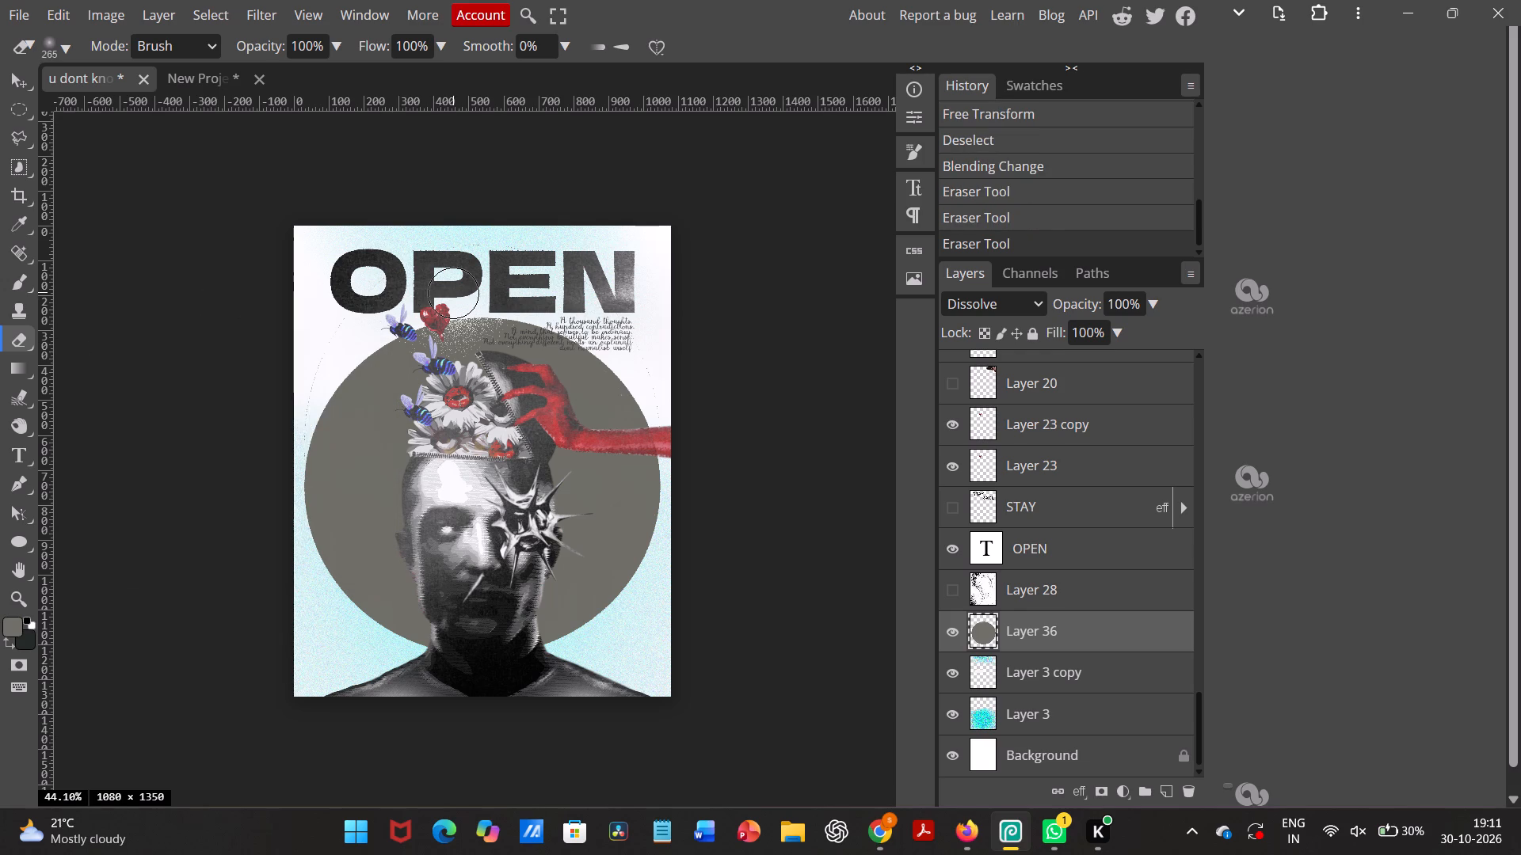
left_click(499, 291)
left_click(566, 296)
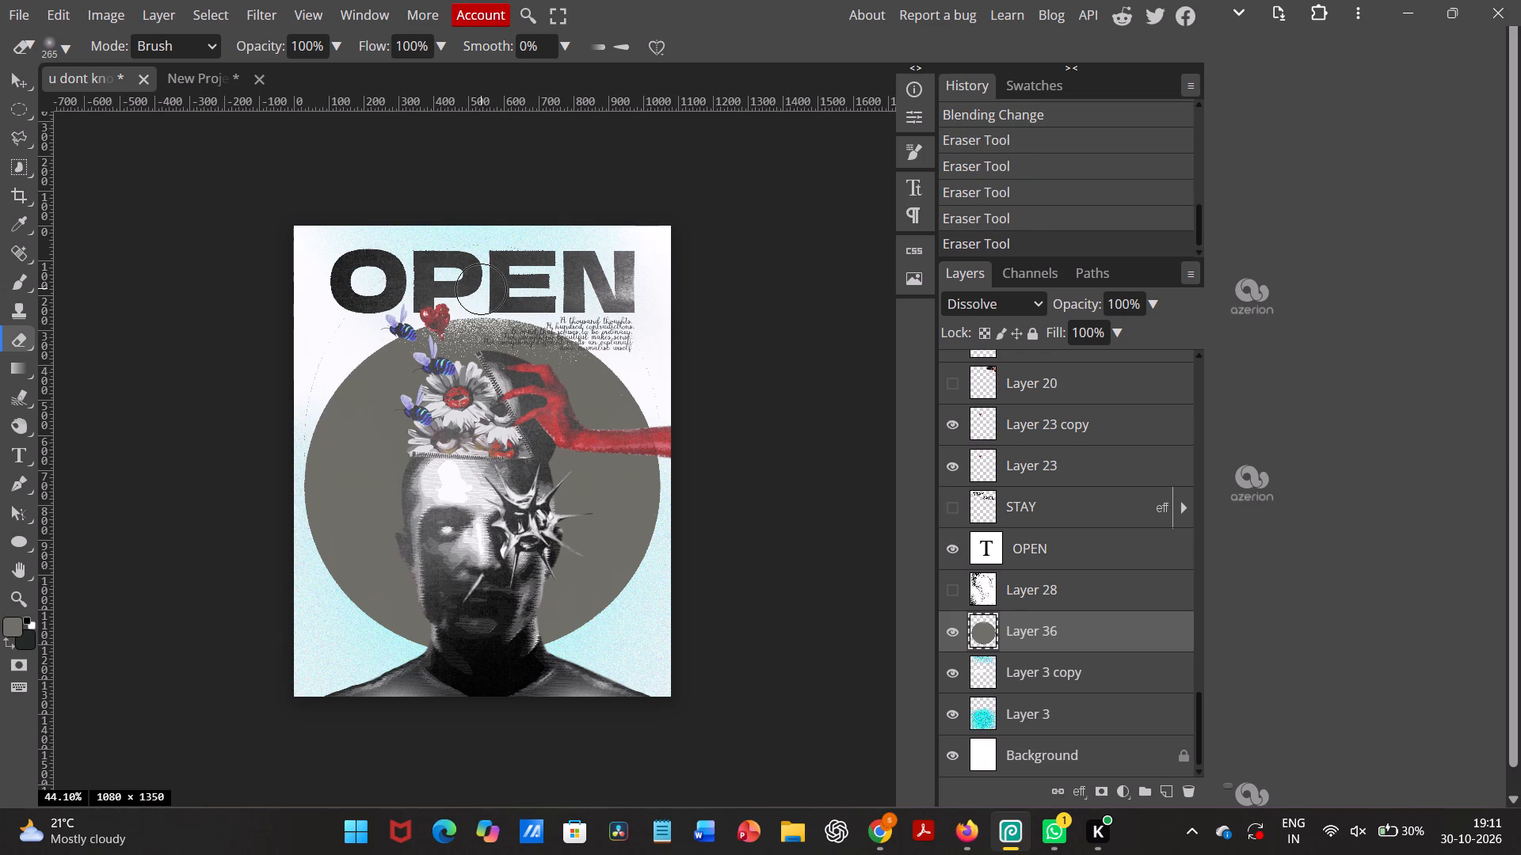
Erase softly along the upper-left and left edges of the grey ellipse on Layer 36.
left_click(367, 315)
left_click(339, 332)
left_click(325, 340)
left_click(304, 378)
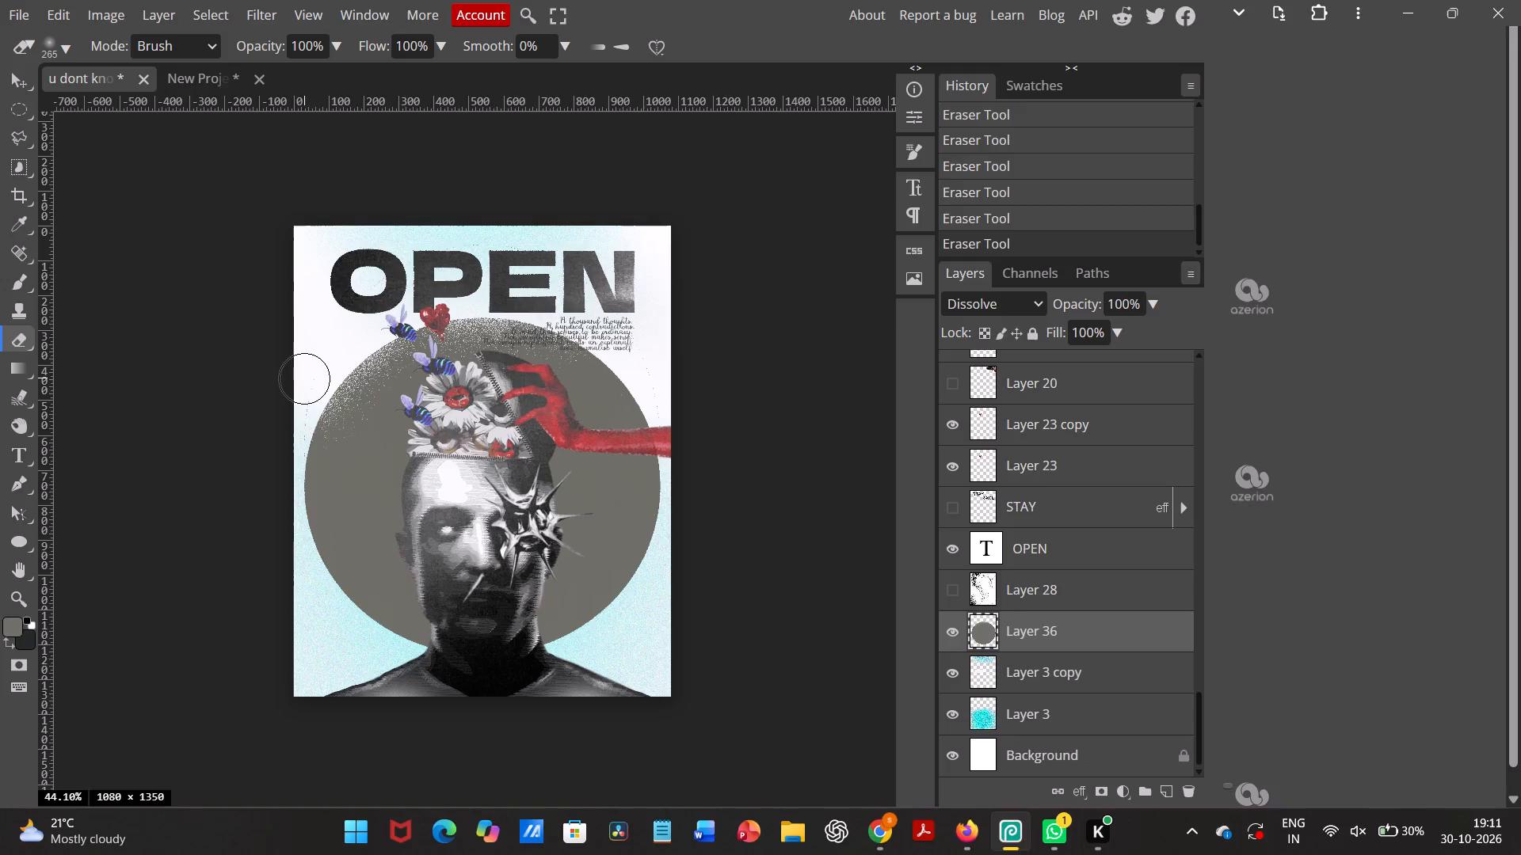
left_click(290, 413)
left_click(260, 499)
left_click(267, 529)
left_click(271, 553)
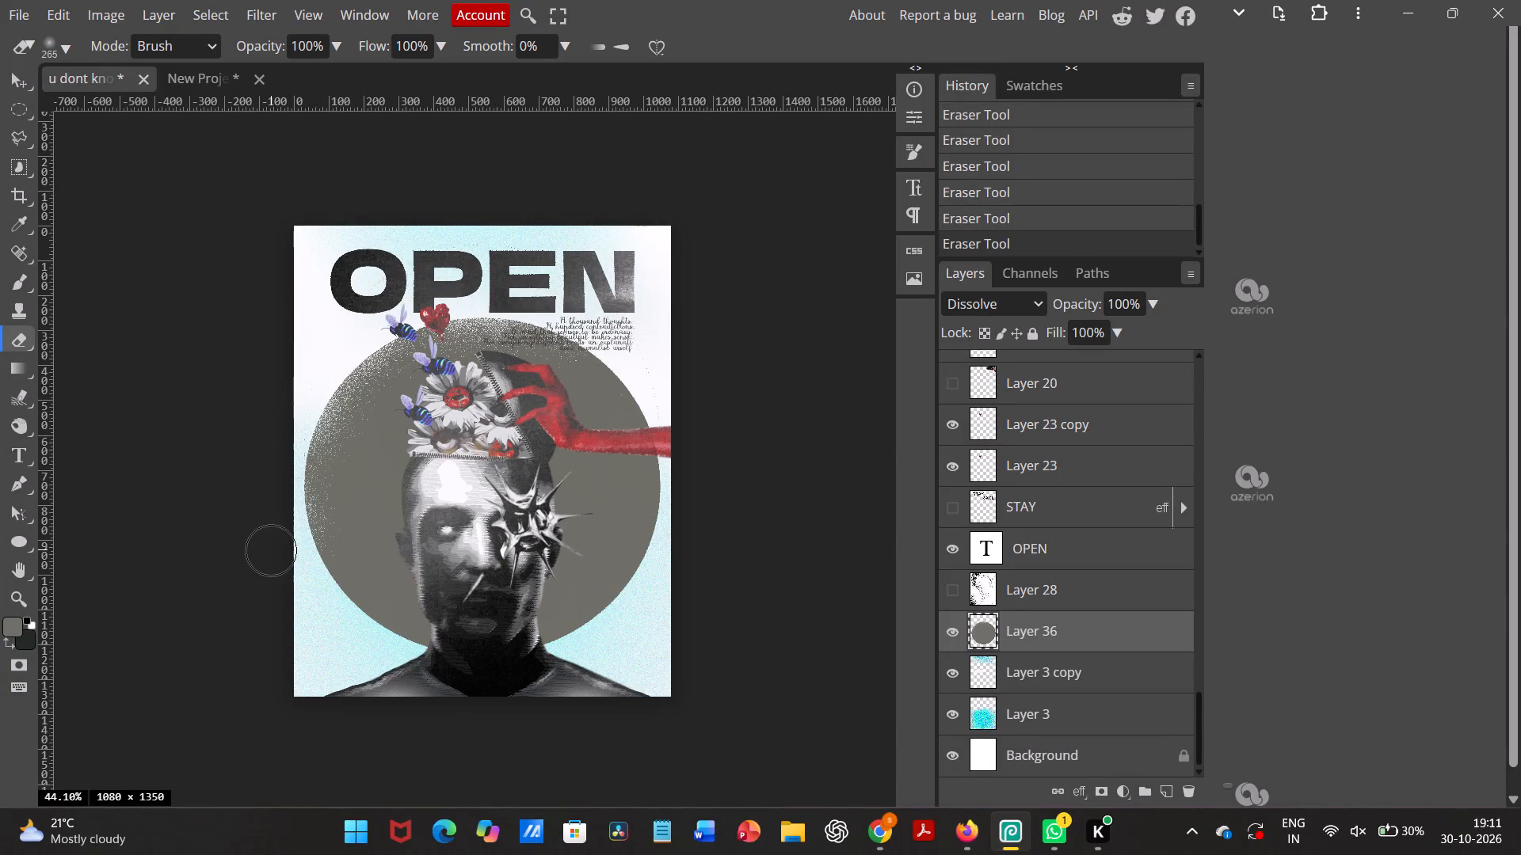
Erase softly around the lower edge of the grey ellipse on Layer 36, on both sides of the neck.
left_click(303, 606)
left_click(321, 650)
left_click(378, 678)
left_click(383, 678)
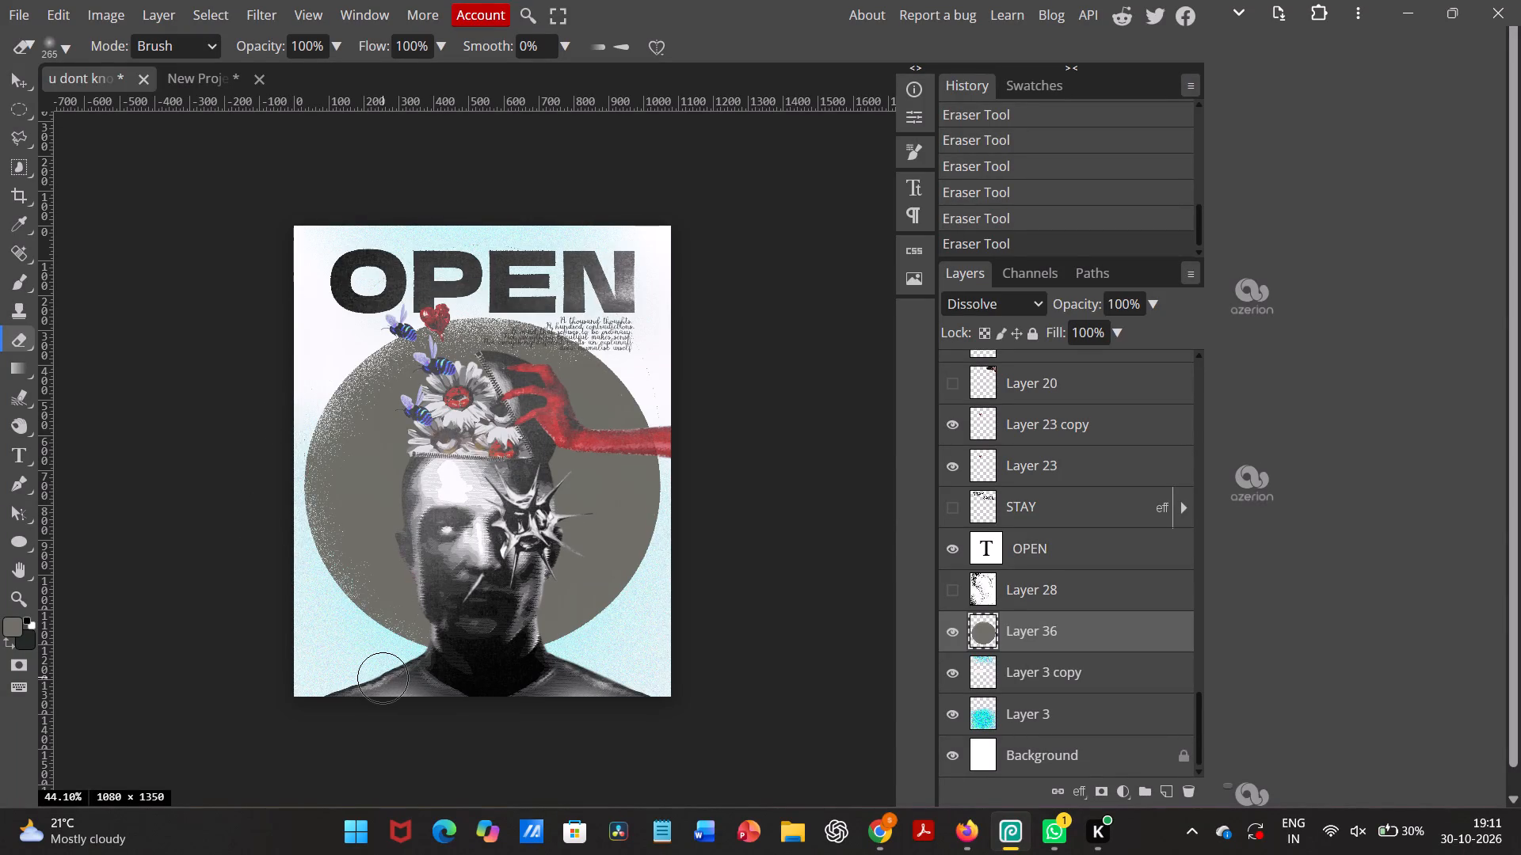
left_click(337, 672)
left_click(561, 689)
left_click(501, 686)
left_click(593, 671)
left_click(631, 639)
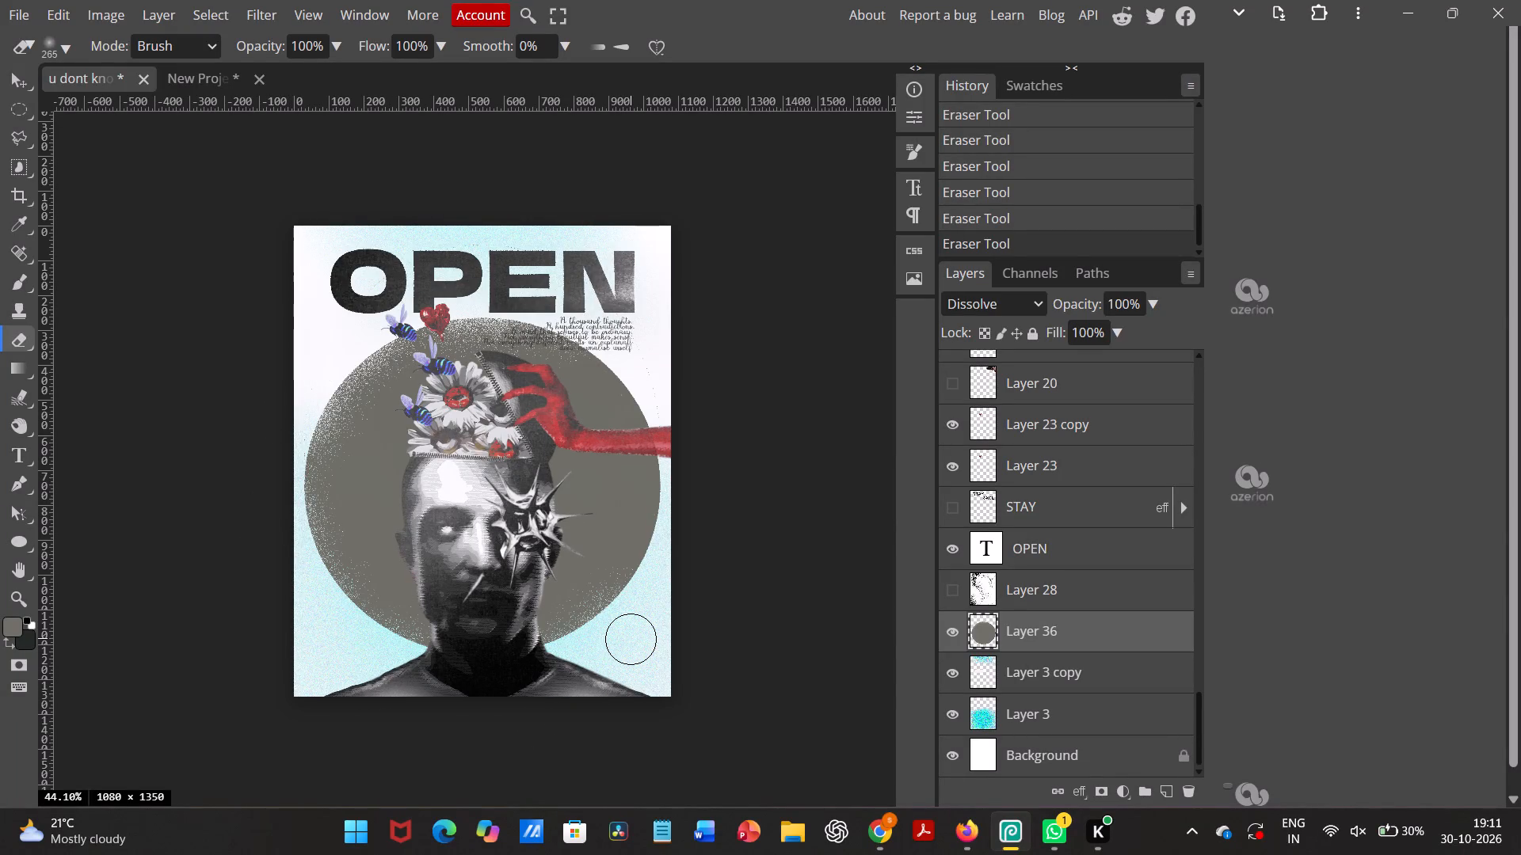
Erase softly up the right edge of the grey ellipse on Layer 36, ending near the handwritten text.
left_click(646, 625)
left_click(668, 598)
left_click(672, 561)
left_click(693, 511)
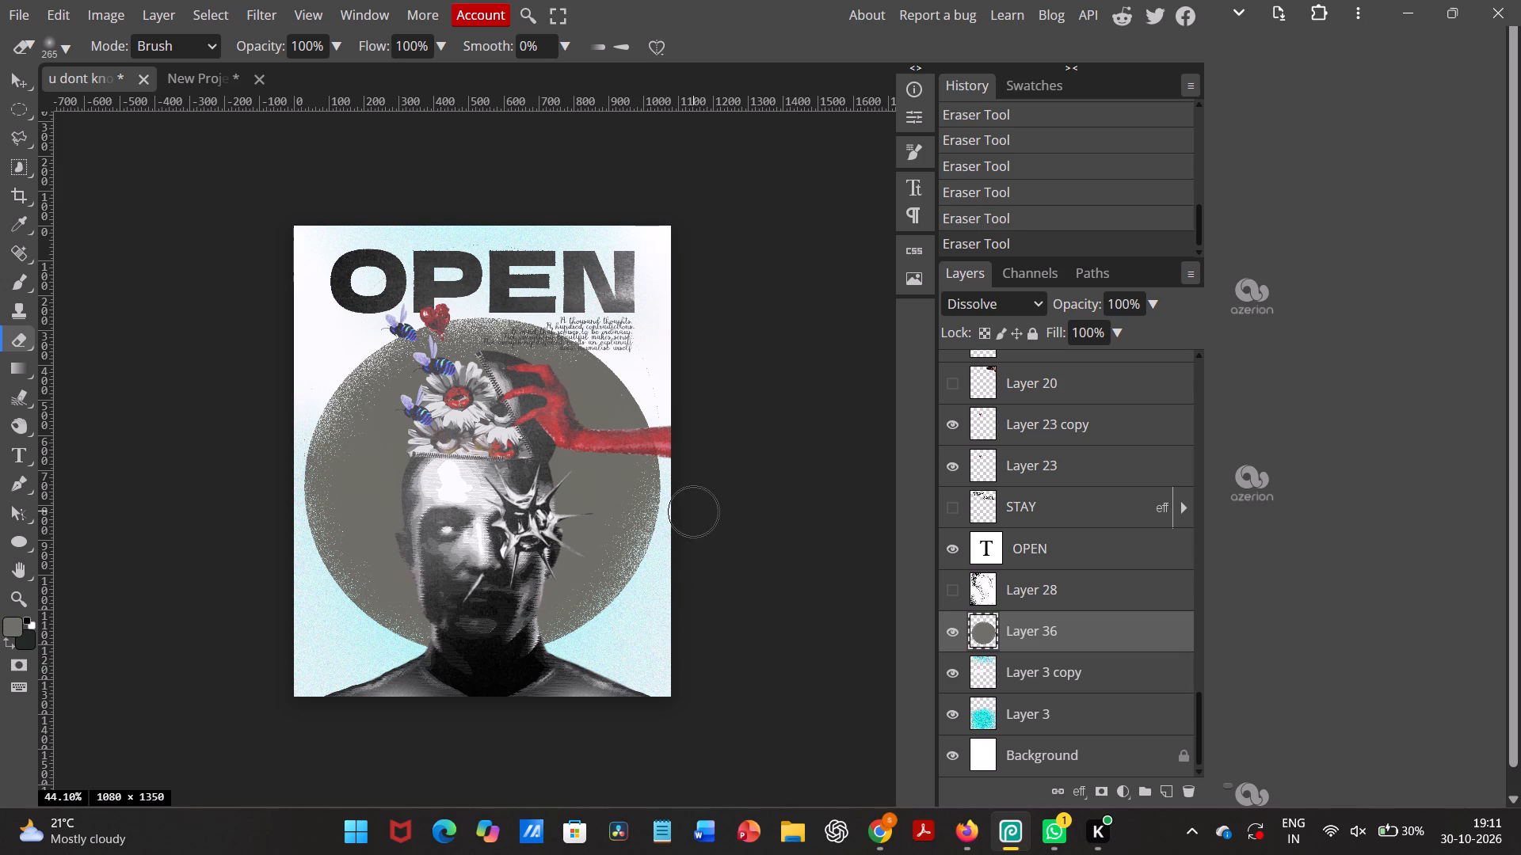
left_click(693, 455)
left_click(677, 394)
left_click(655, 360)
left_click(620, 342)
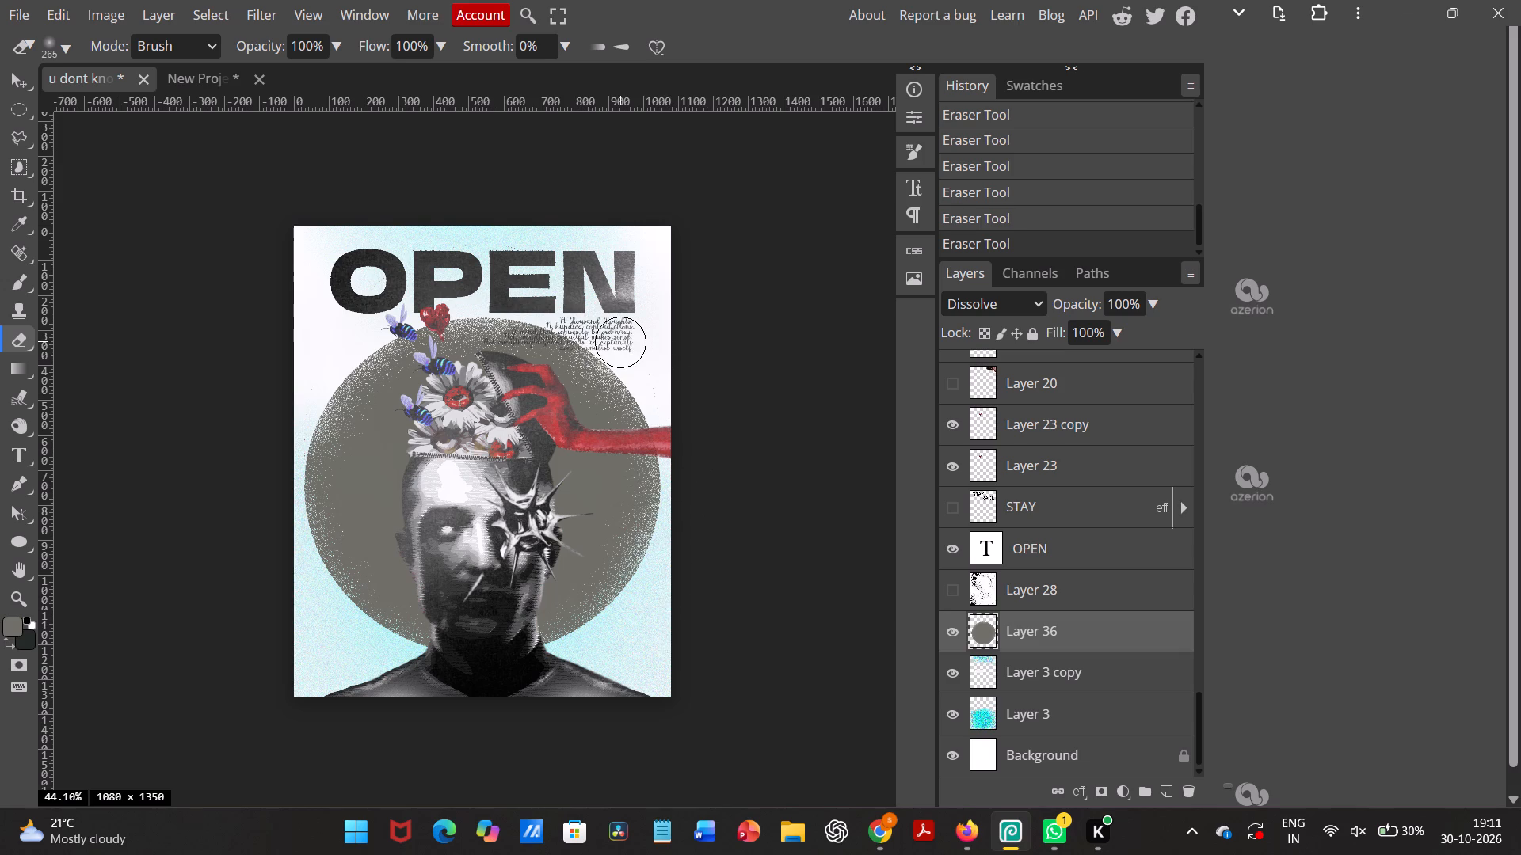
left_click(566, 305)
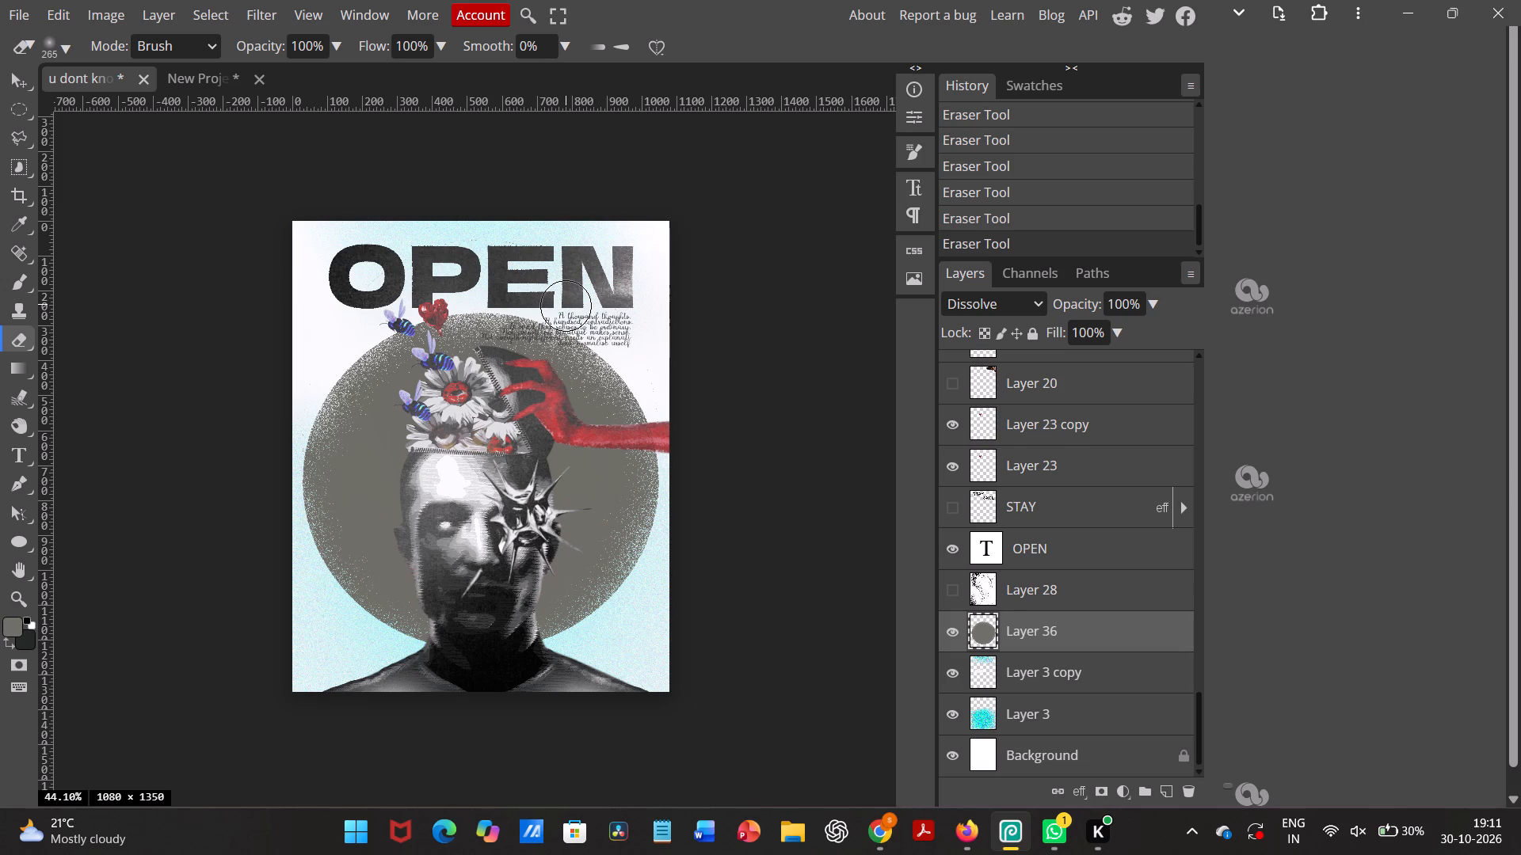
Set the eraser to the soft round tip at 476 px with 60% hardness.
scroll(566, 305, "up", 1)
scroll(566, 305, "down", 1)
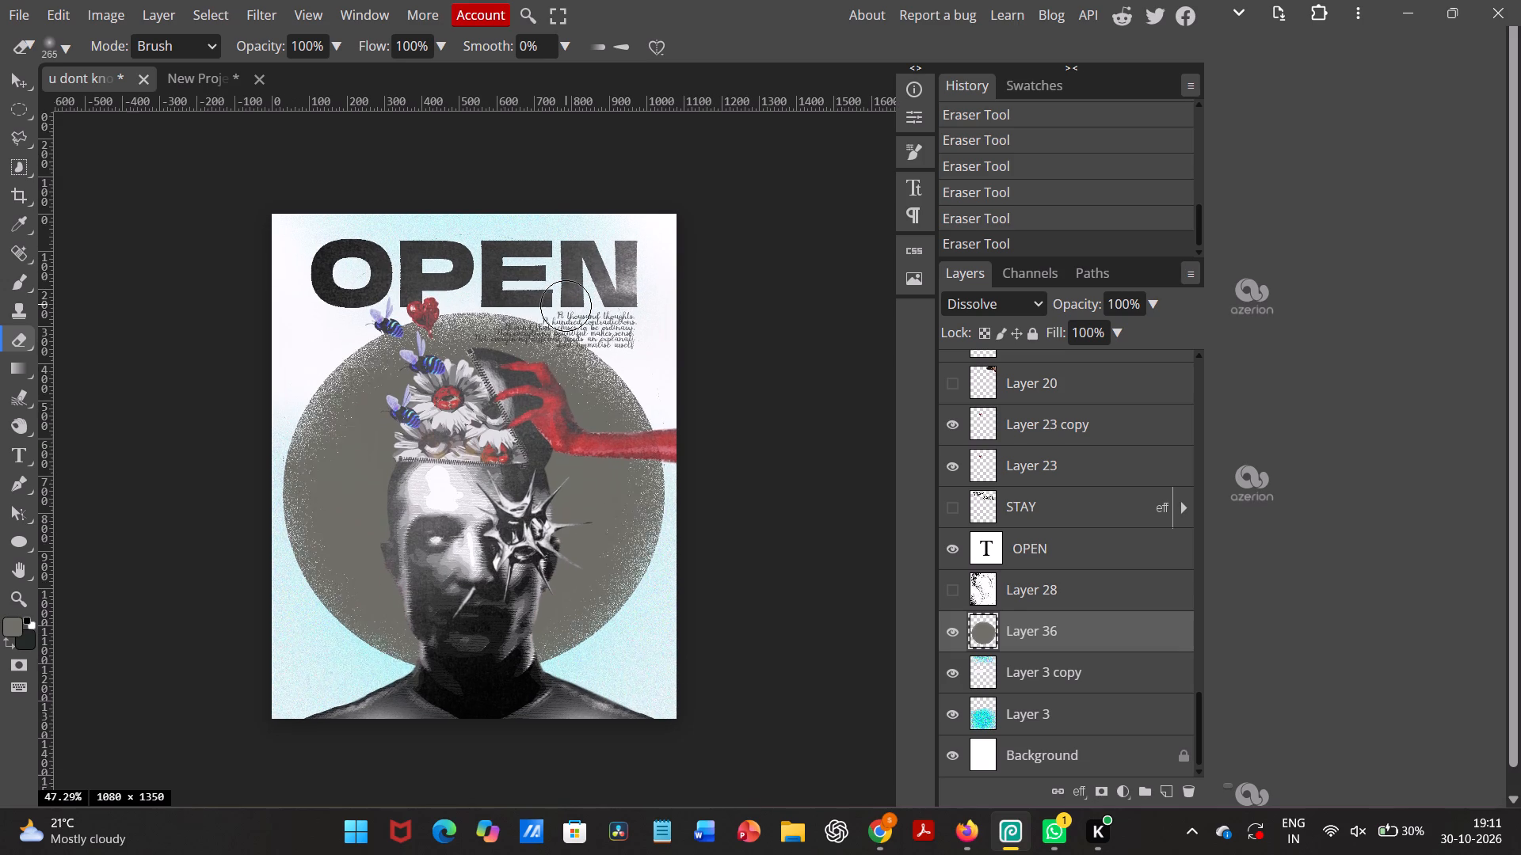
scroll(566, 305, "down", 1)
right_click(391, 421)
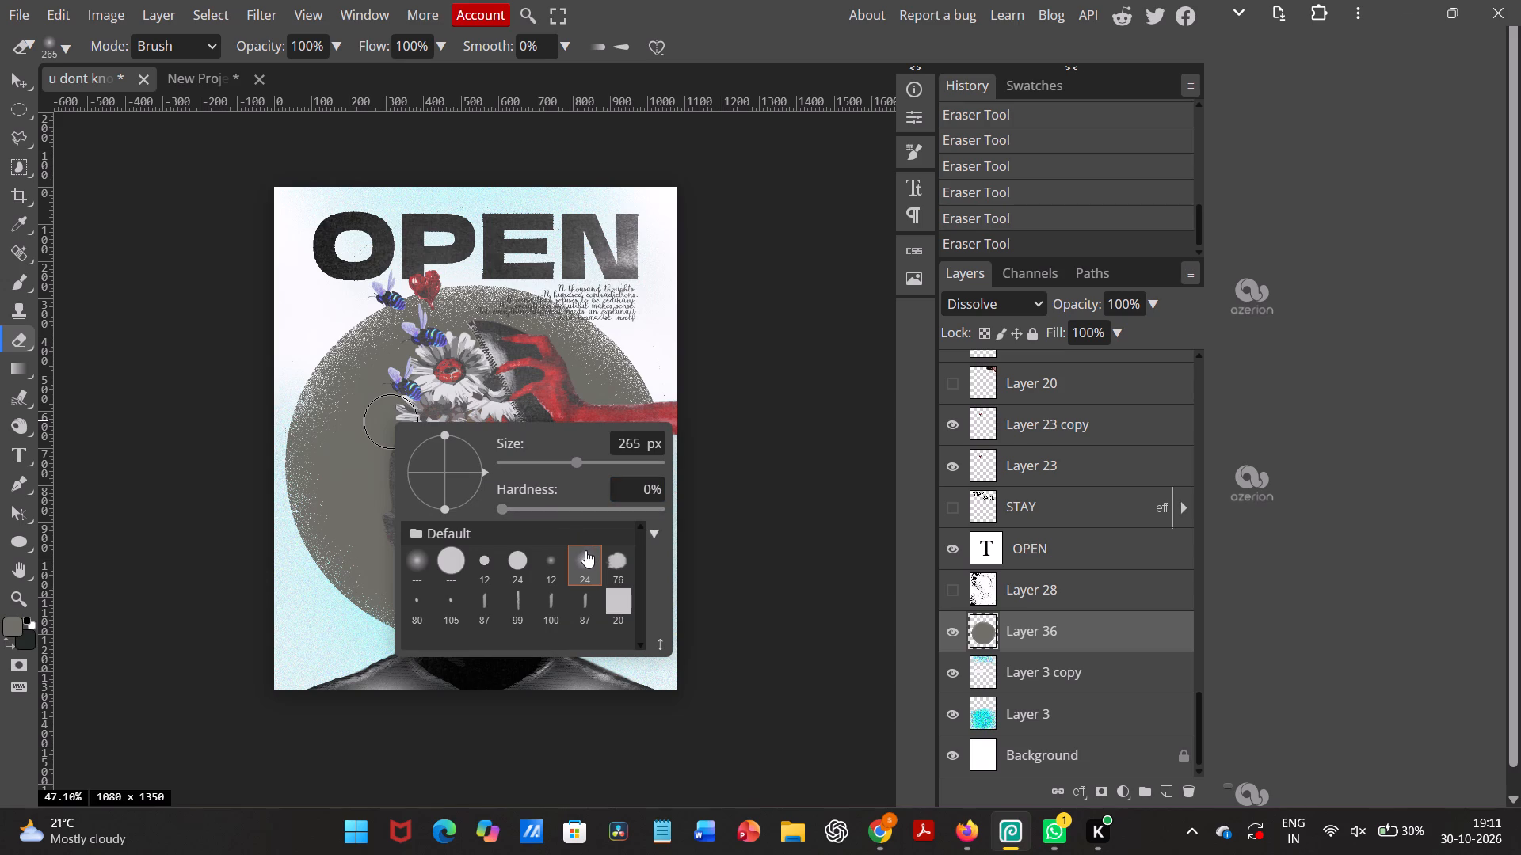
left_click(579, 548)
left_click(595, 462)
left_click_drag(573, 507, 597, 504)
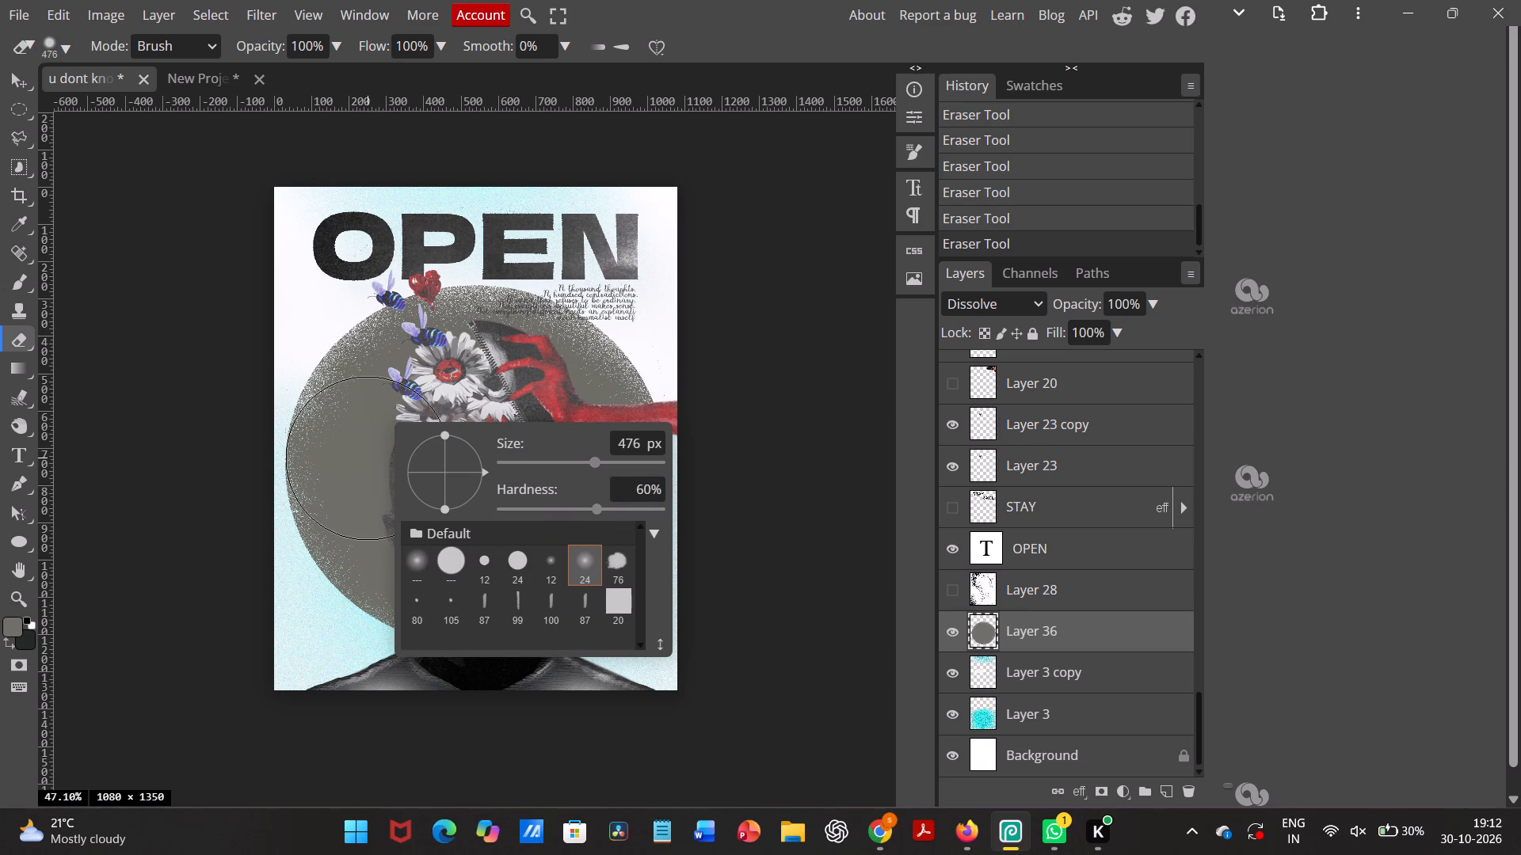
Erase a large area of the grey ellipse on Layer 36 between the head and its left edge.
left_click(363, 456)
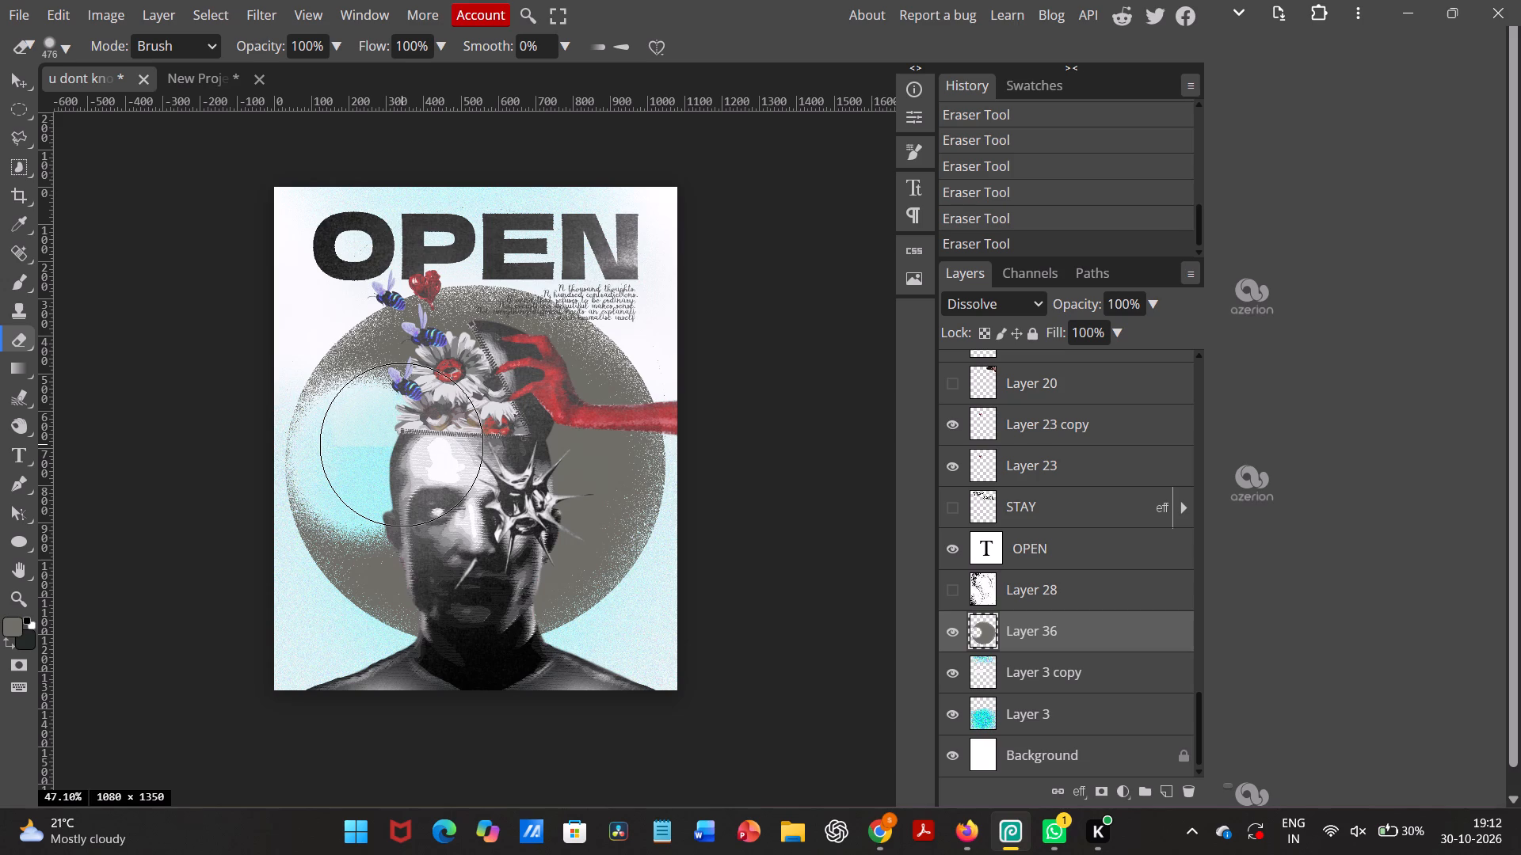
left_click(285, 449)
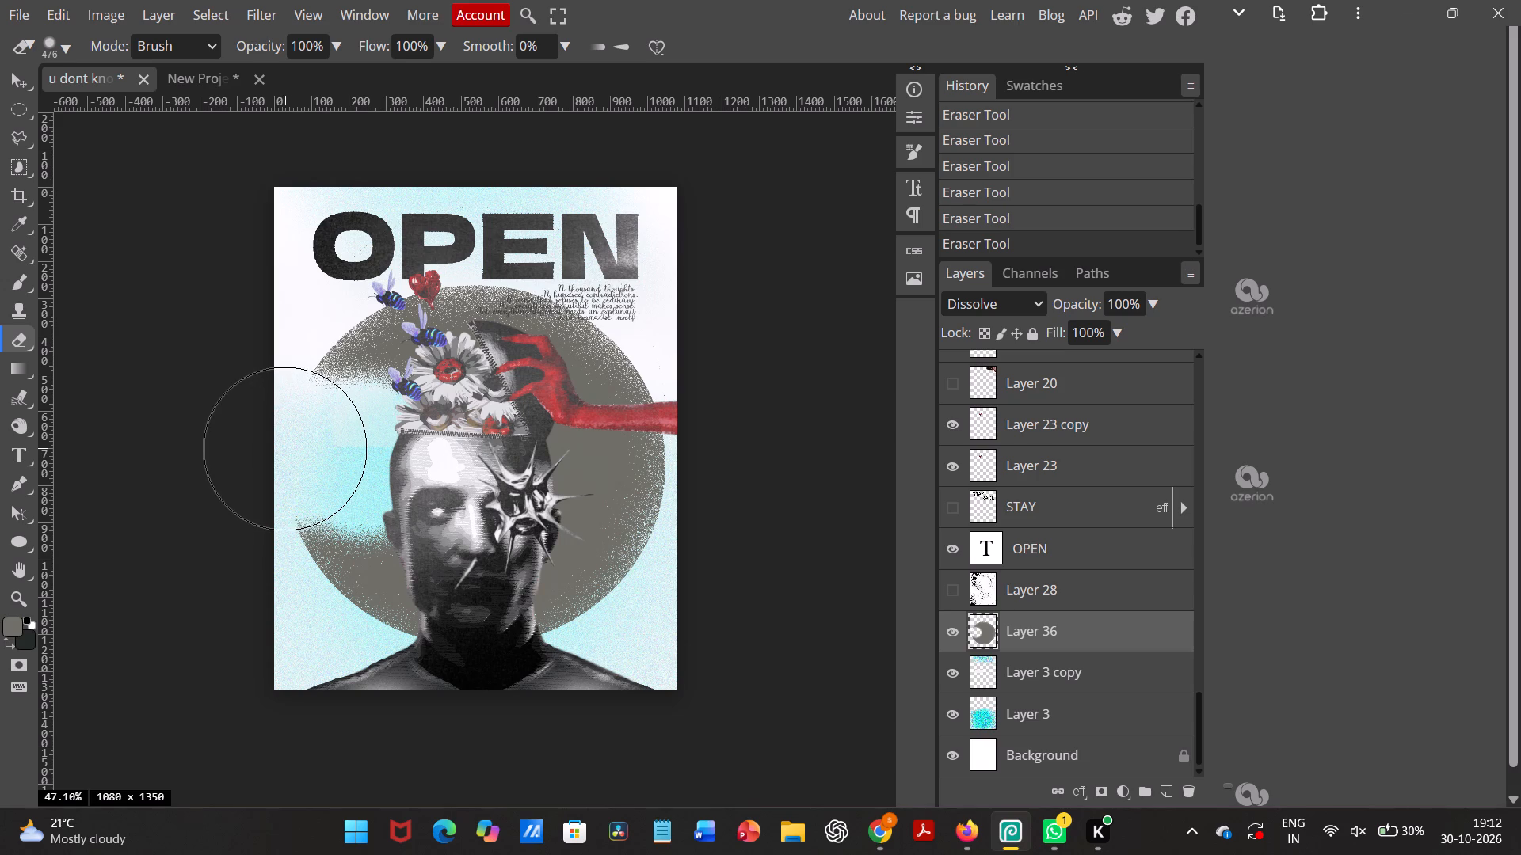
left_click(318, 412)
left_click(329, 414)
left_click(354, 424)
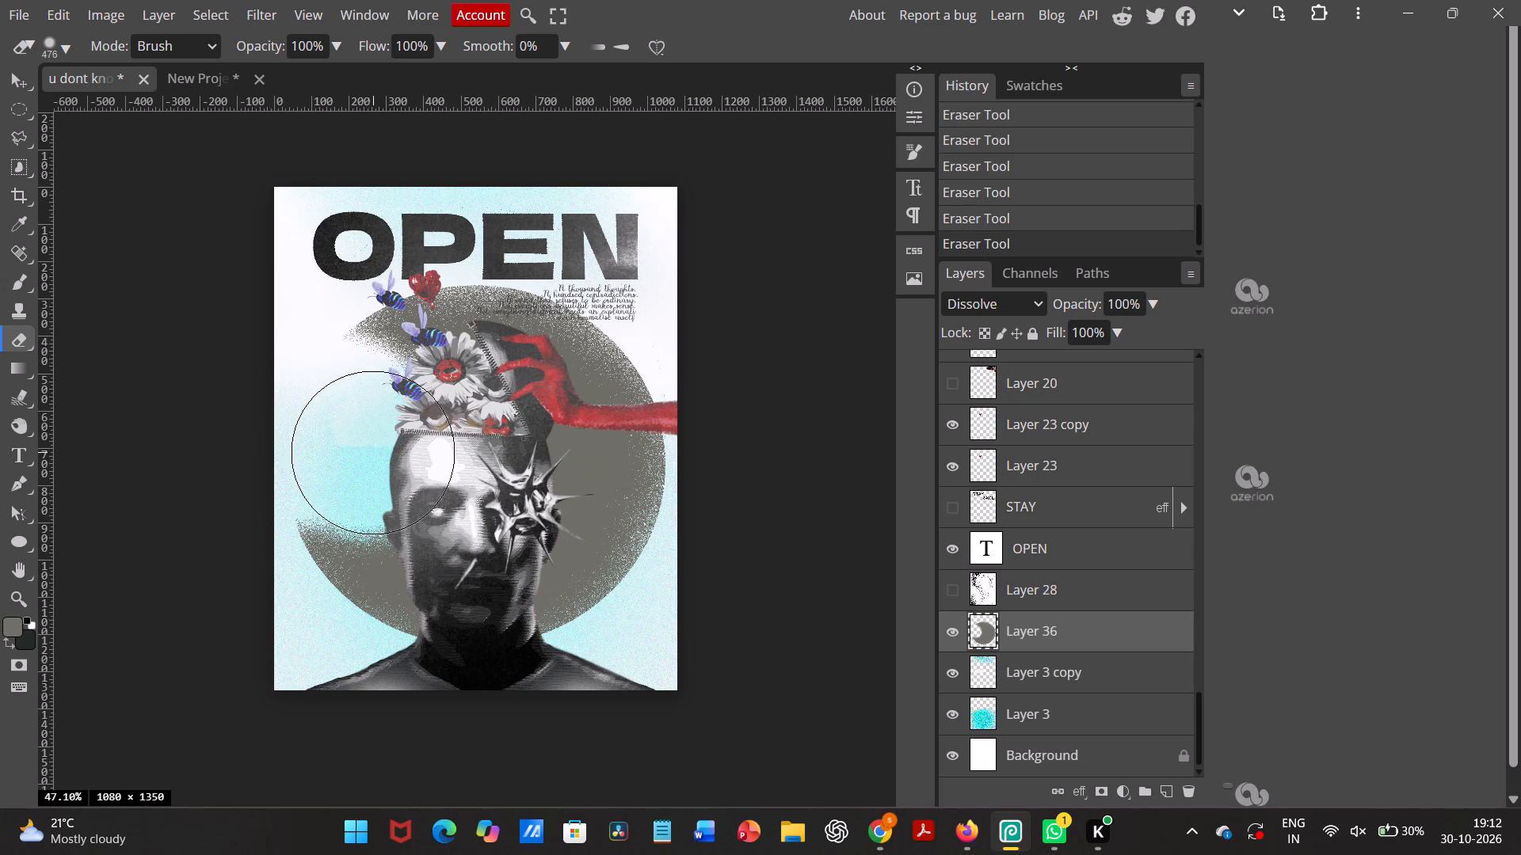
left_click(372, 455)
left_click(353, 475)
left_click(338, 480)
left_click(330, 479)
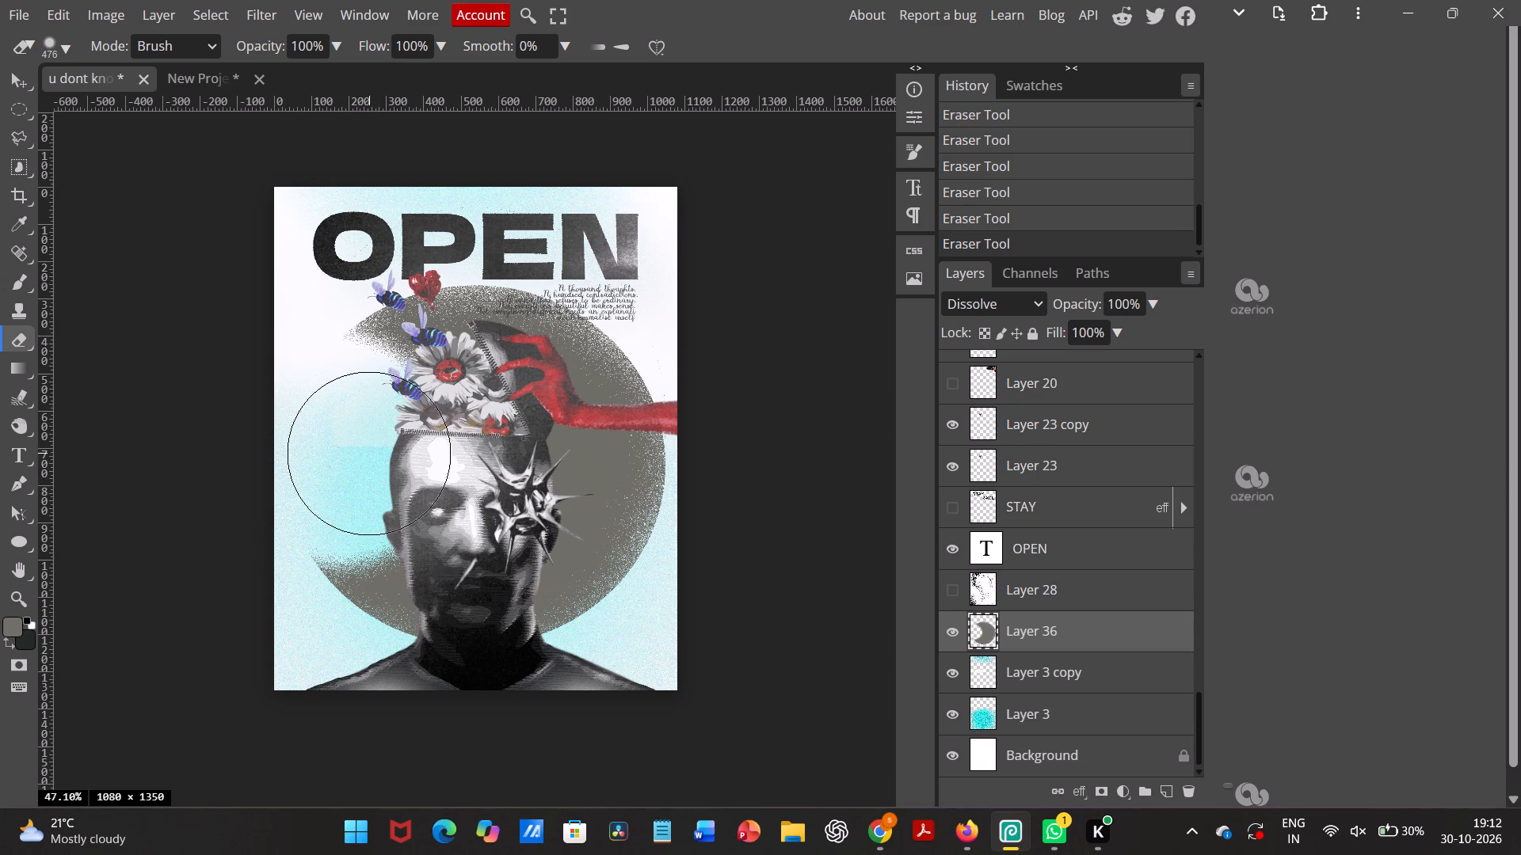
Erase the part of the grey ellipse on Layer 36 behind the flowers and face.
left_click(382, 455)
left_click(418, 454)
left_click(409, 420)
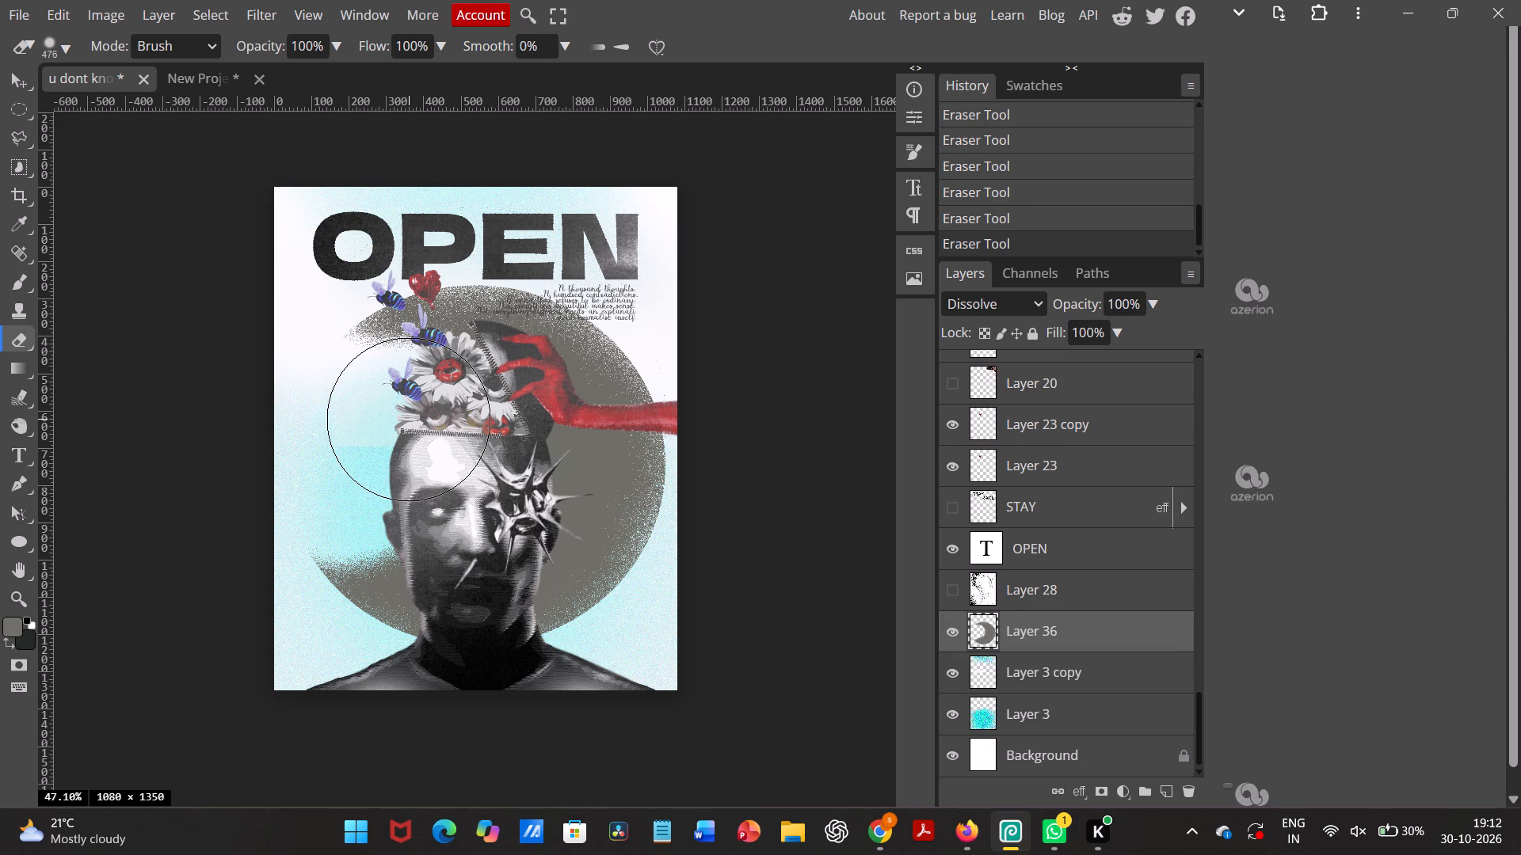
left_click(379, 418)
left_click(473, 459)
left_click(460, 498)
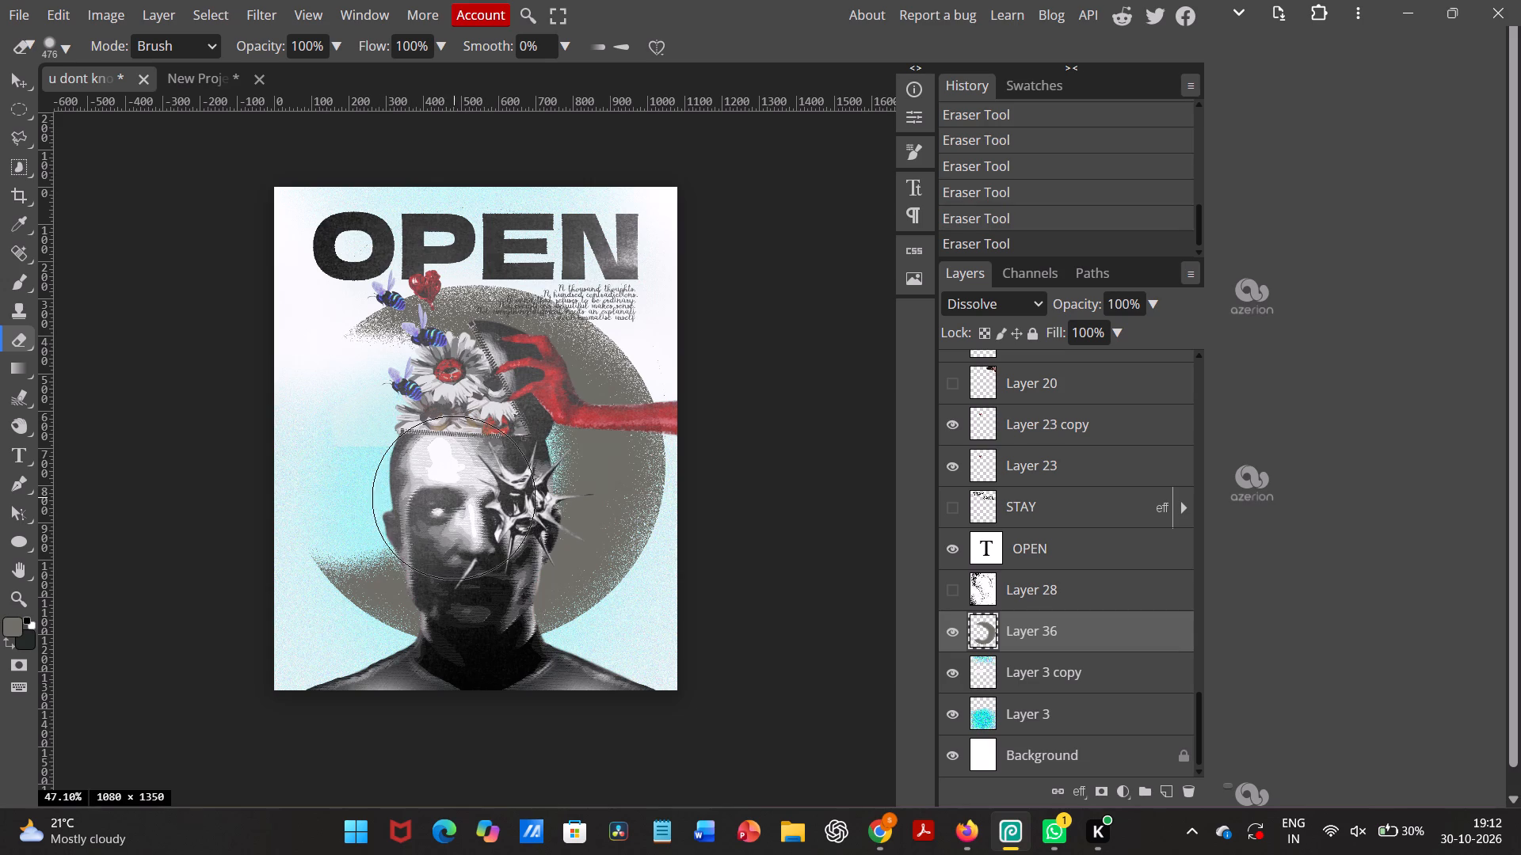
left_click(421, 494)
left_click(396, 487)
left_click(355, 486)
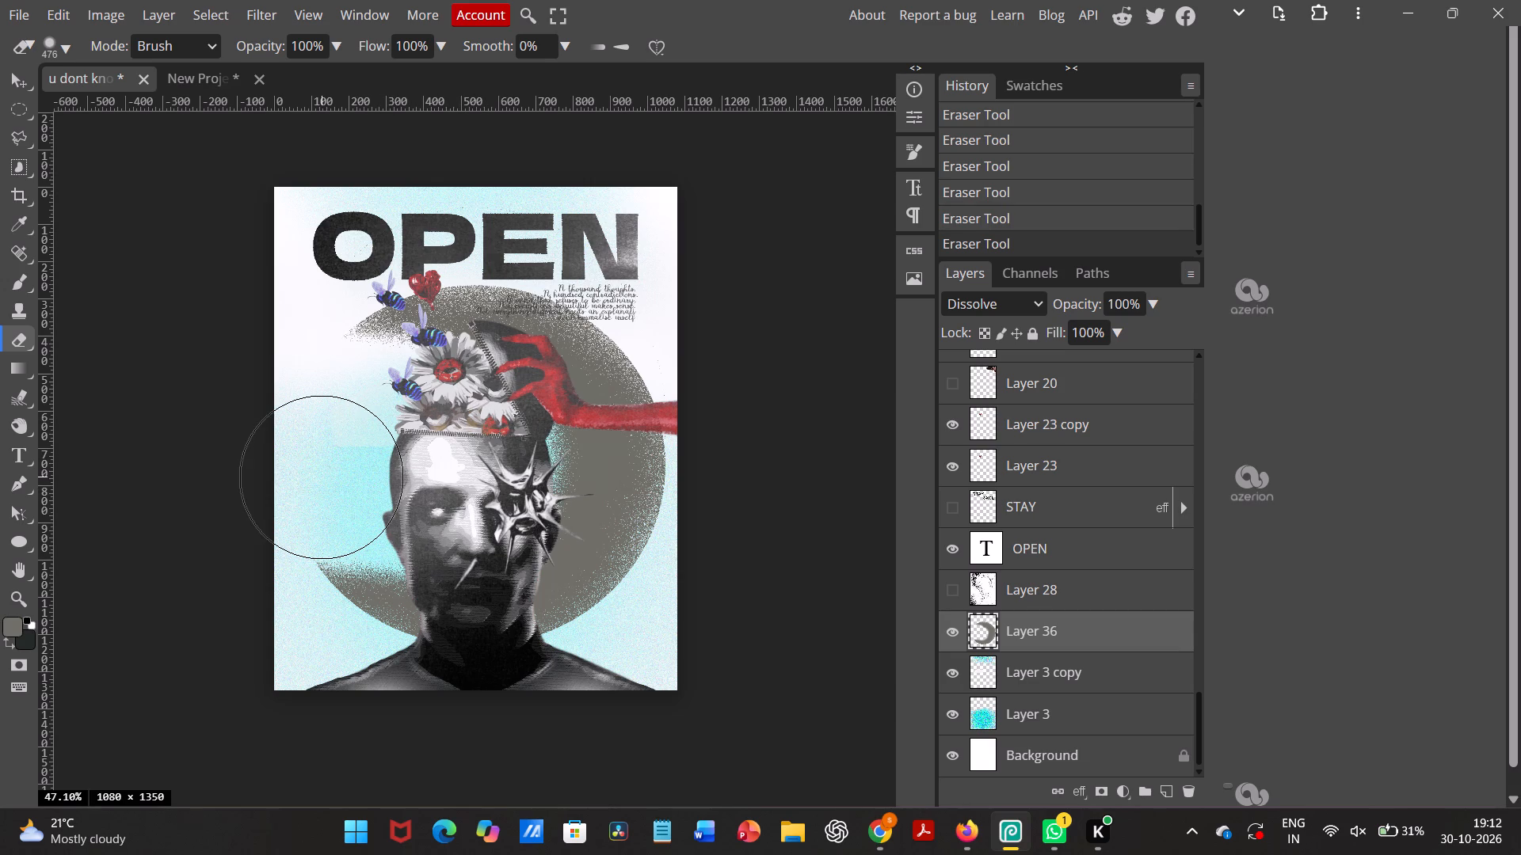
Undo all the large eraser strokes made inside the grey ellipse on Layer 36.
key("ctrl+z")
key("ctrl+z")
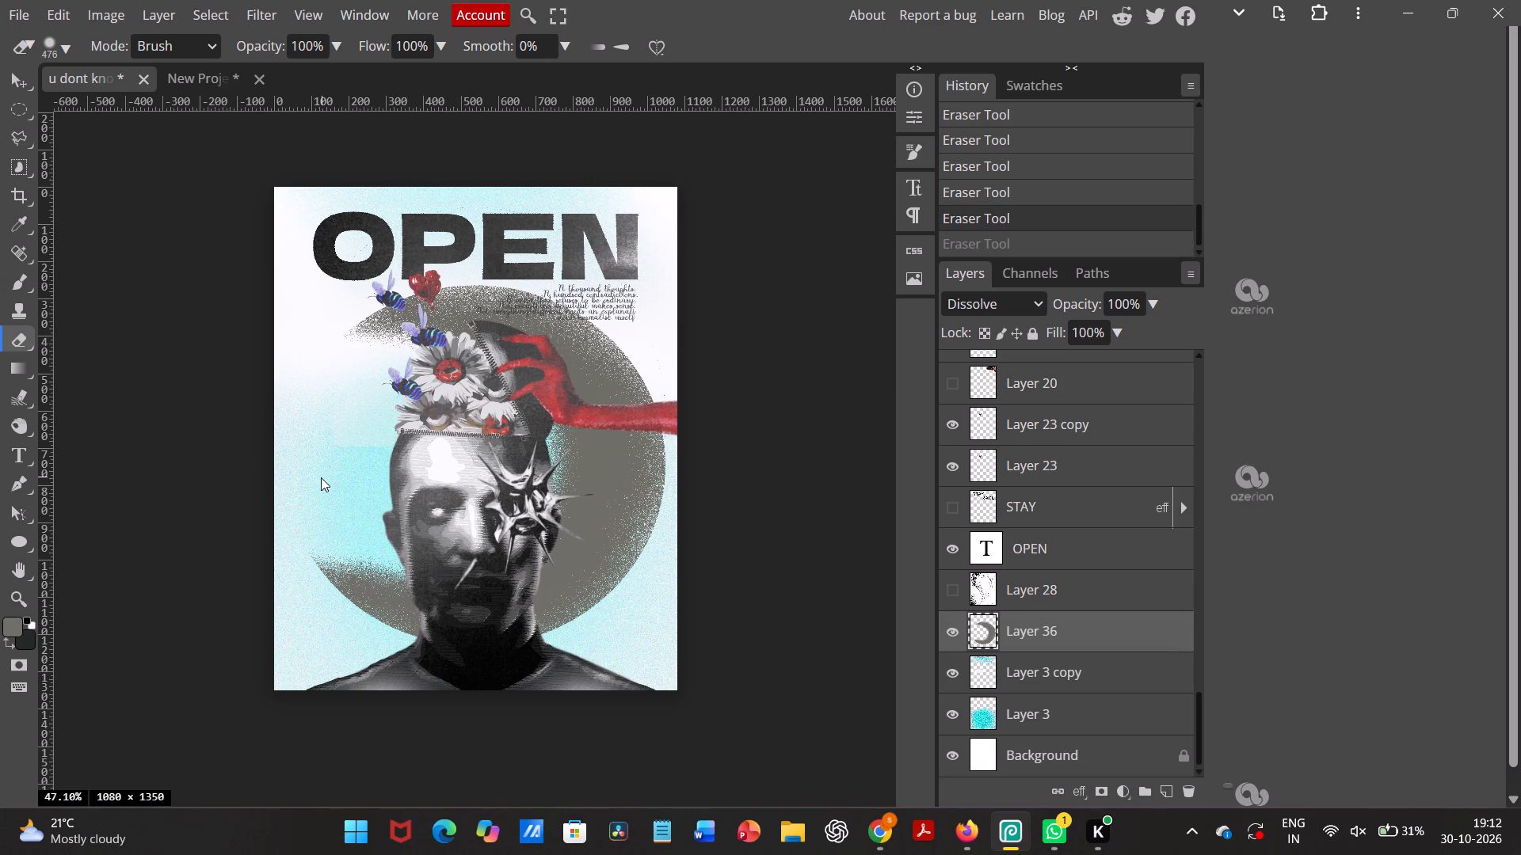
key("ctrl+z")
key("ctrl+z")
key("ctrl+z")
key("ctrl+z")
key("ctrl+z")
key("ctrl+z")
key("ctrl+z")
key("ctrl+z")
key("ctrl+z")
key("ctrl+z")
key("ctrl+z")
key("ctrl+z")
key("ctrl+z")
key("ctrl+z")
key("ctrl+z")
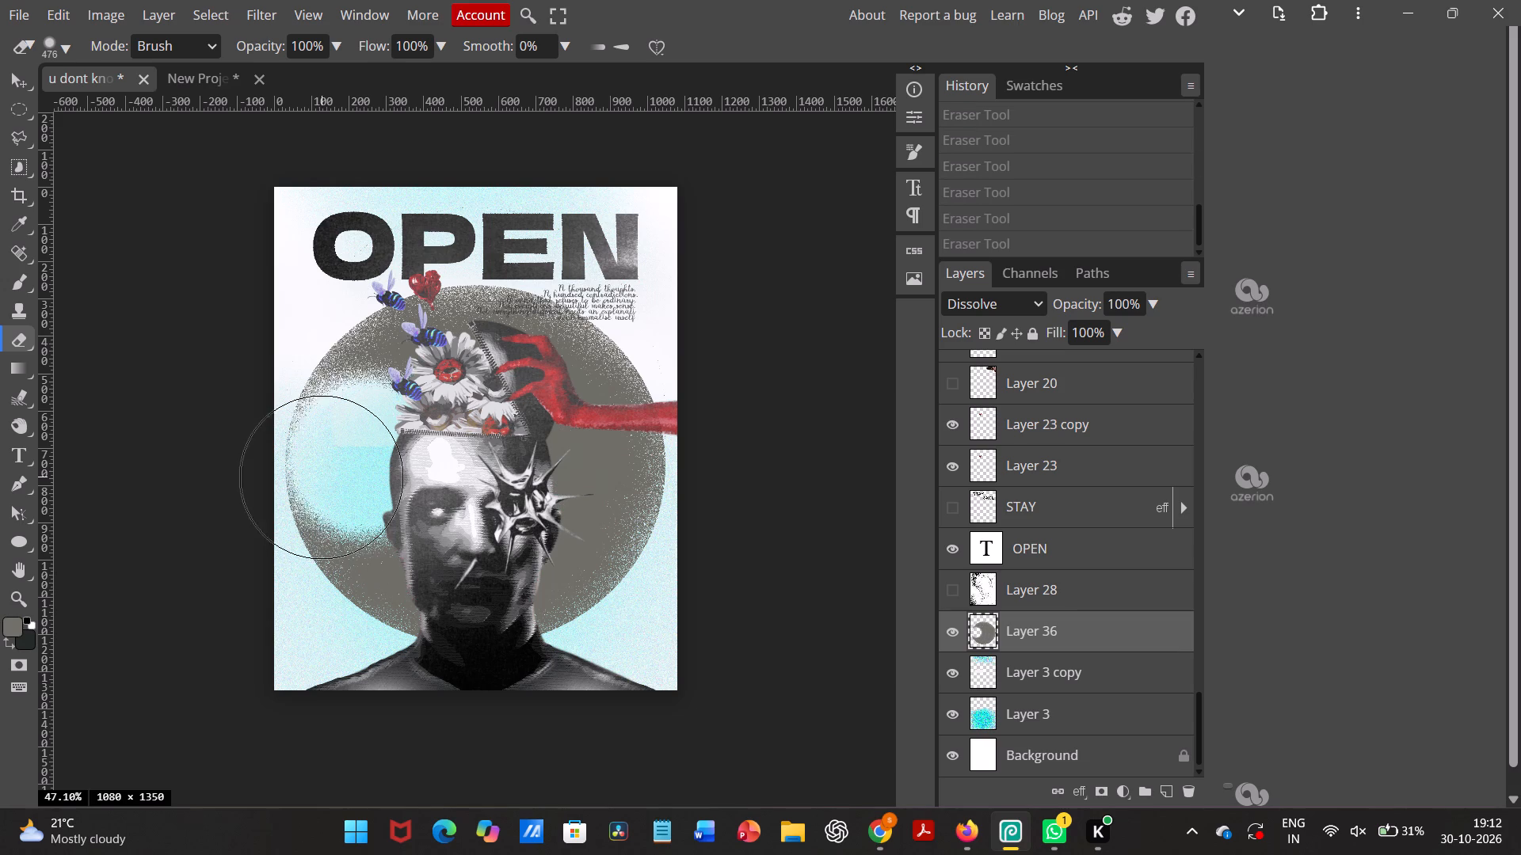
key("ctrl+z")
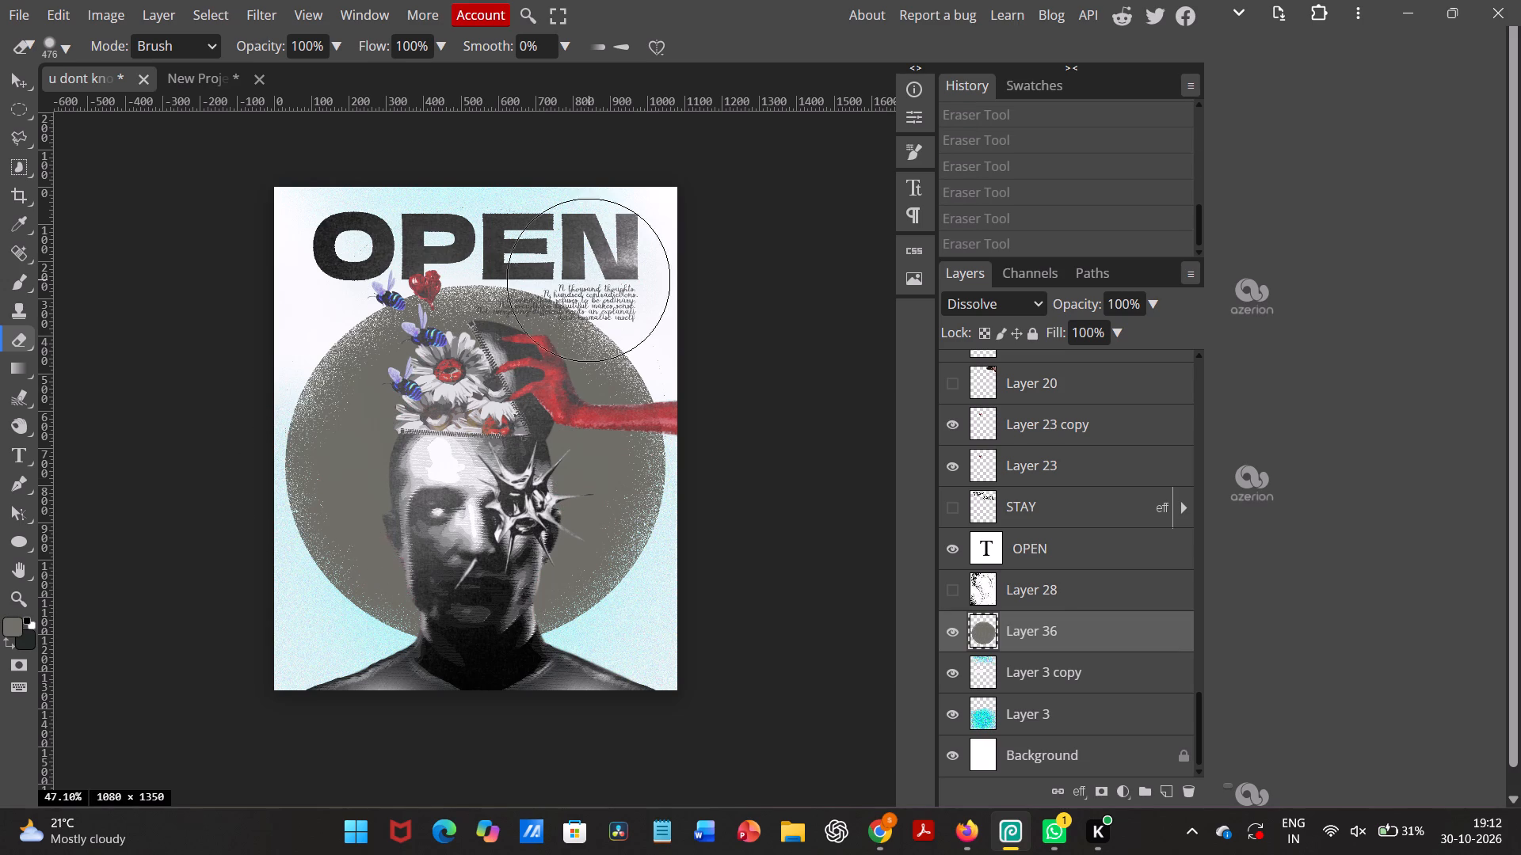
Erase lightly along the grey ellipse's upper-right edge, behind the handwritten text, using only the rim of the 476 px eraser.
left_click(631, 246)
left_click(610, 227)
double_click(581, 218)
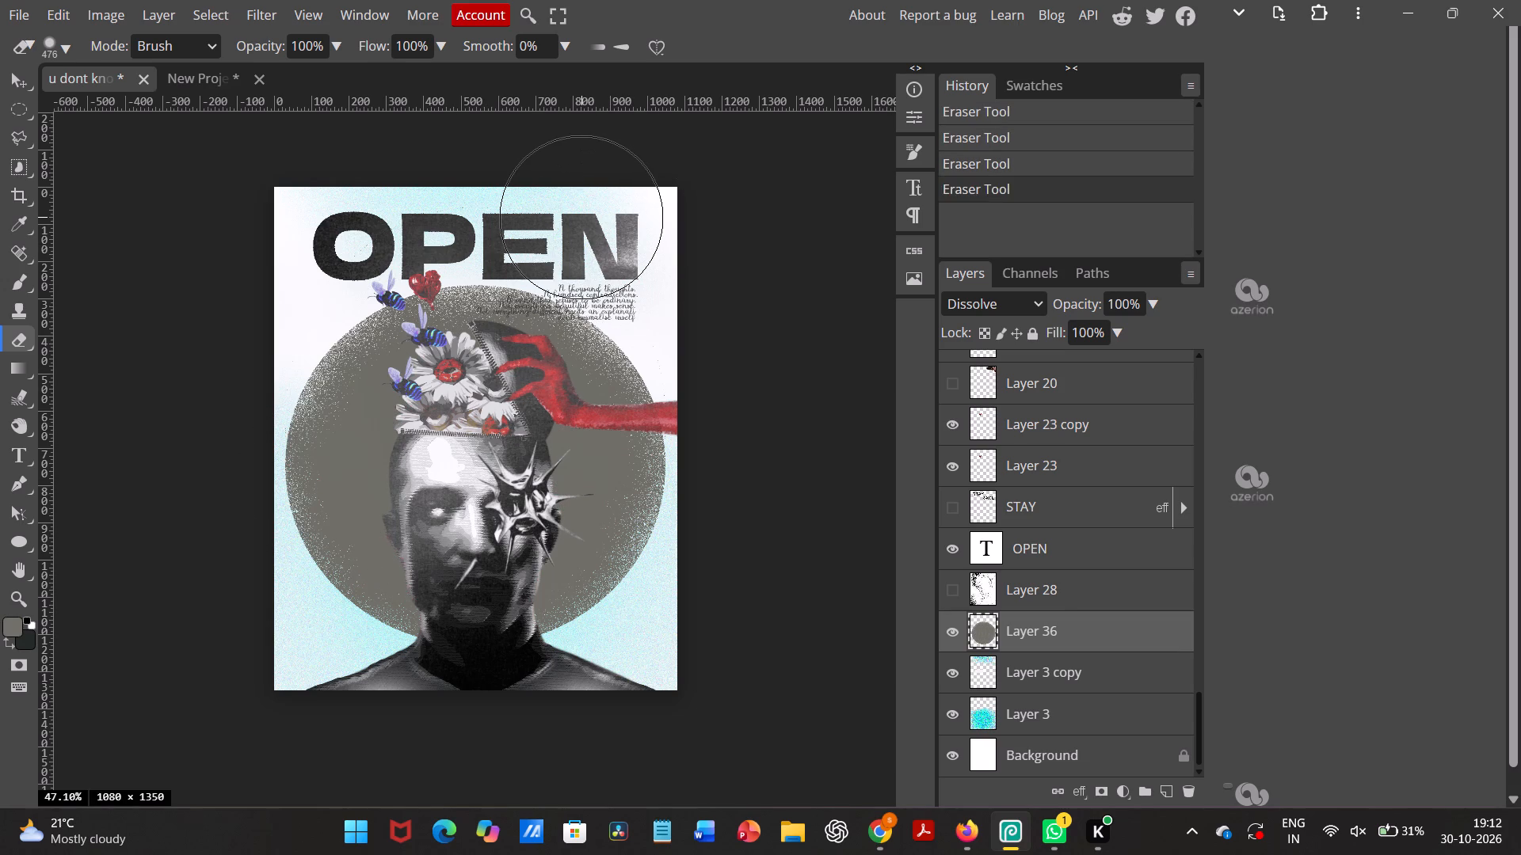
double_click(581, 216)
triple_click(581, 216)
left_click(581, 216)
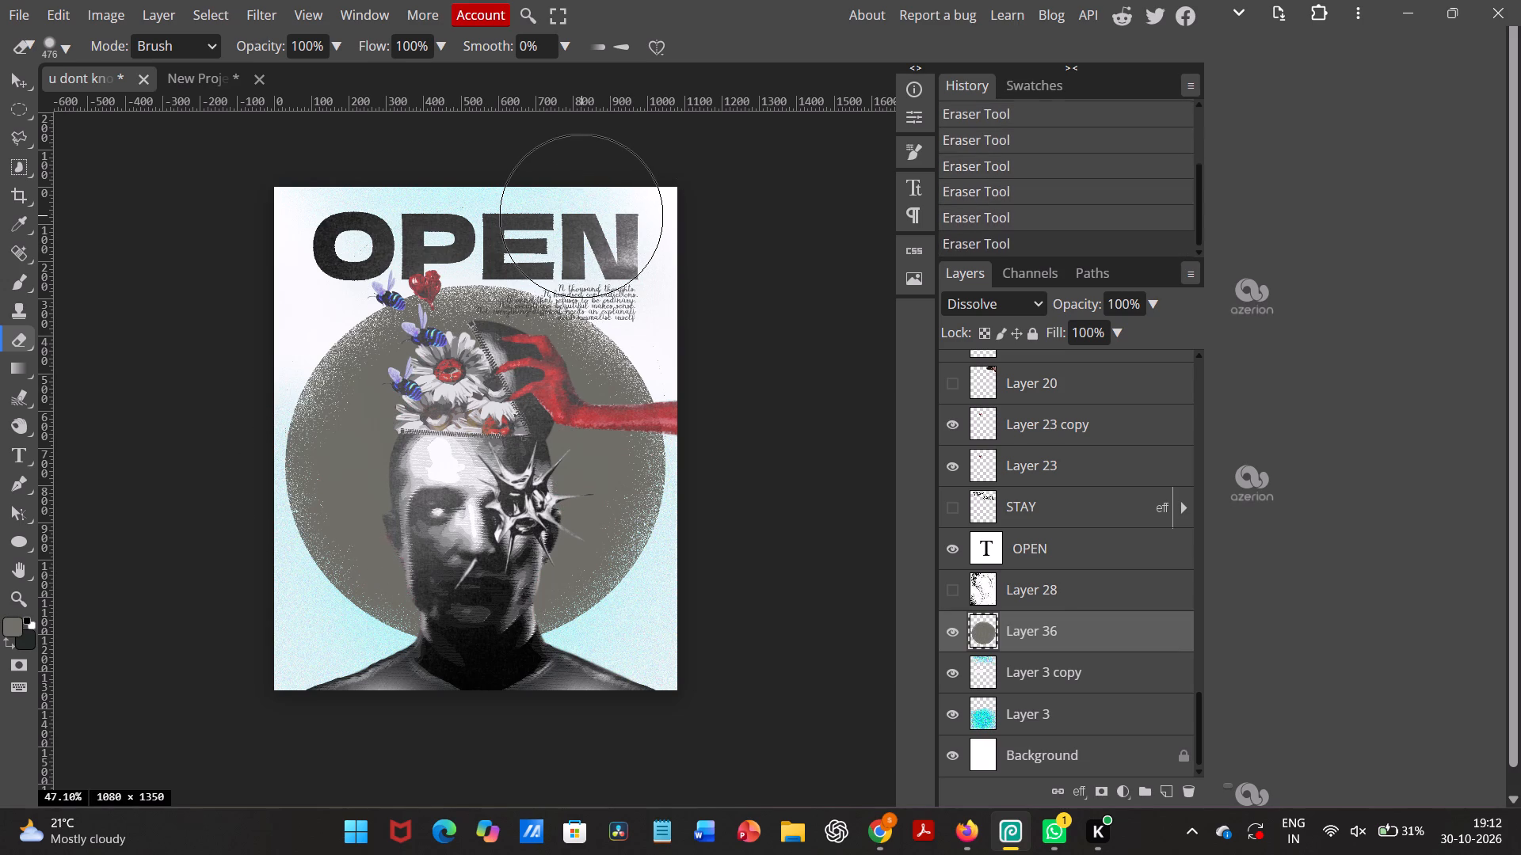
triple_click(671, 279)
triple_click(671, 279)
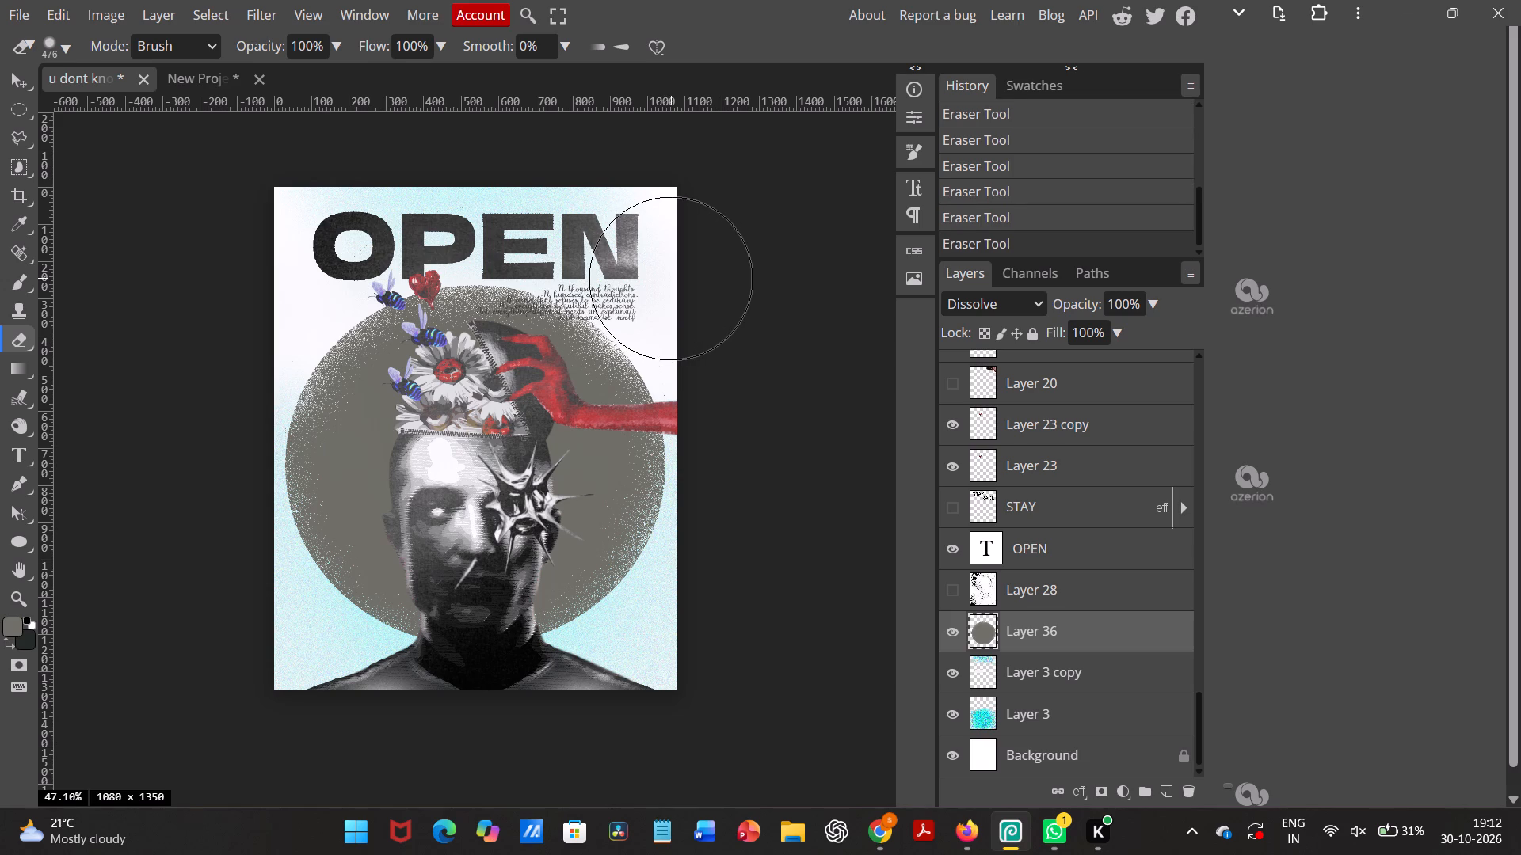
triple_click(707, 307)
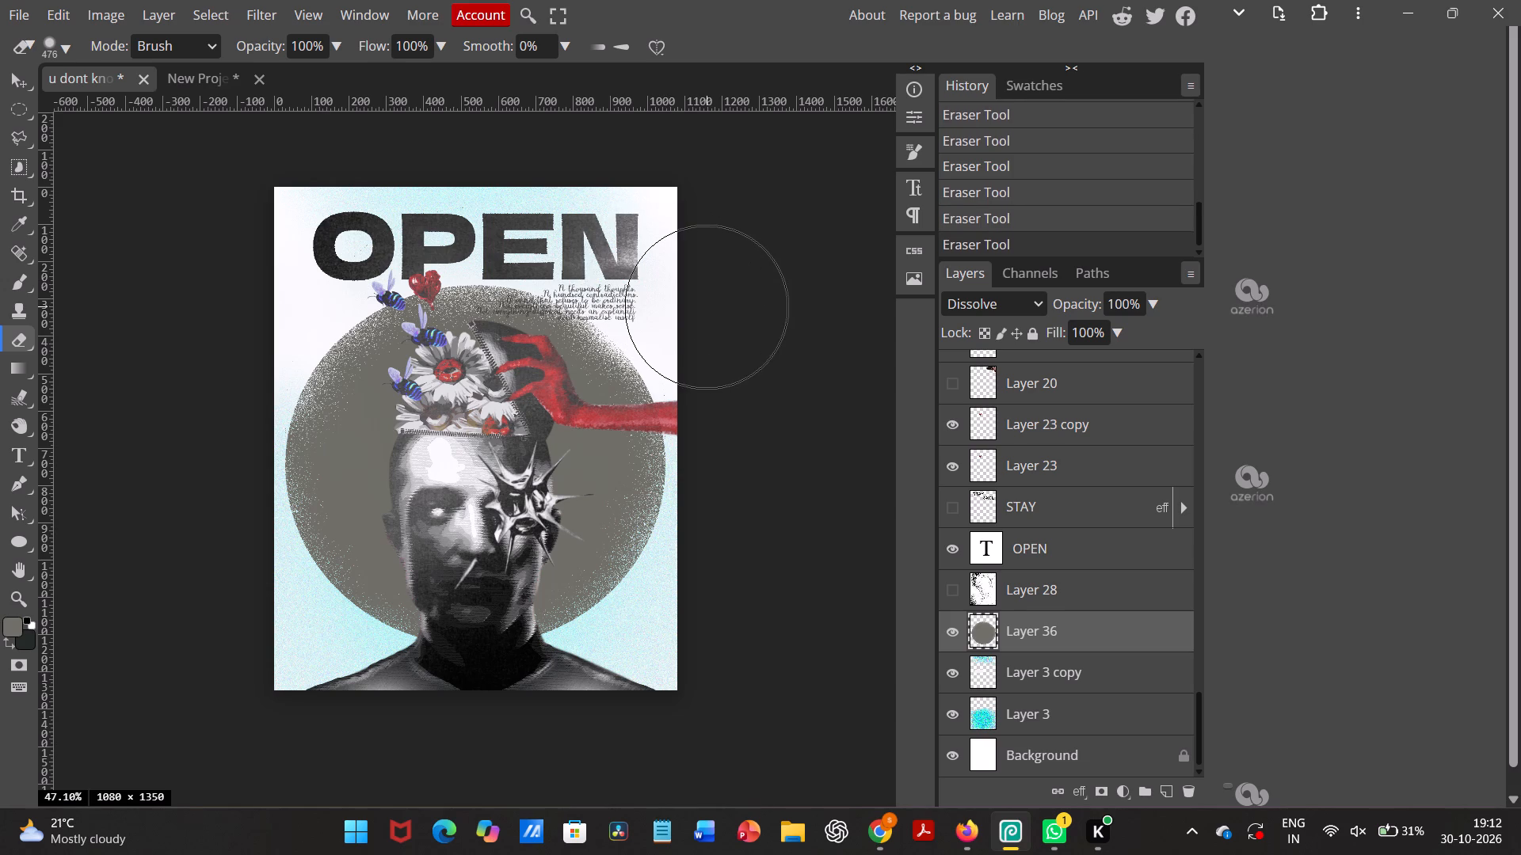
Soften the grey ellipse's right edge on Layer 36 around the red arm with repeated dabs of the 476 px eraser's rim.
triple_click(731, 351)
triple_click(730, 351)
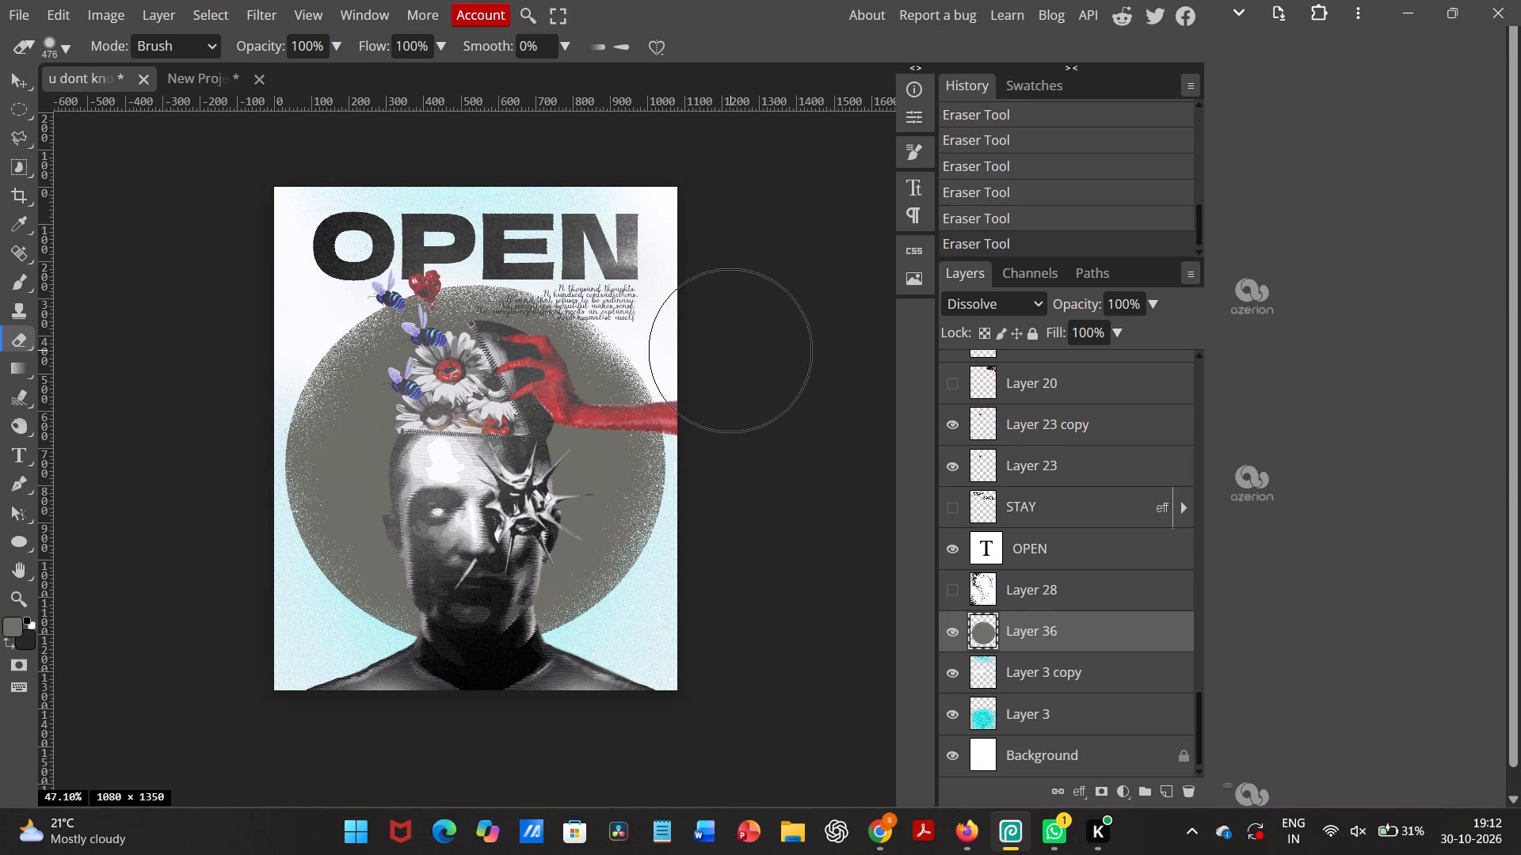
double_click(730, 351)
left_click(730, 351)
left_click(730, 351)
double_click(730, 351)
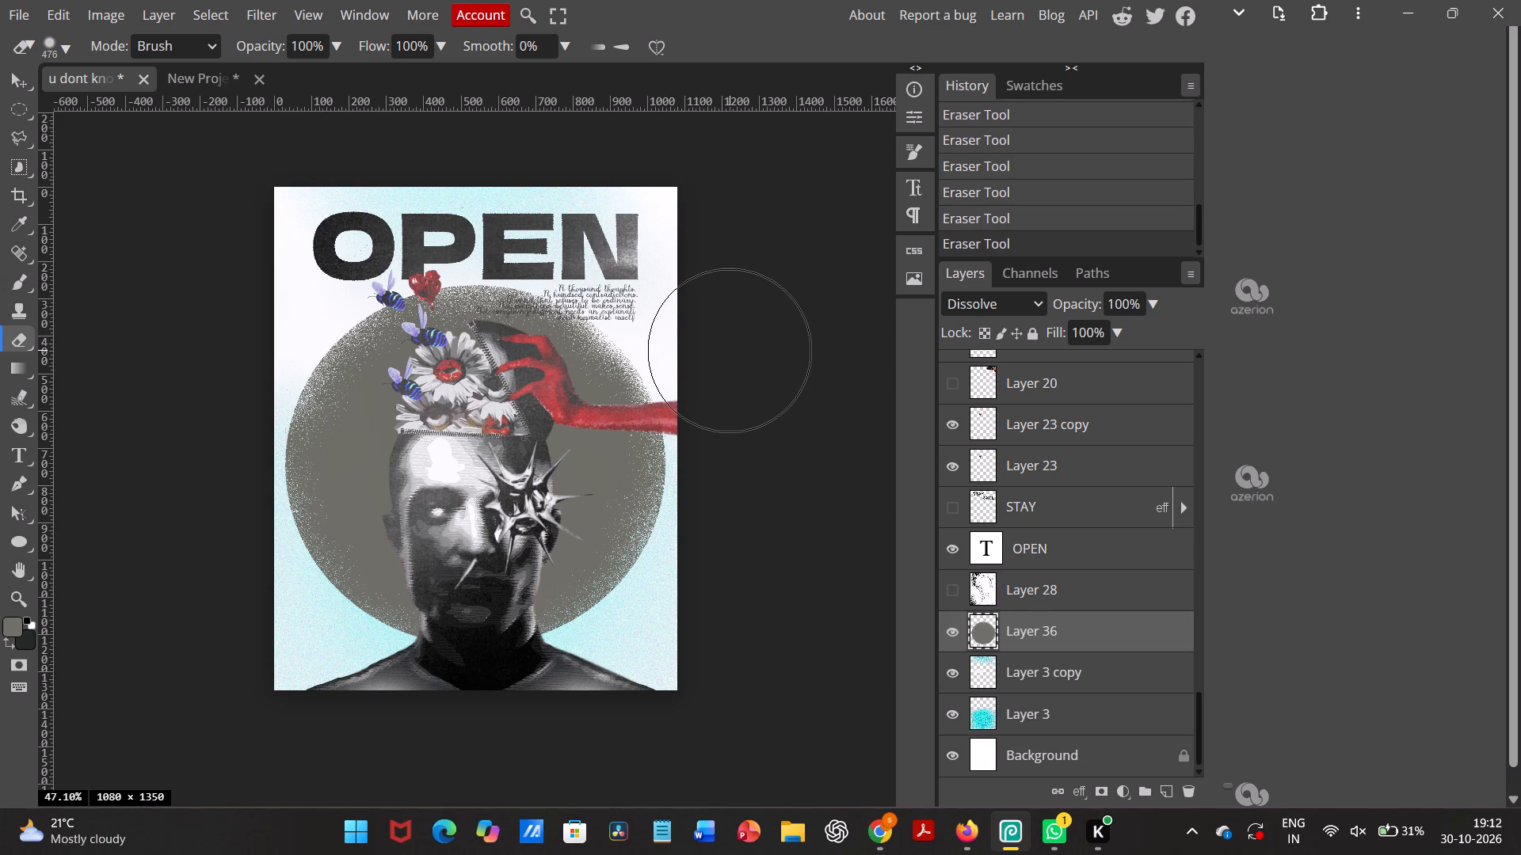
triple_click(750, 416)
triple_click(750, 414)
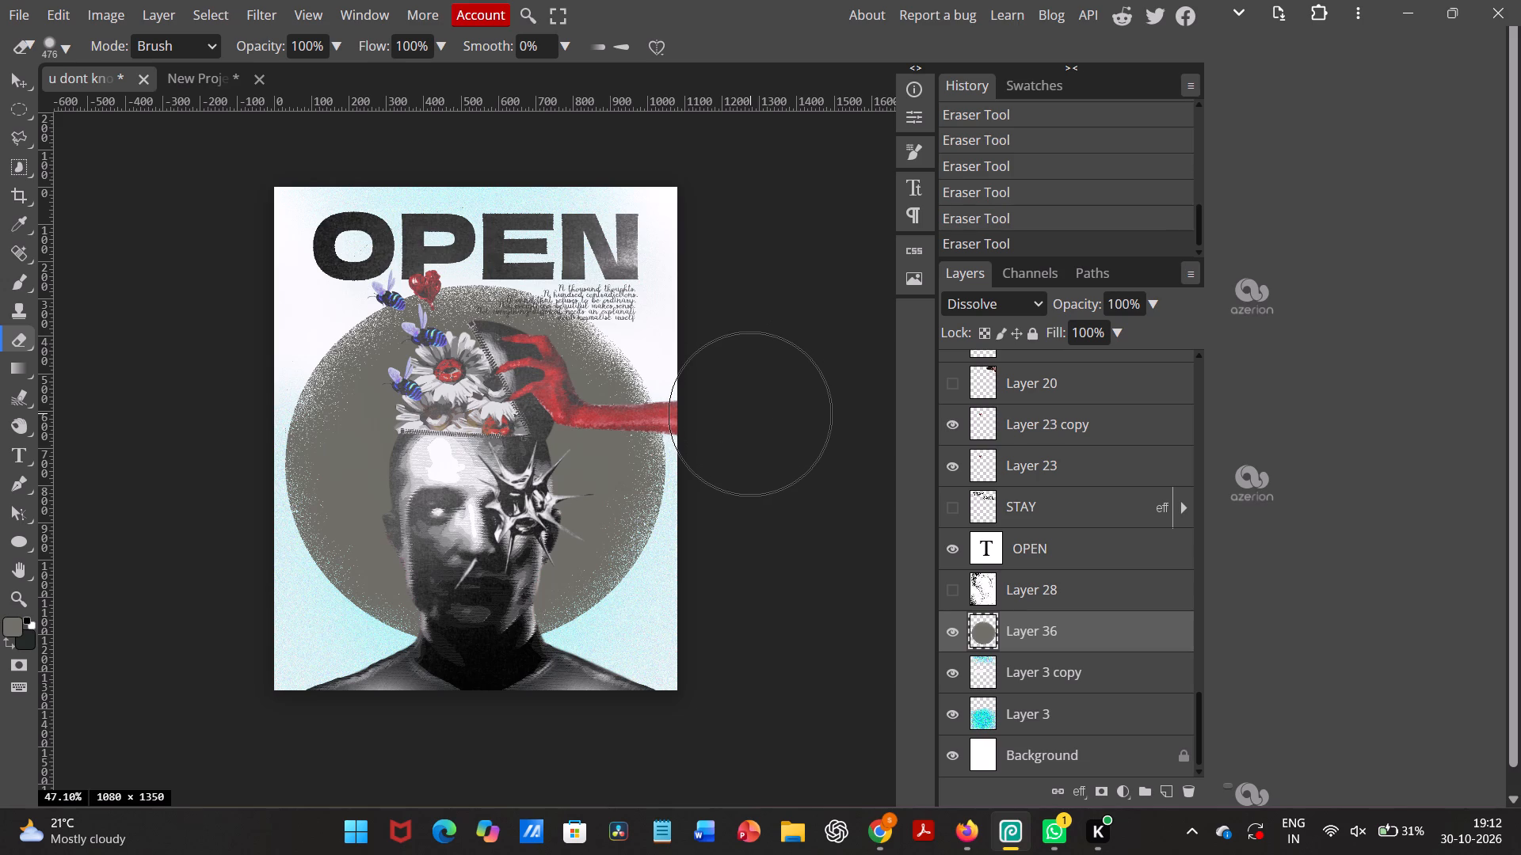
triple_click(750, 414)
left_click(750, 414)
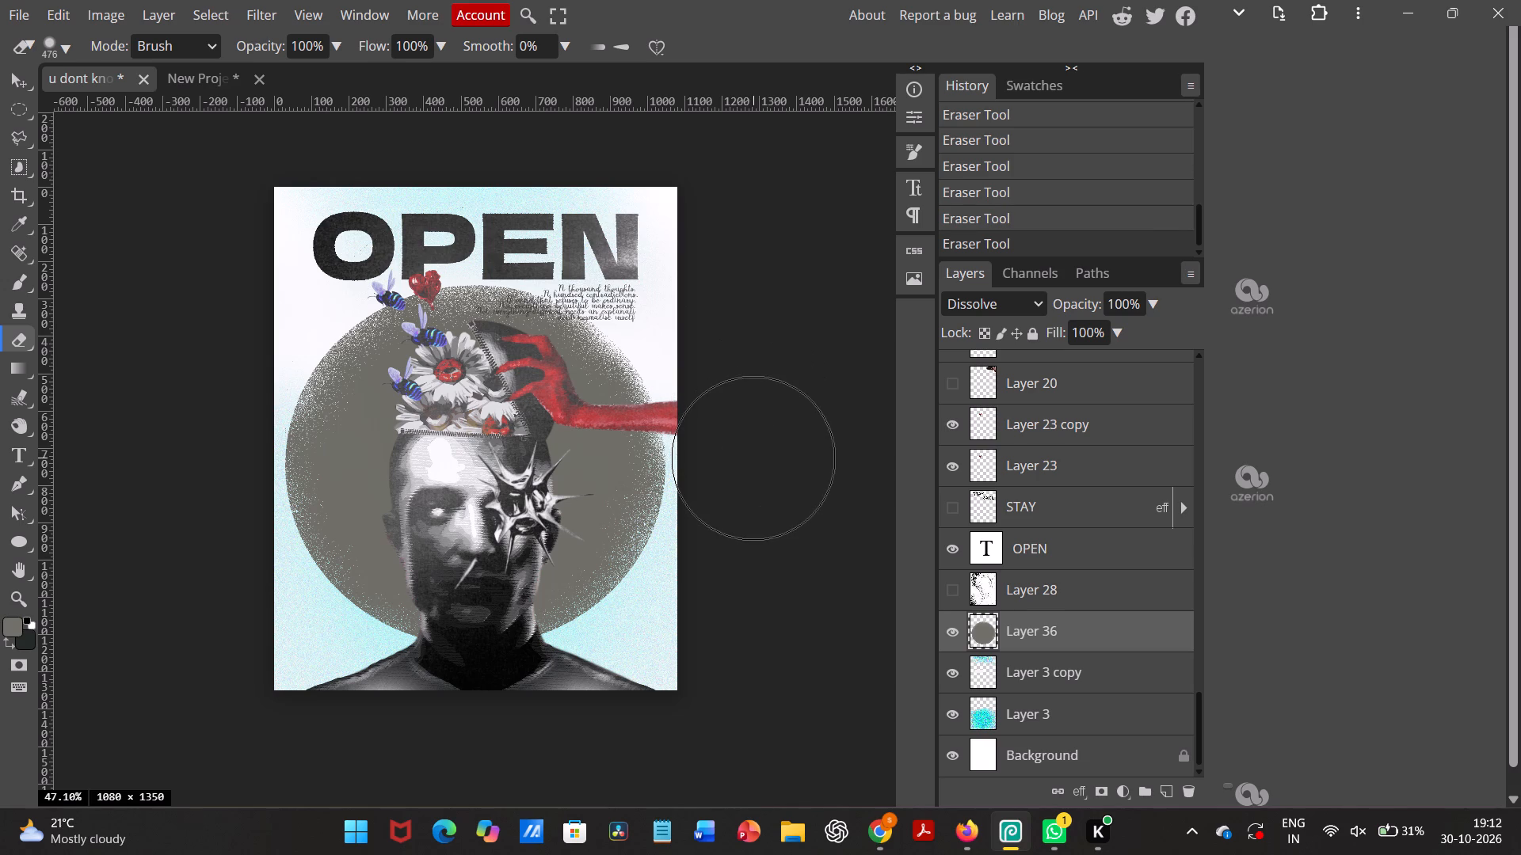
Erase lightly along the grey ellipse's right edge below the red arm, touching it only with the 476 px eraser's rim.
triple_click(753, 458)
left_click(753, 458)
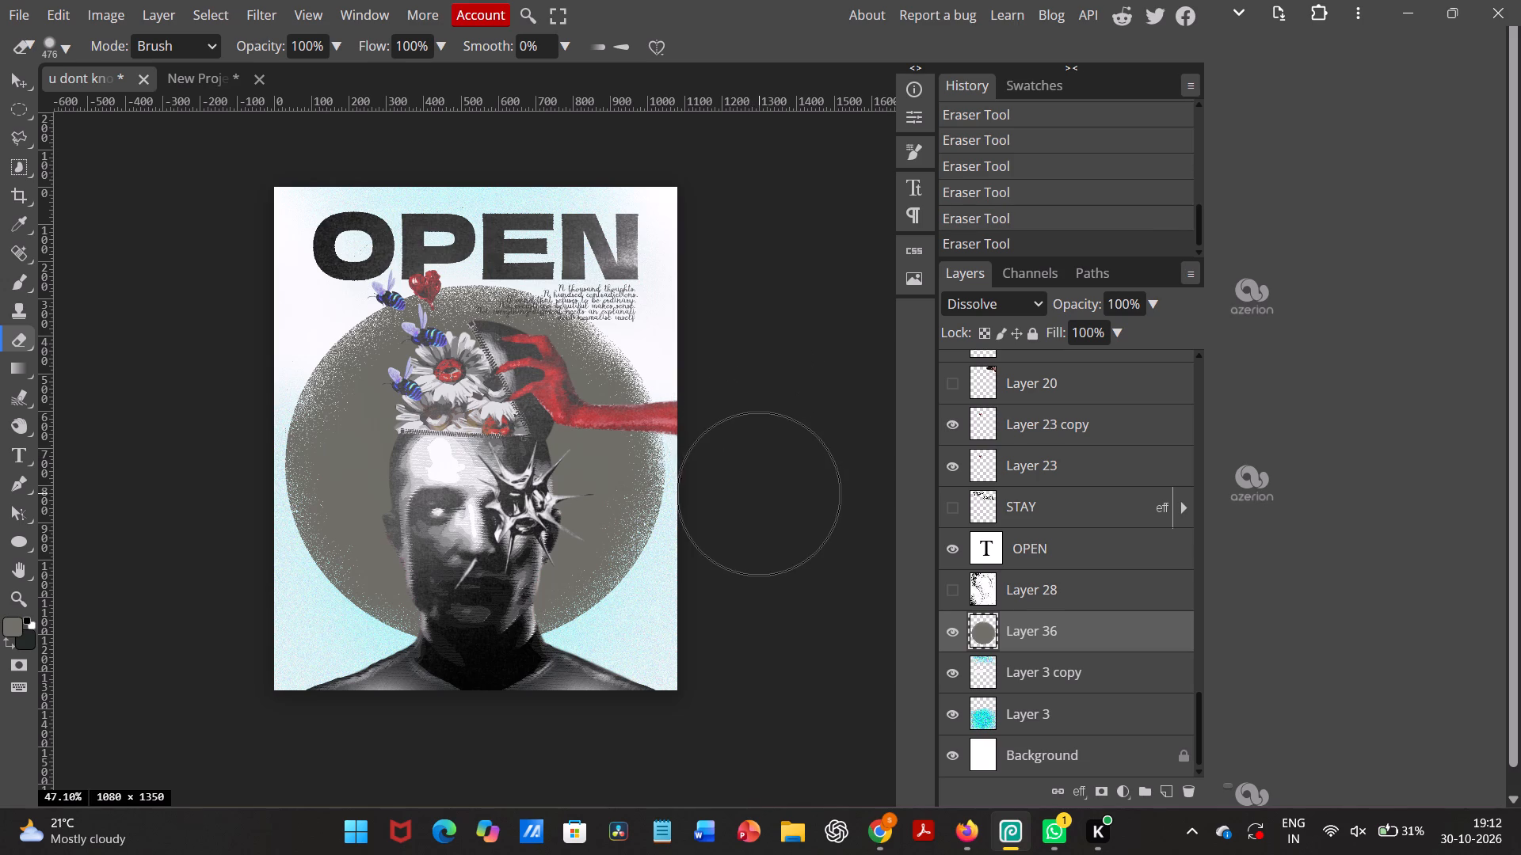
left_click(759, 495)
left_click(756, 498)
double_click(756, 498)
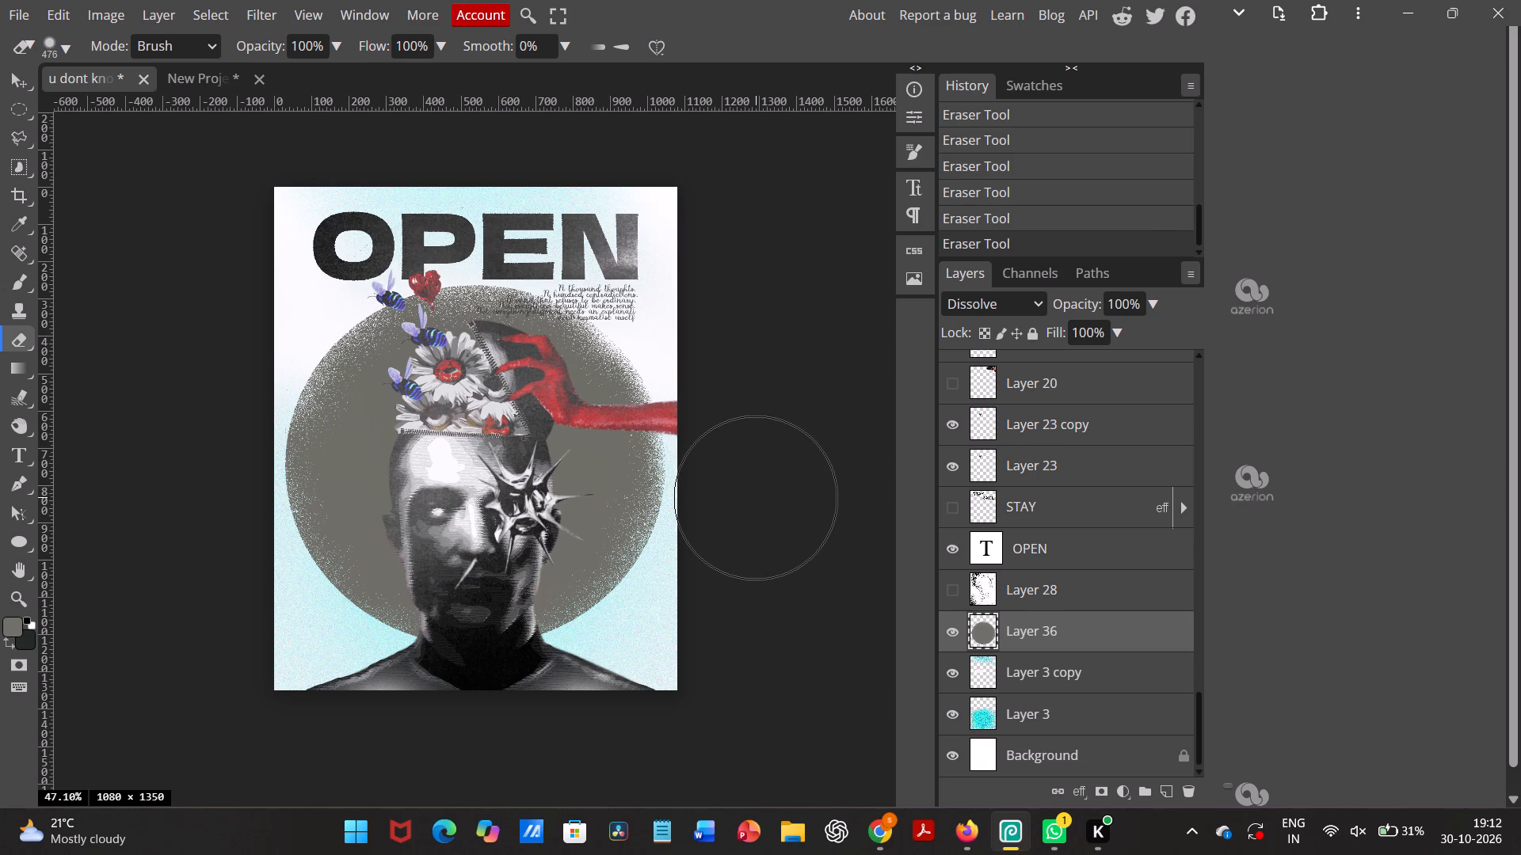
triple_click(754, 500)
double_click(754, 500)
left_click(754, 500)
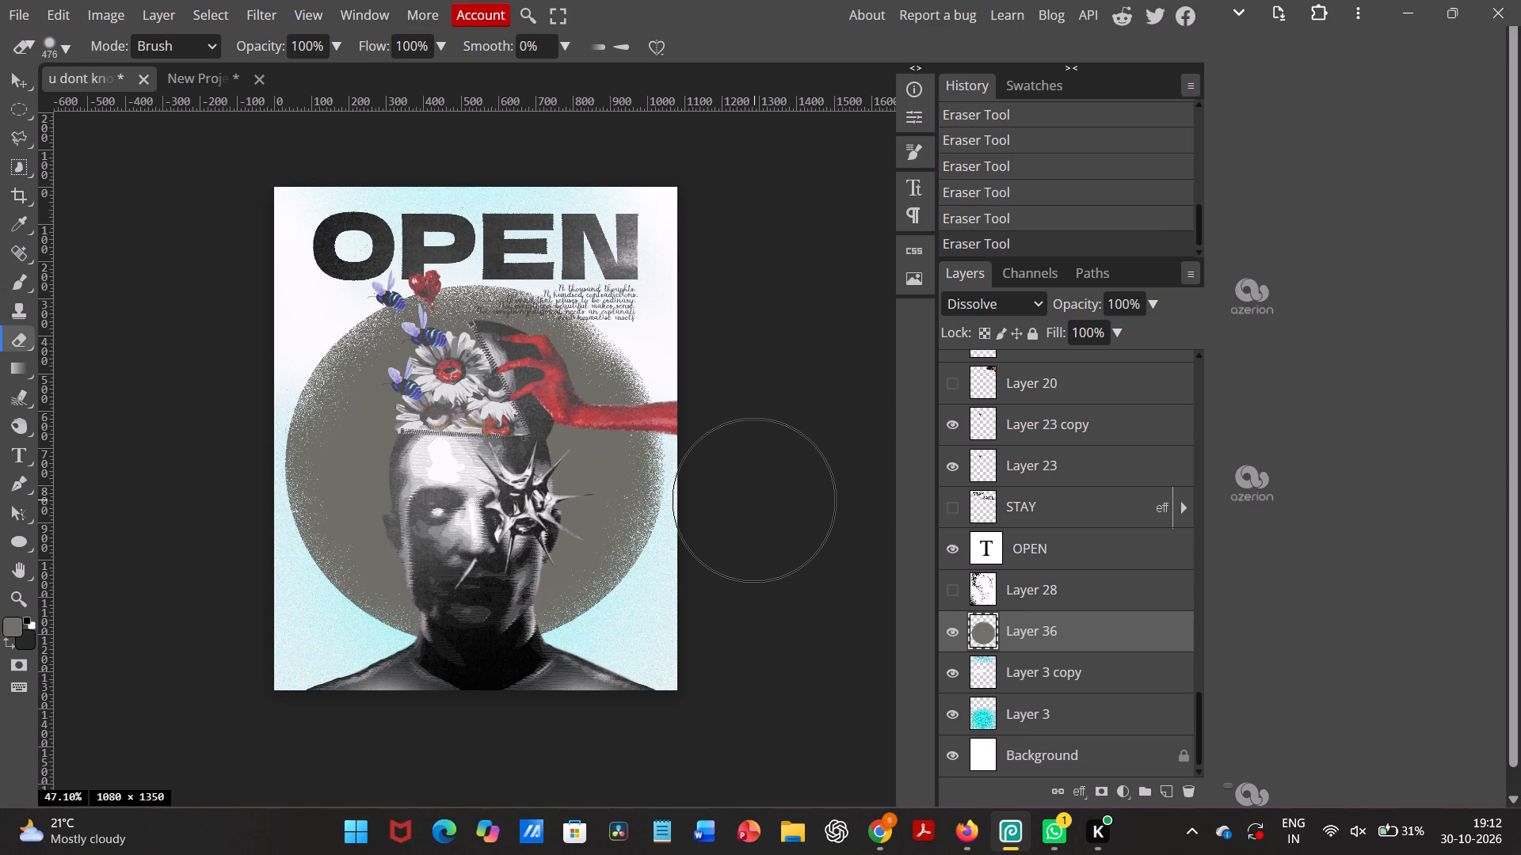
triple_click(743, 549)
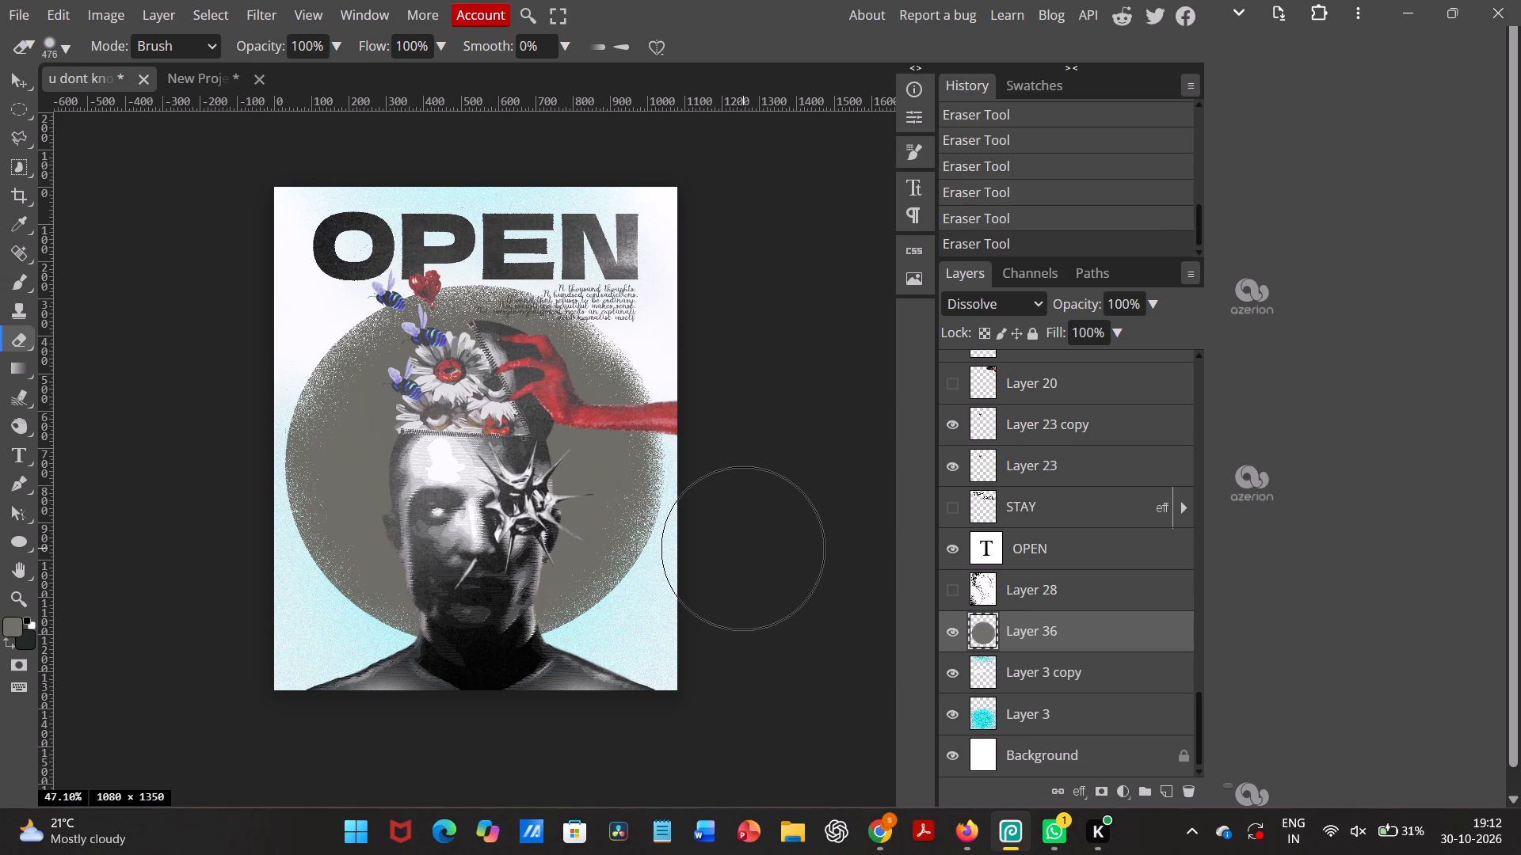
triple_click(743, 548)
Wear down the grey ellipse's lower-right edge above the shoulder into grain using the rim of the 476 px eraser.
triple_click(721, 606)
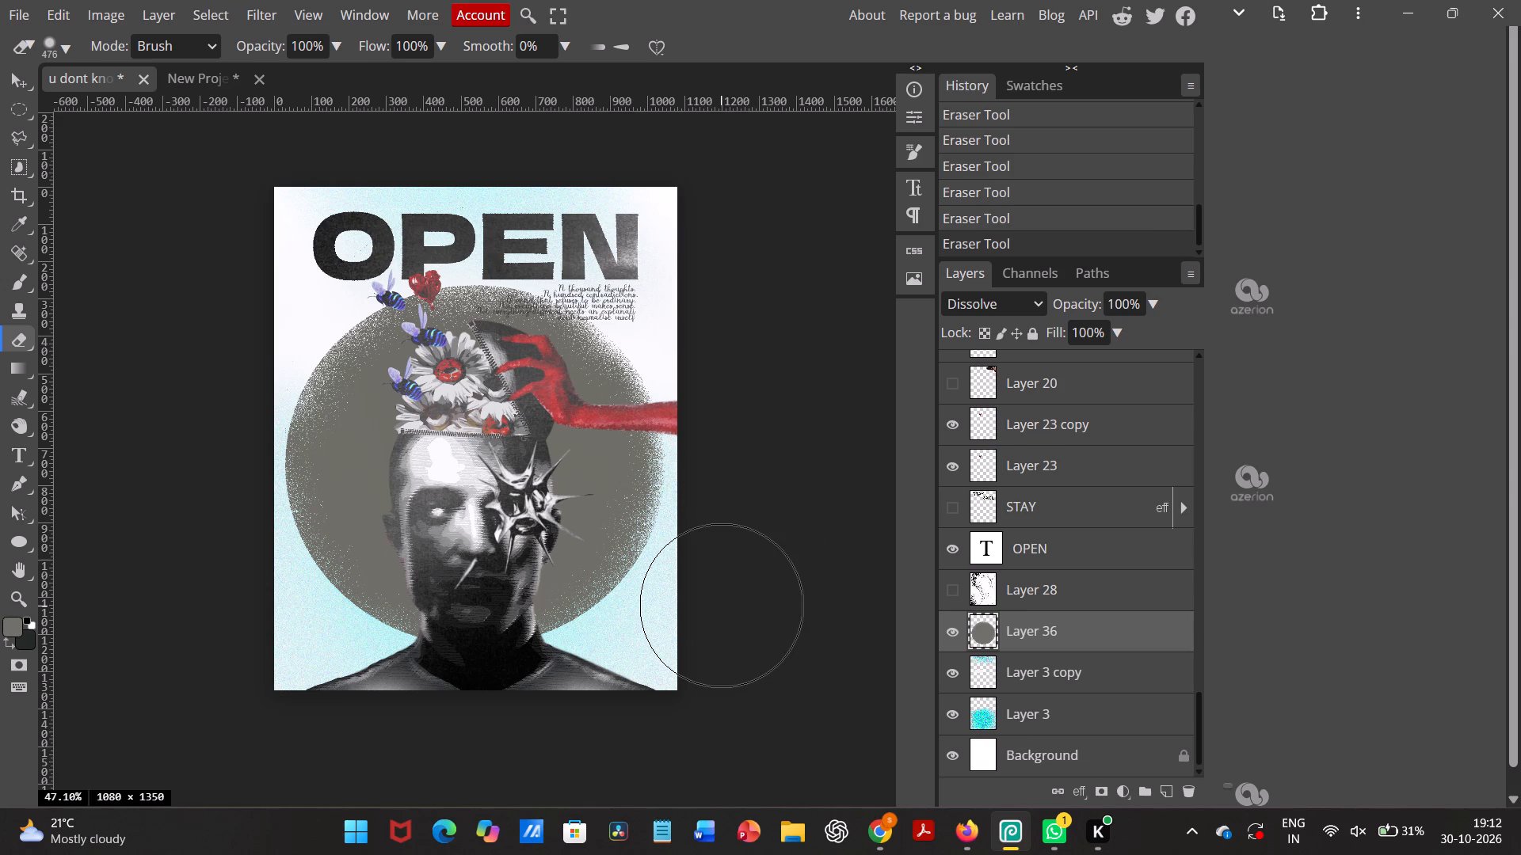
left_click(712, 599)
double_click(712, 599)
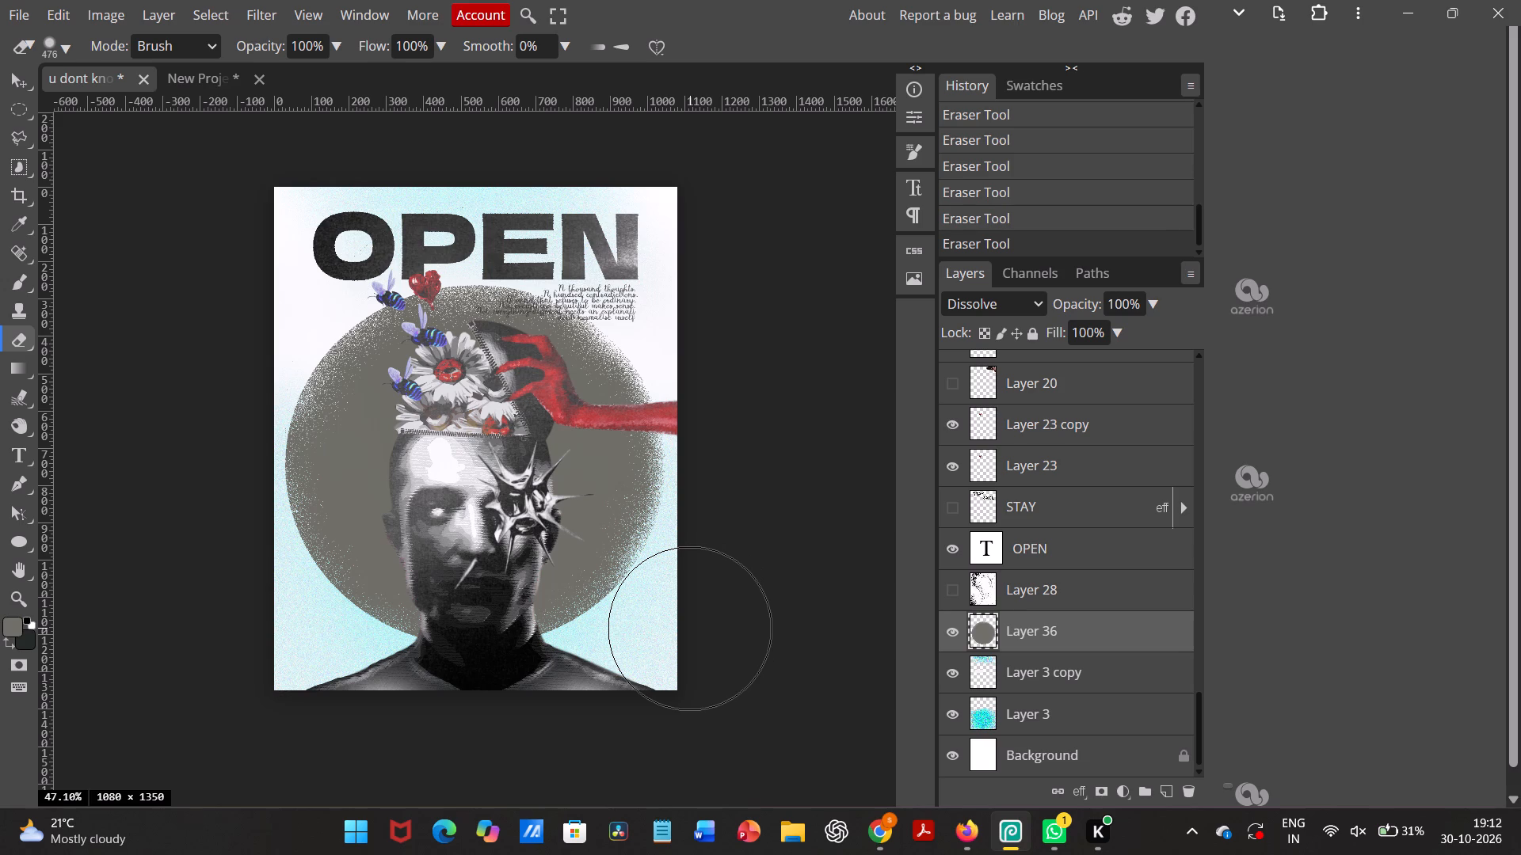
left_click(692, 632)
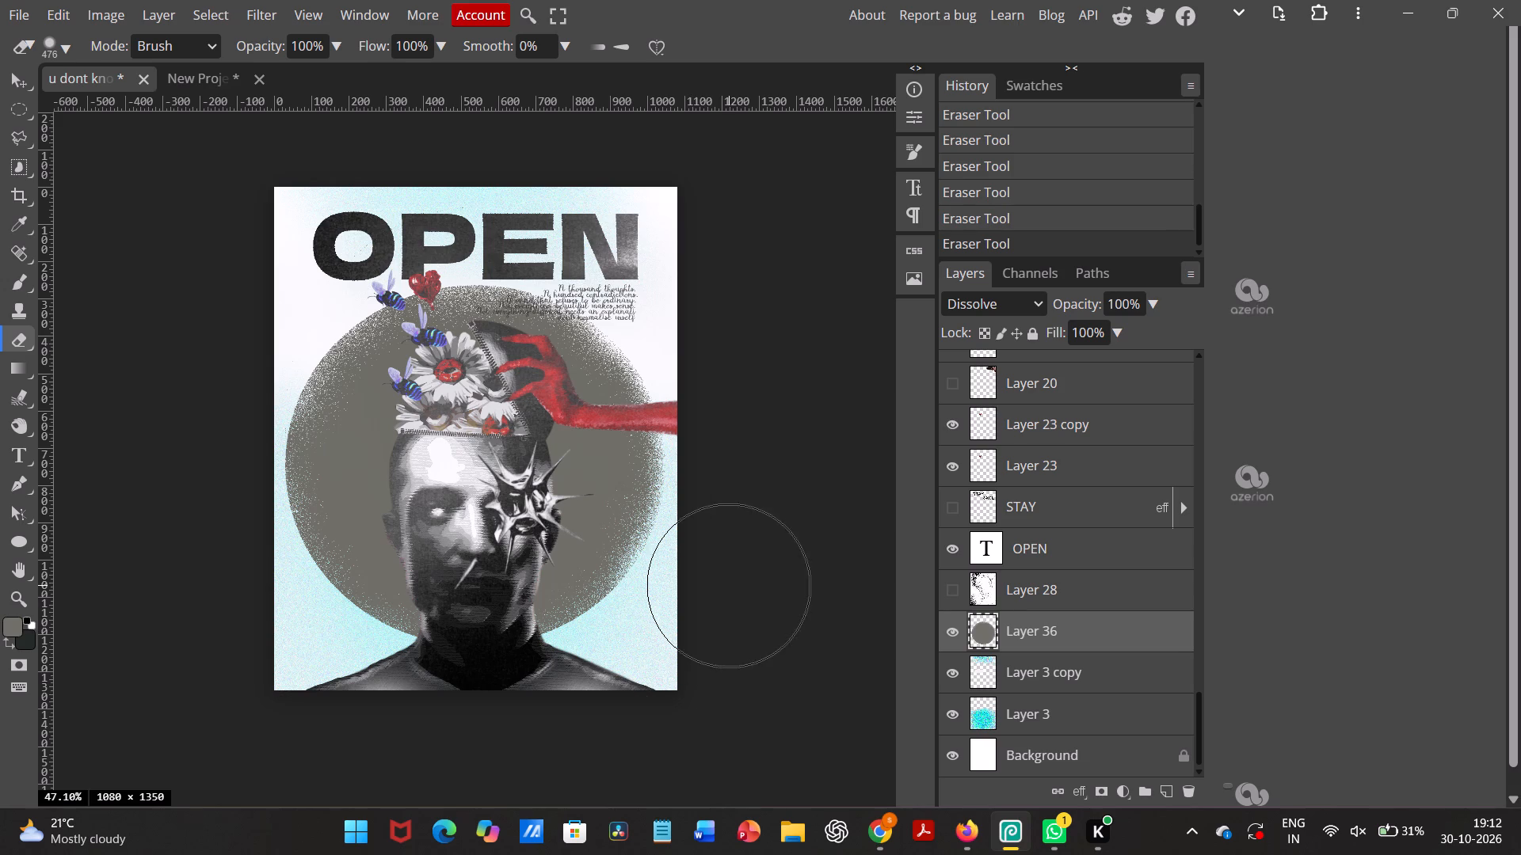
left_click(726, 585)
left_click(726, 583)
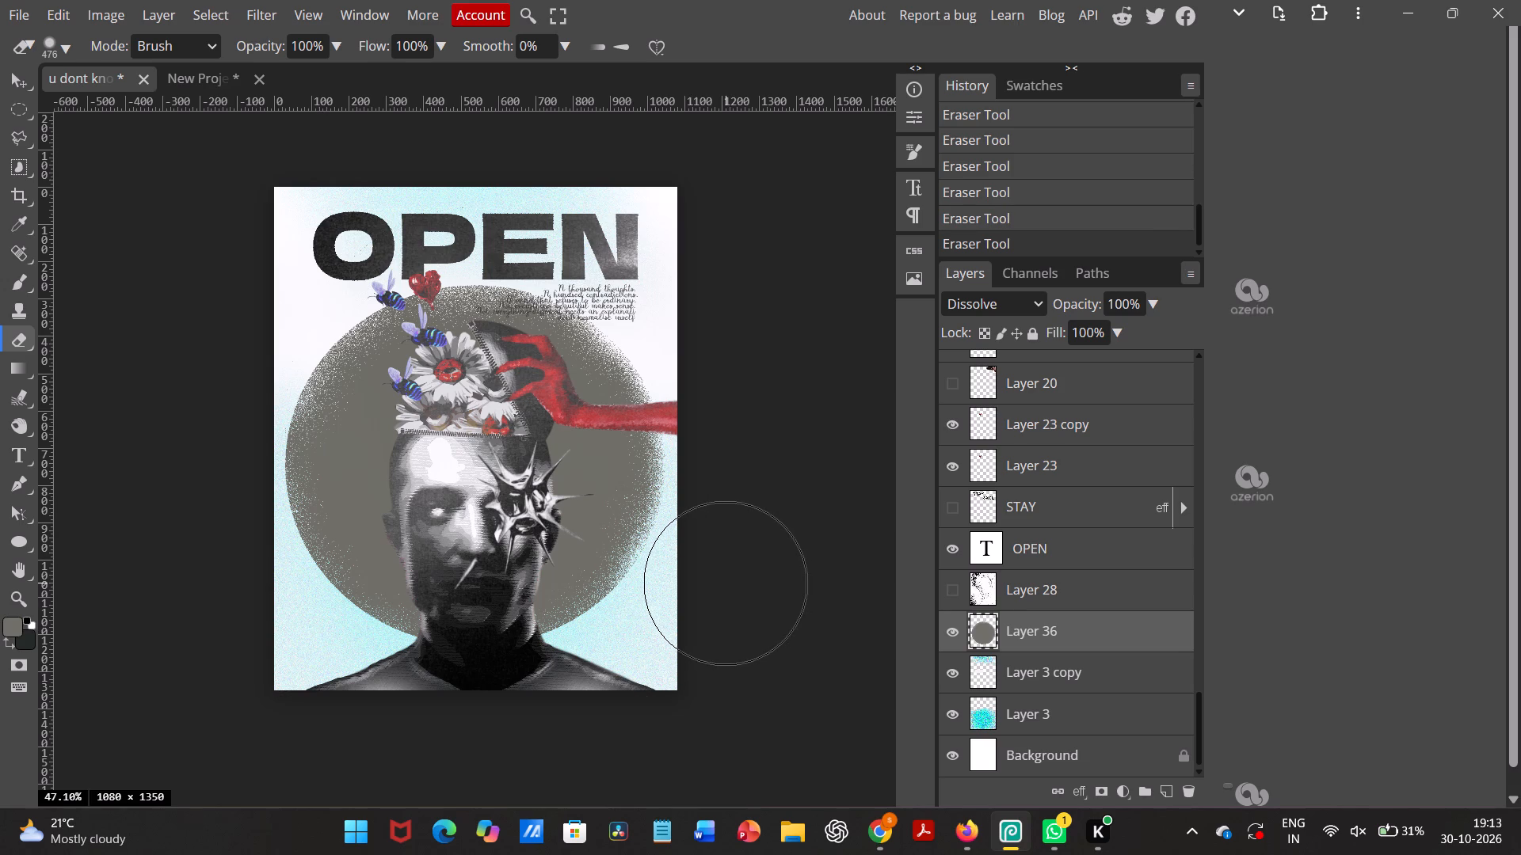
left_click(726, 583)
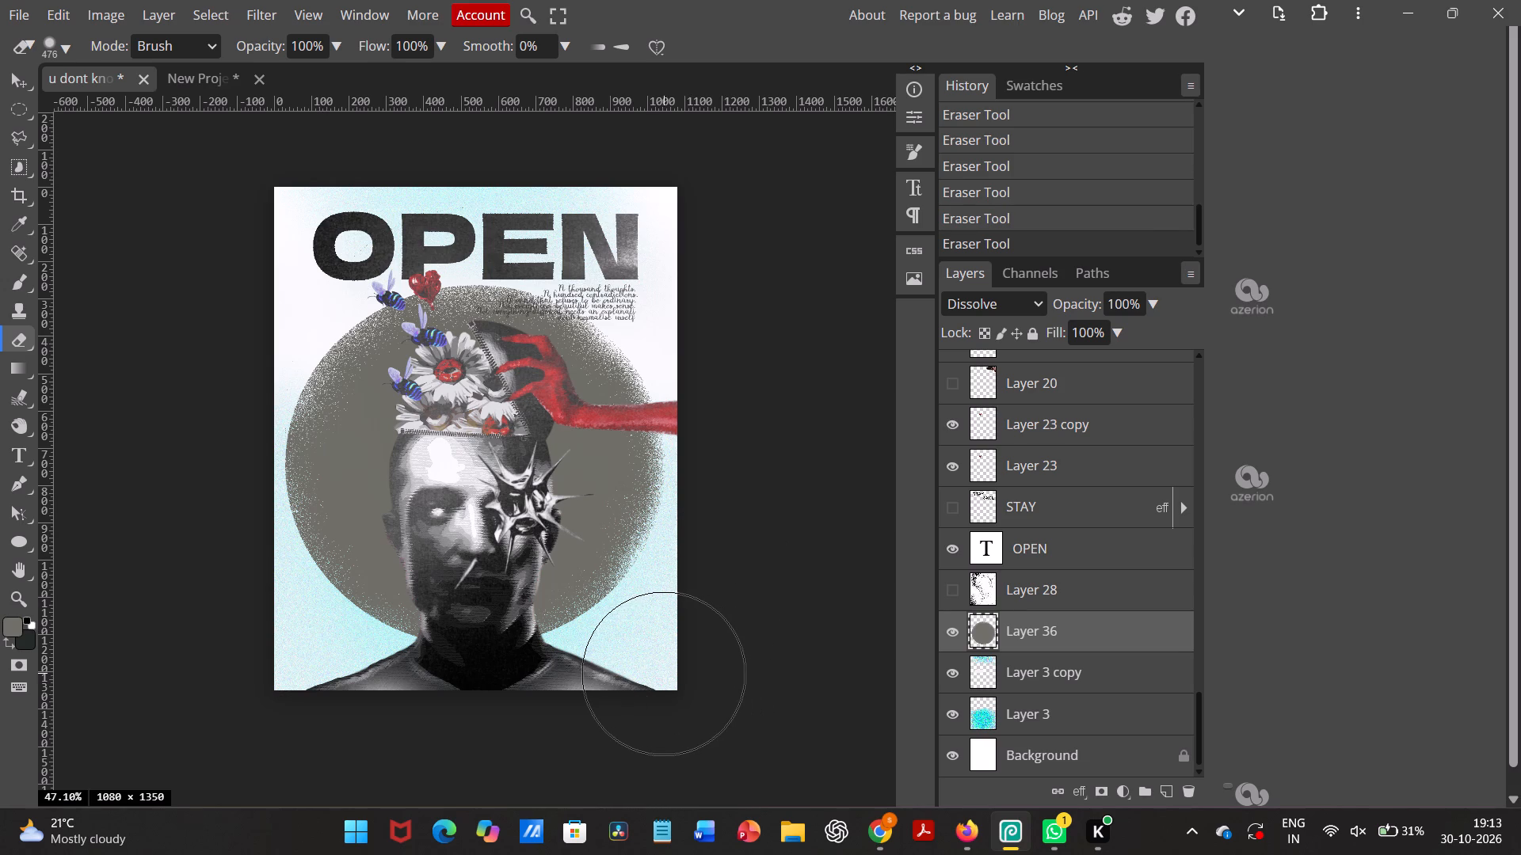
left_click(656, 675)
triple_click(654, 676)
triple_click(654, 676)
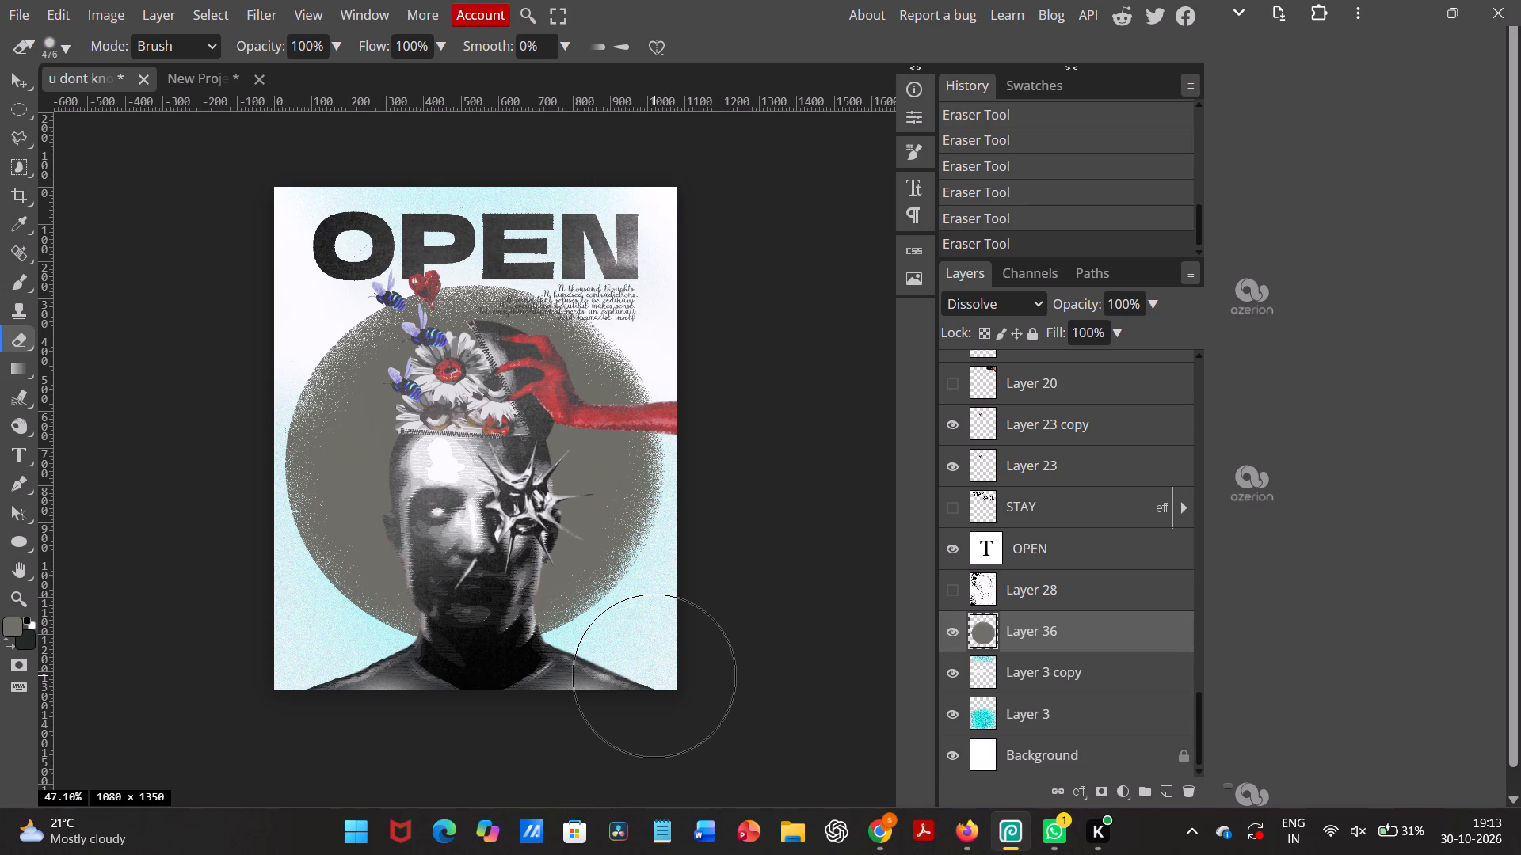
triple_click(654, 676)
triple_click(654, 676)
triple_click(654, 676)
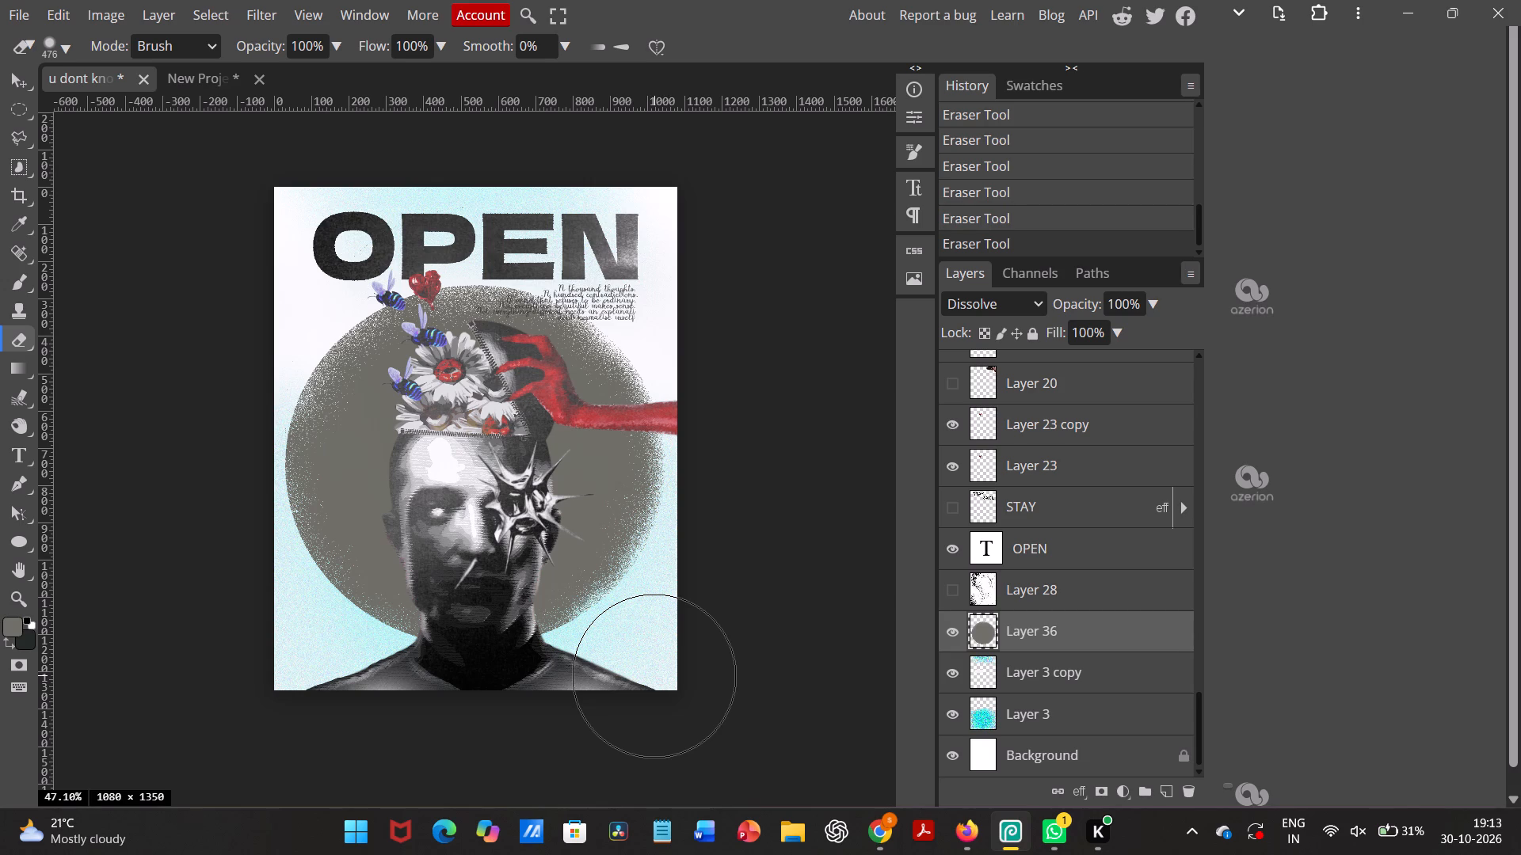
left_click(654, 676)
left_click(649, 673)
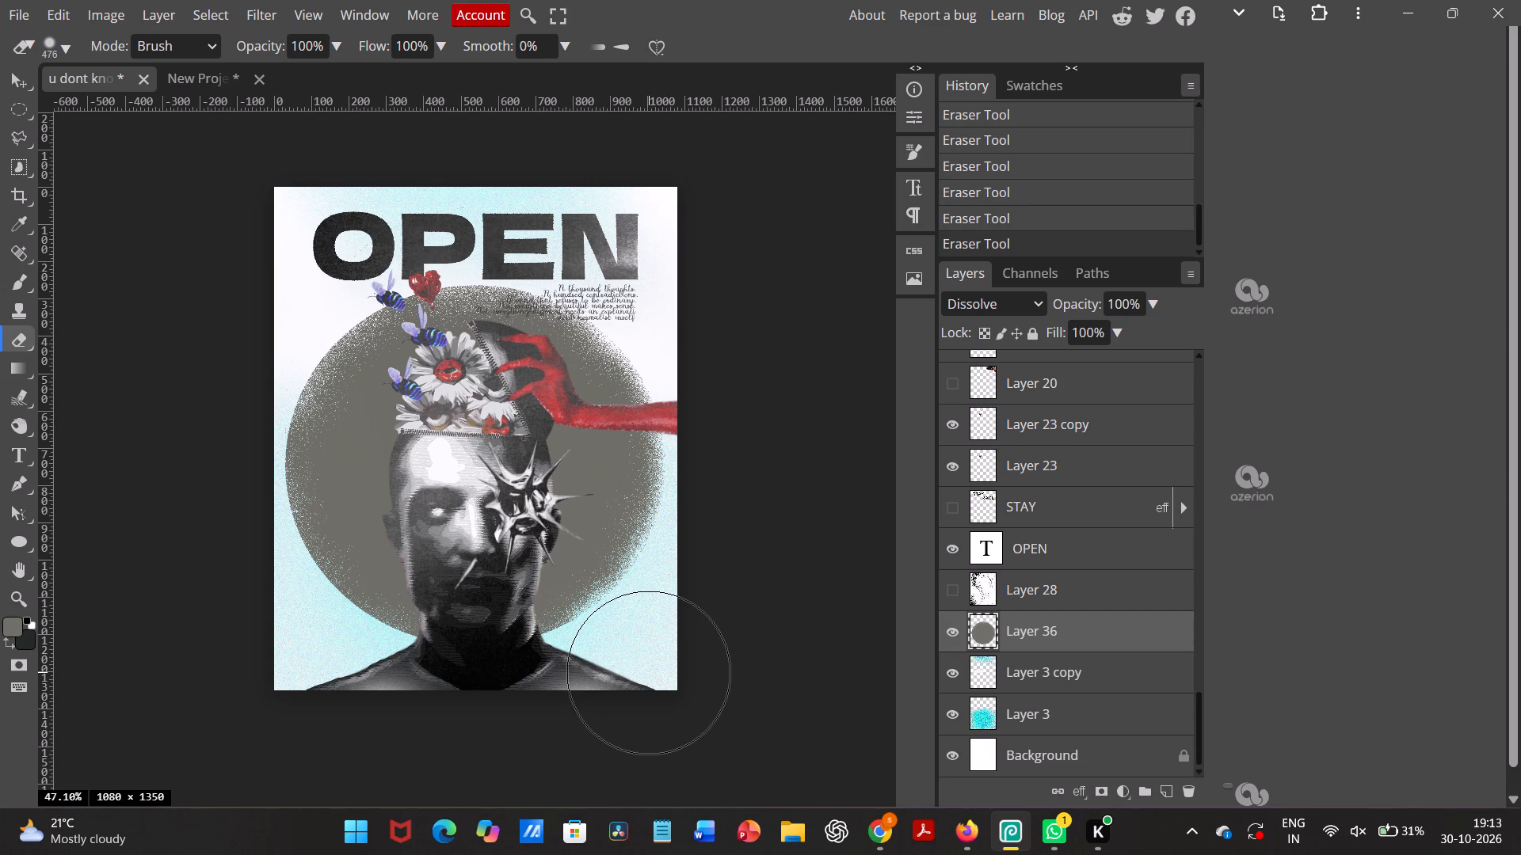
Soften the grey ellipse's bottom edge on both sides of the neck with light dabs of the 476 px eraser's rim.
left_click(629, 690)
left_click(578, 717)
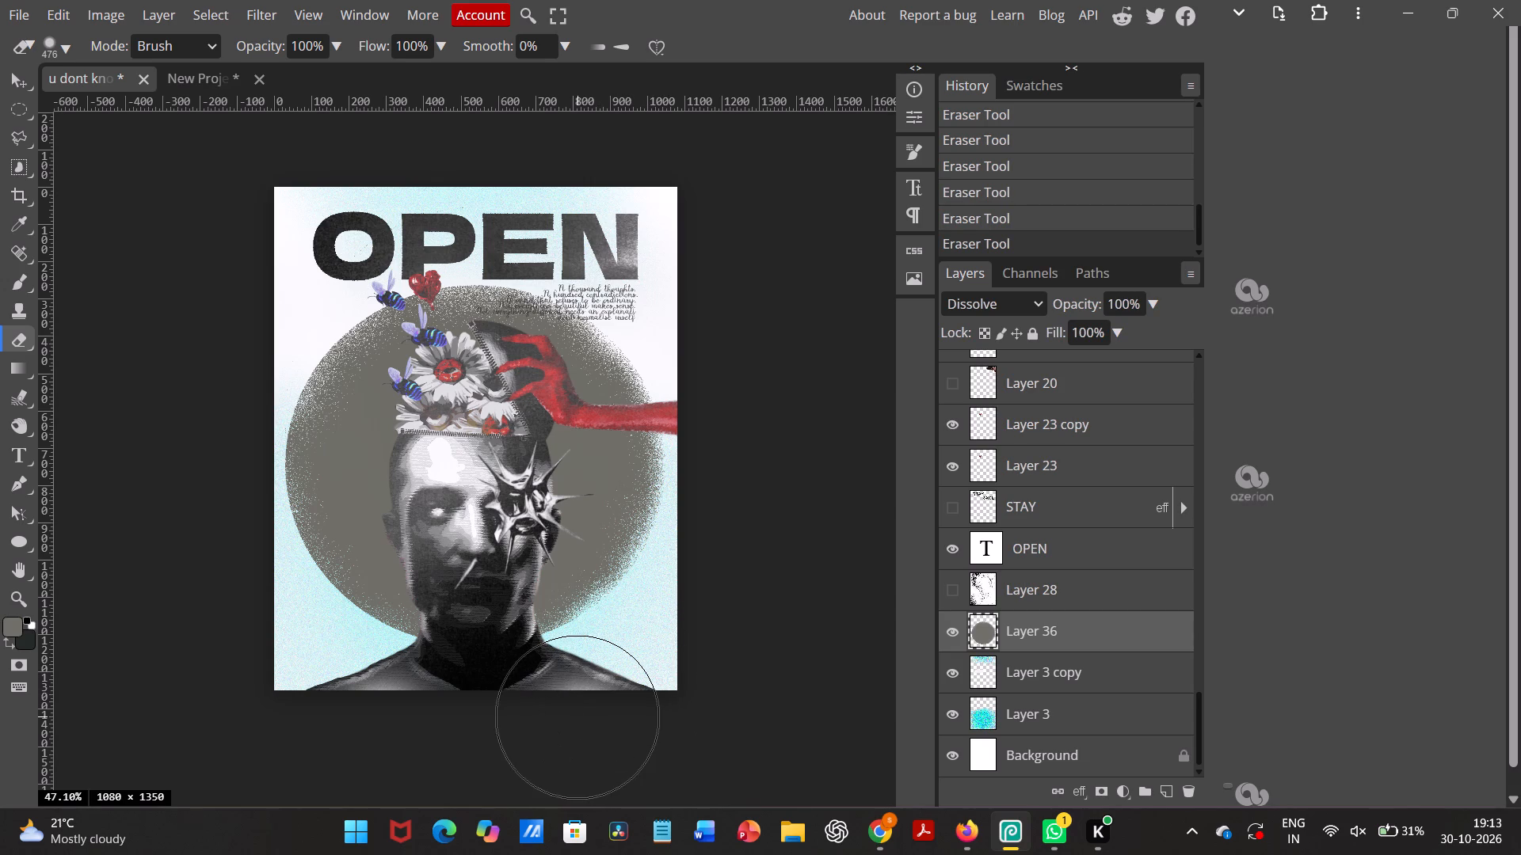
triple_click(578, 714)
triple_click(578, 714)
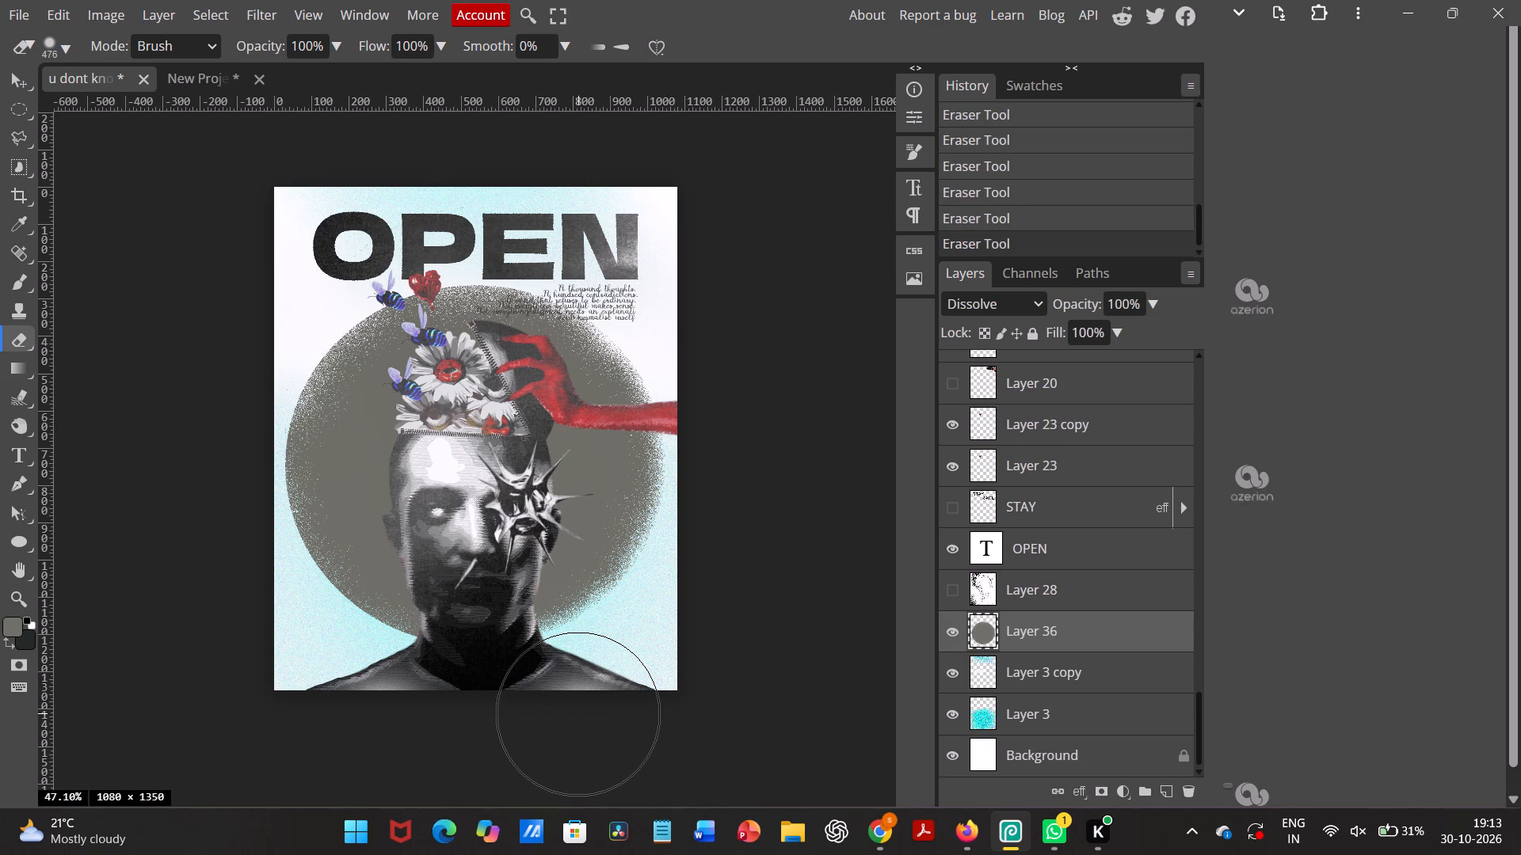
left_click(575, 716)
double_click(446, 728)
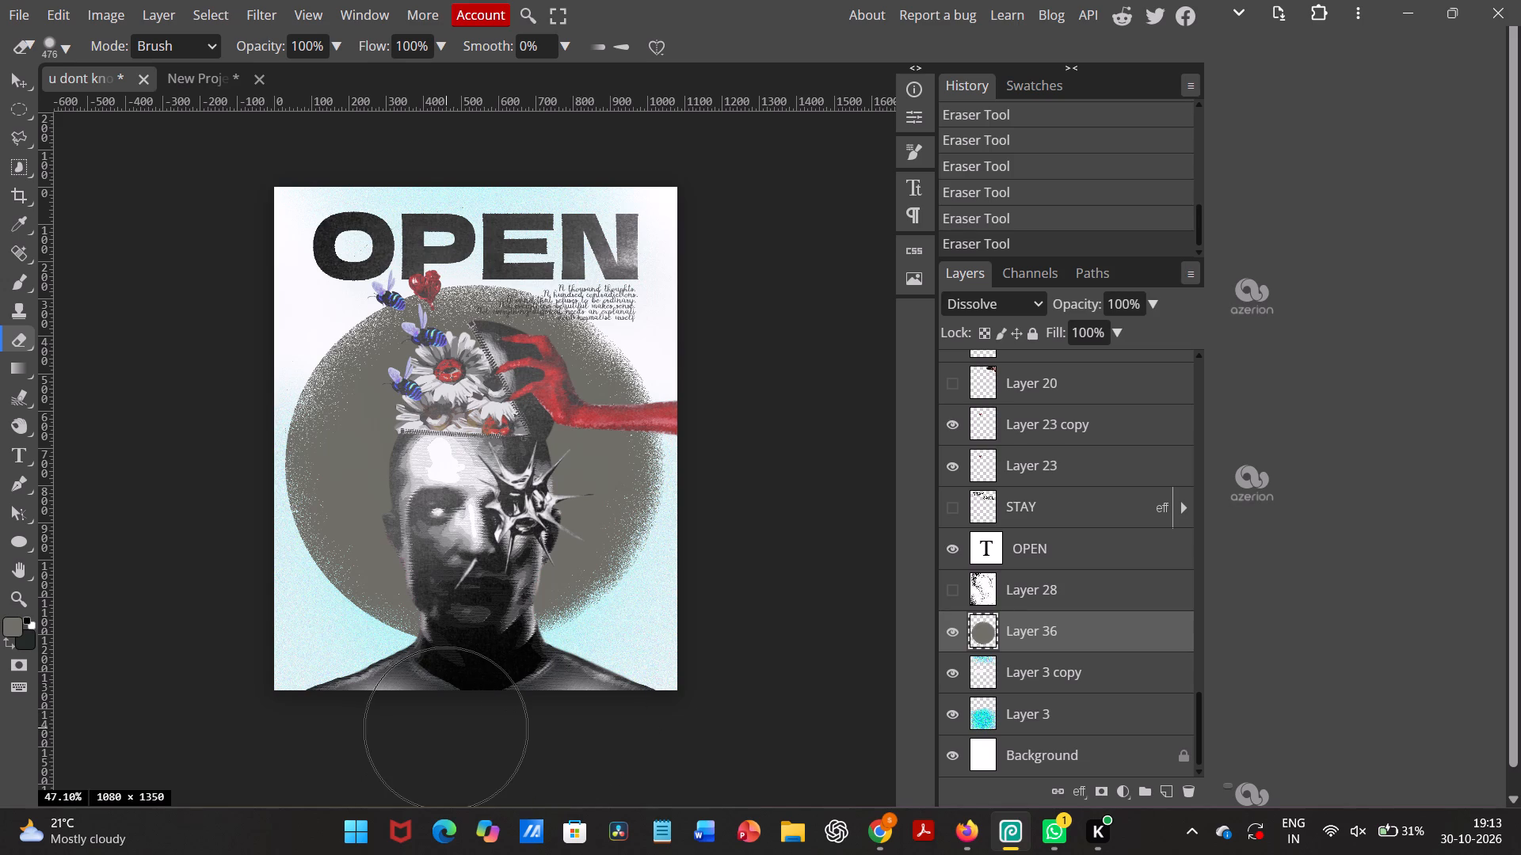
left_click(500, 728)
left_click(475, 728)
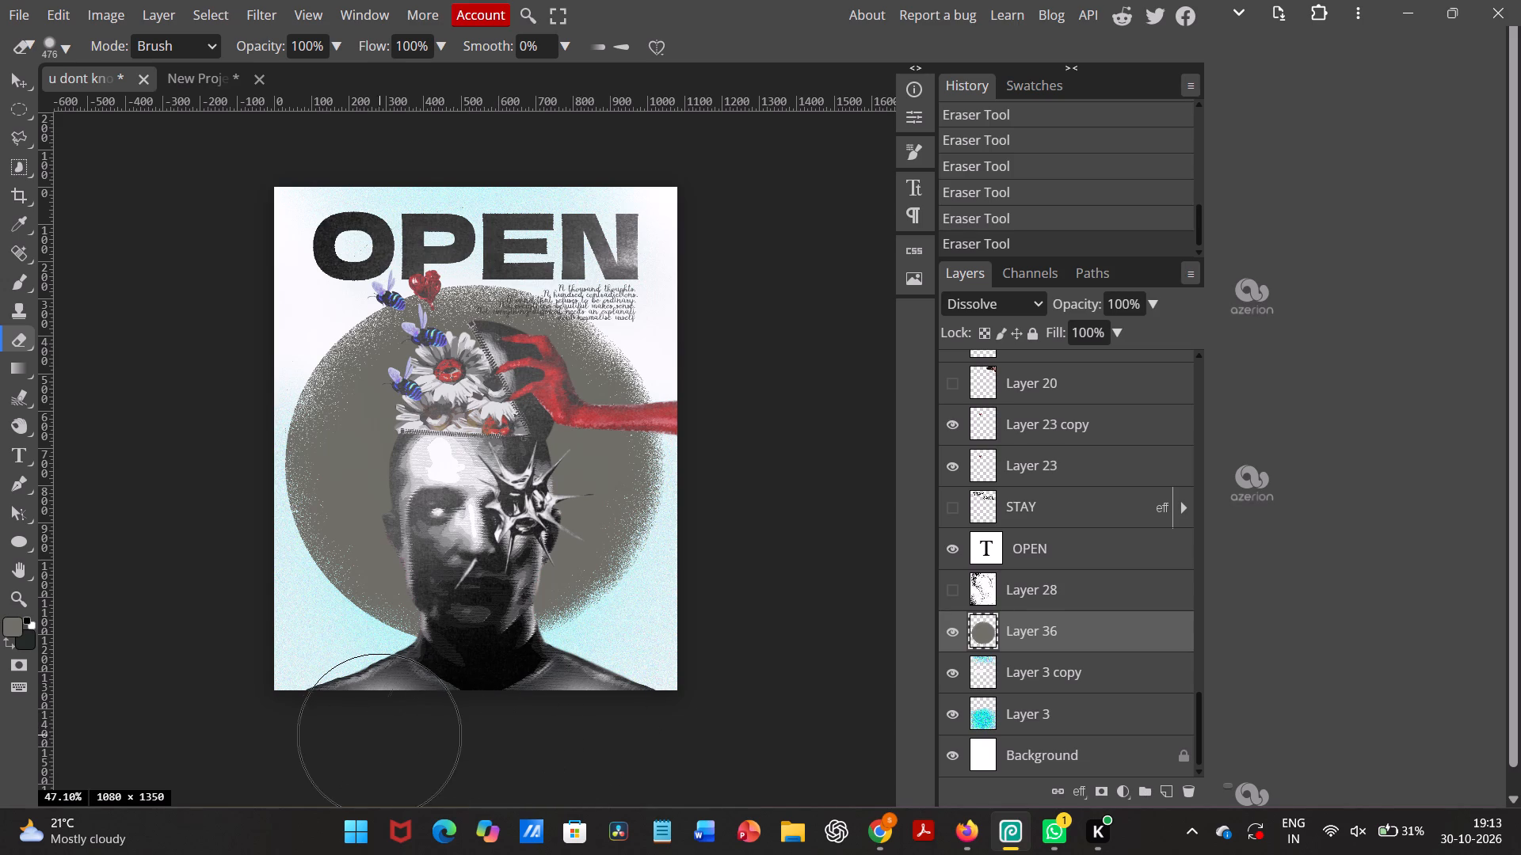
left_click(382, 722)
triple_click(382, 720)
triple_click(382, 720)
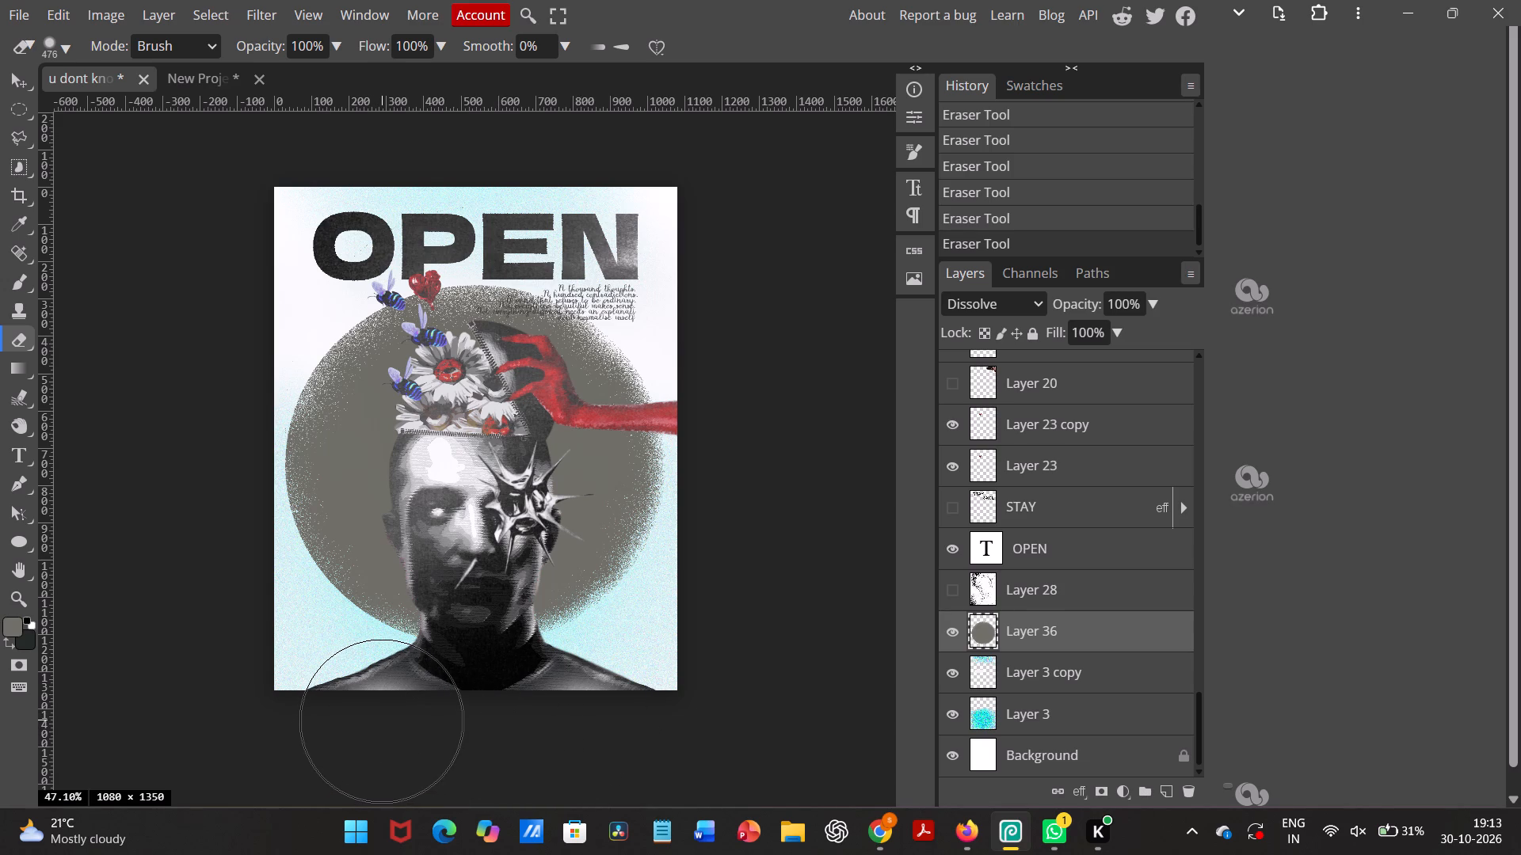
left_click(384, 716)
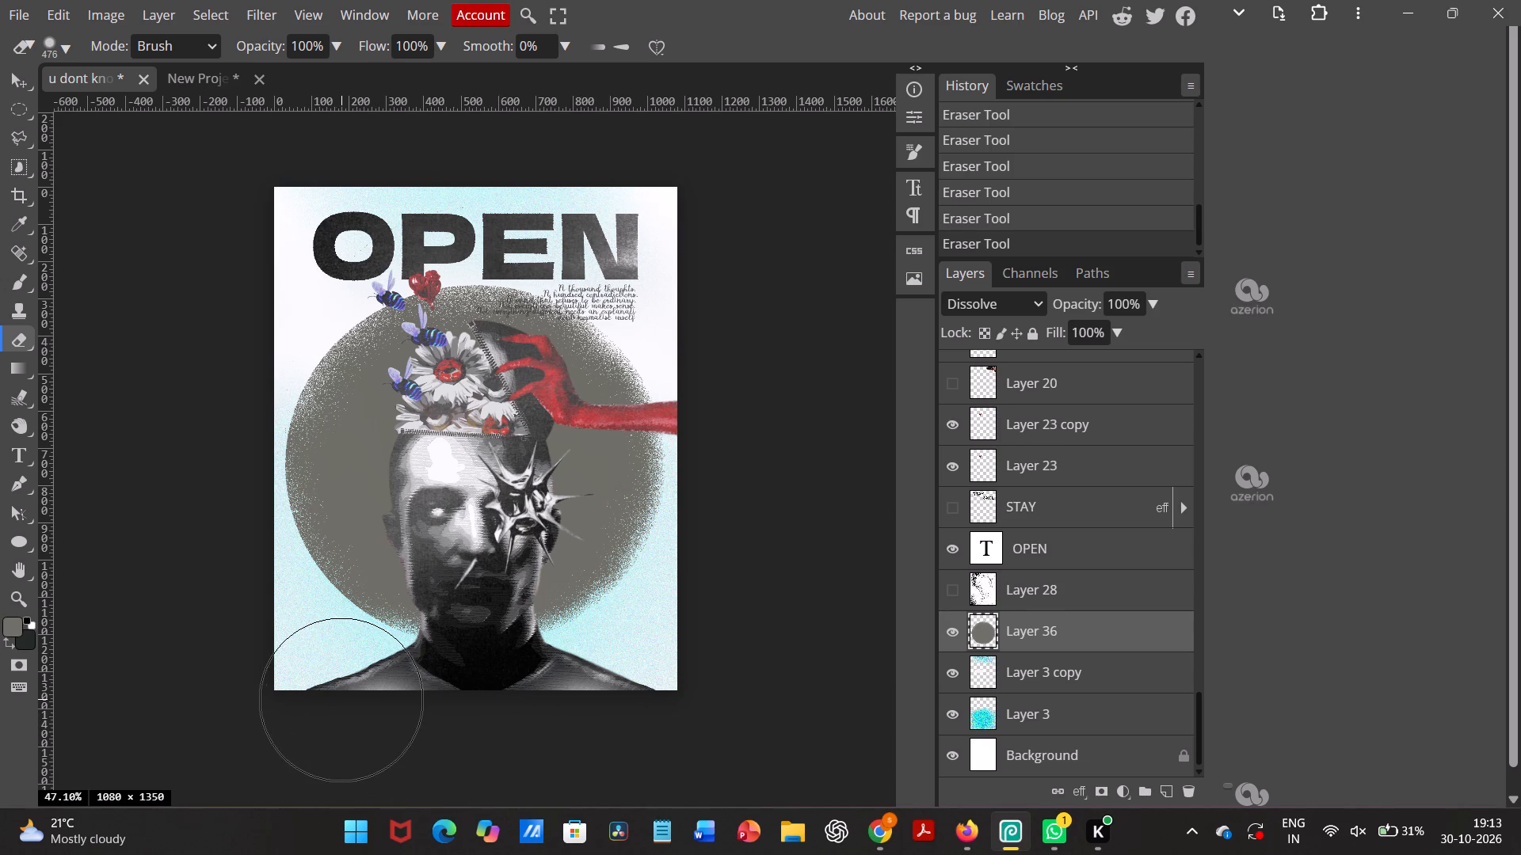
Erase lightly along the grey ellipse's lower-left edge on Layer 36, above the shoulder, with the 476 px eraser's rim.
left_click(340, 697)
double_click(340, 697)
triple_click(299, 678)
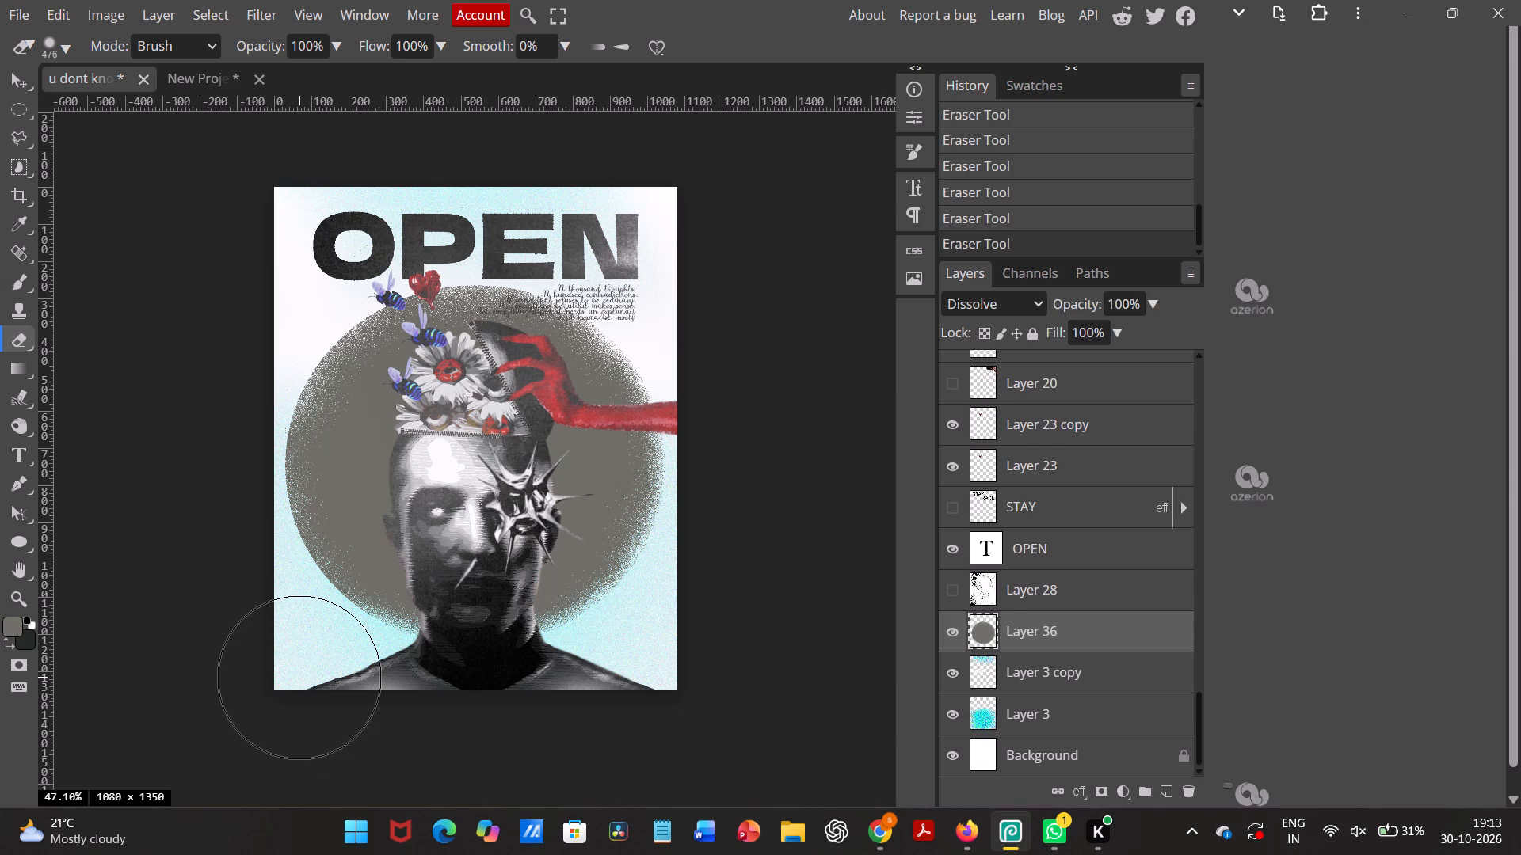
triple_click(299, 678)
left_click(275, 666)
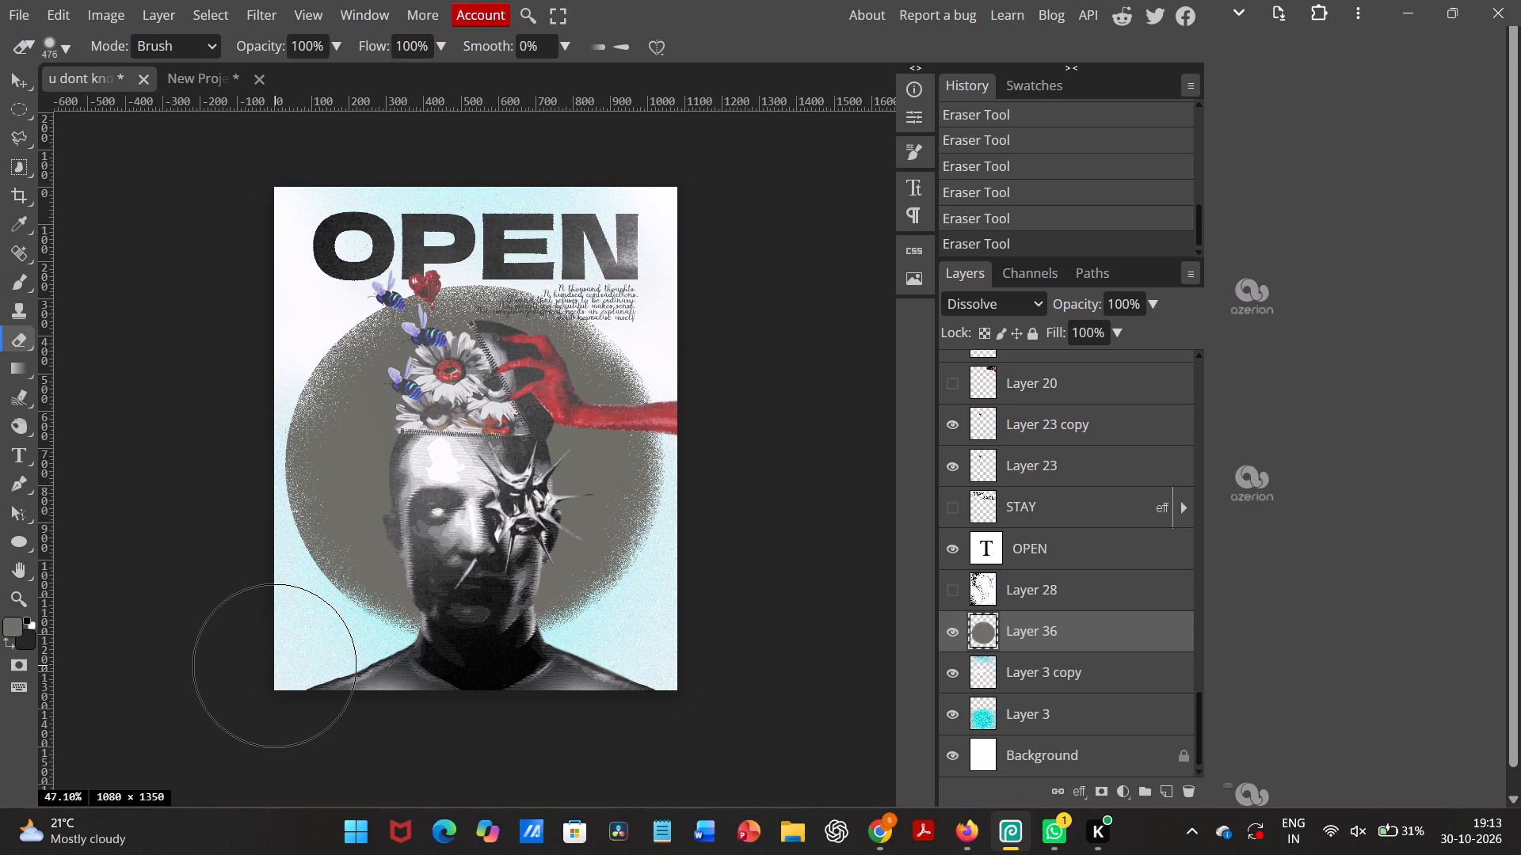
triple_click(278, 658)
triple_click(278, 658)
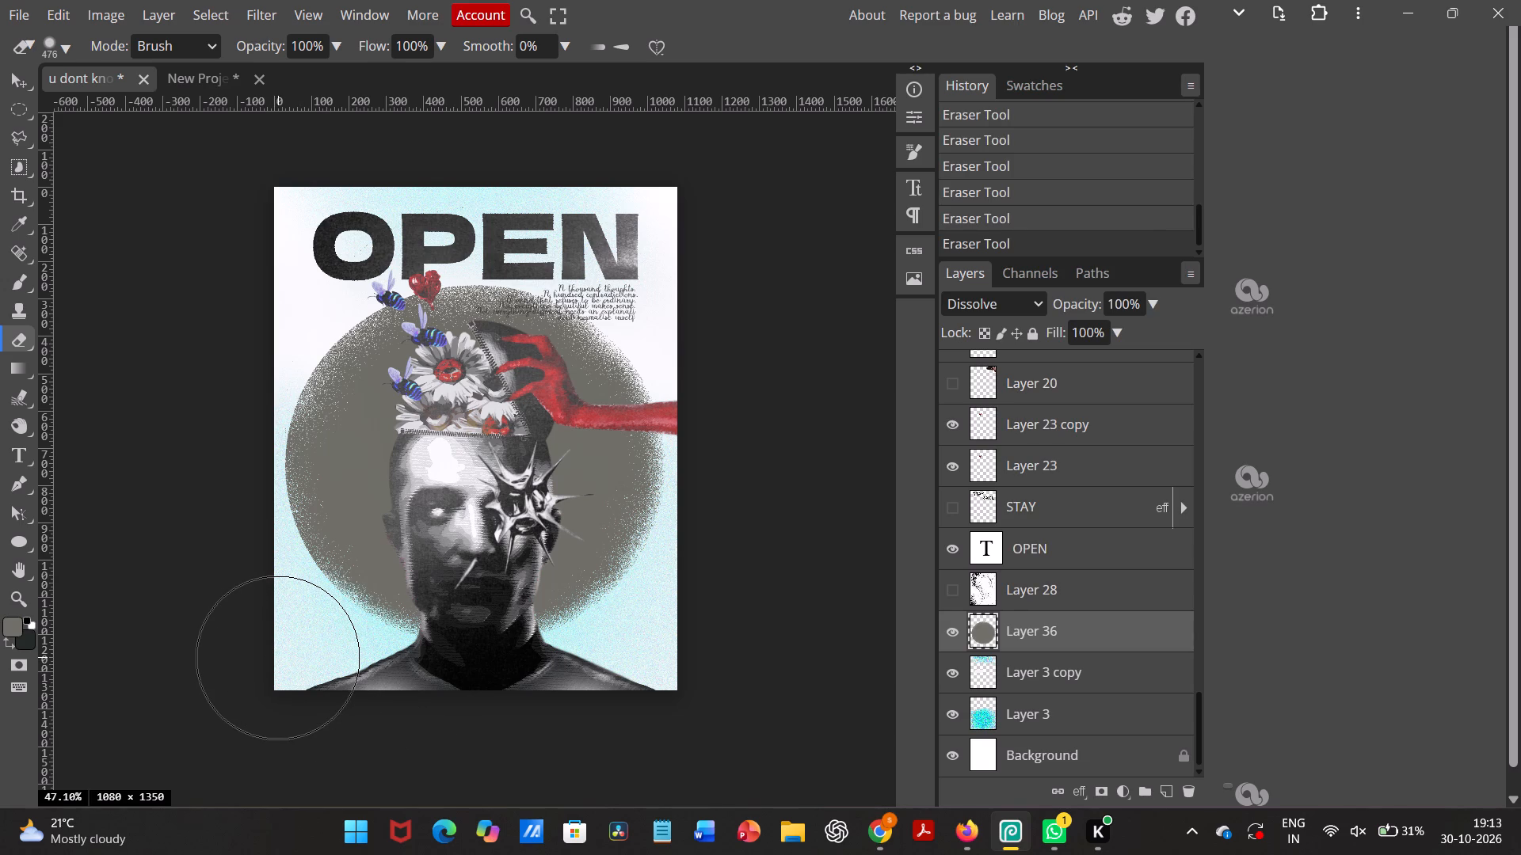
left_click(278, 658)
triple_click(256, 635)
triple_click(256, 635)
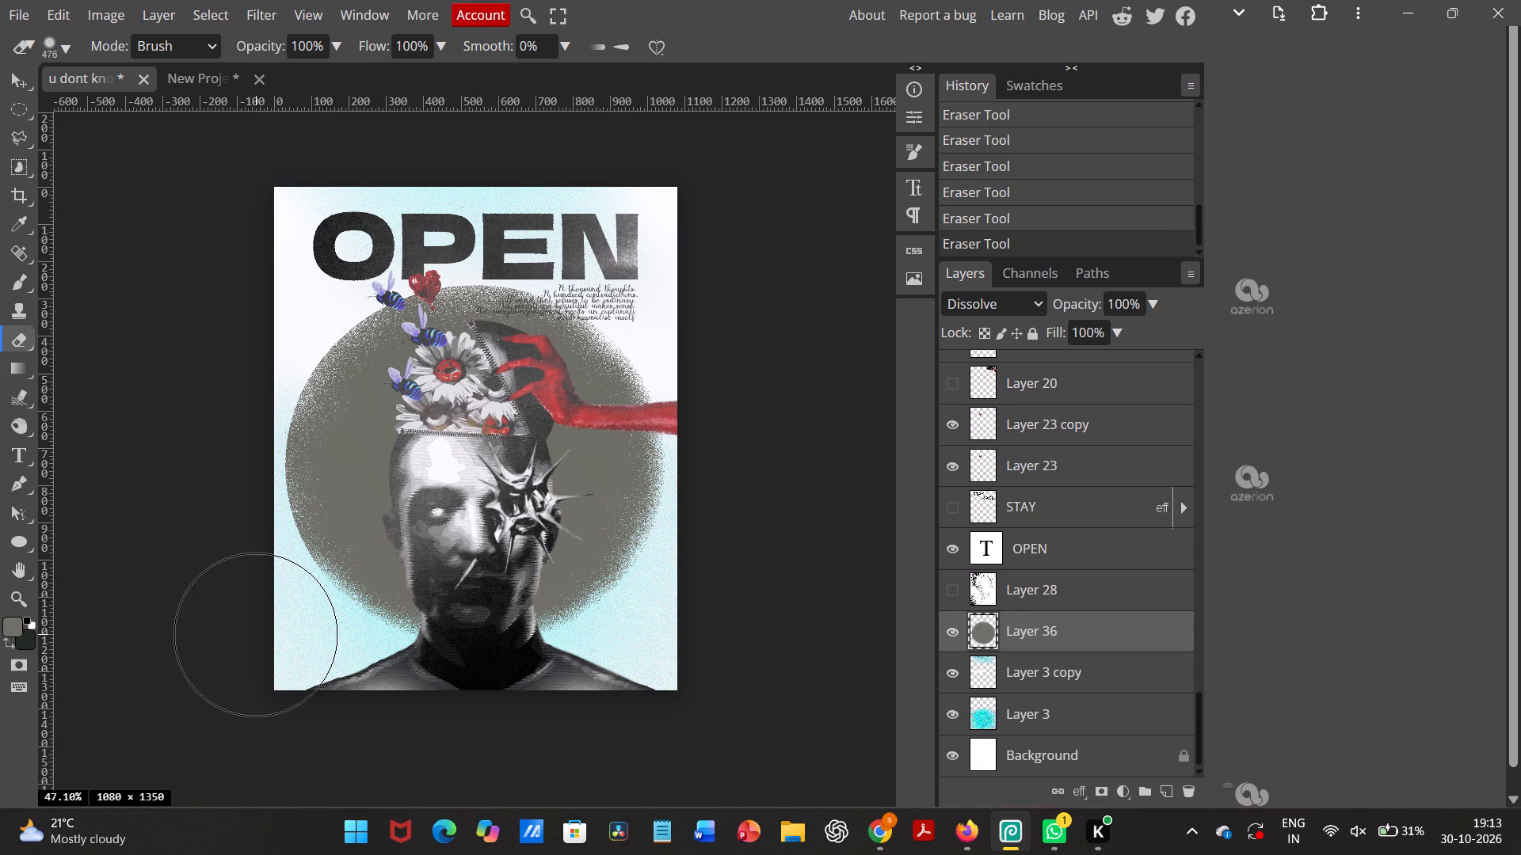
left_click(256, 635)
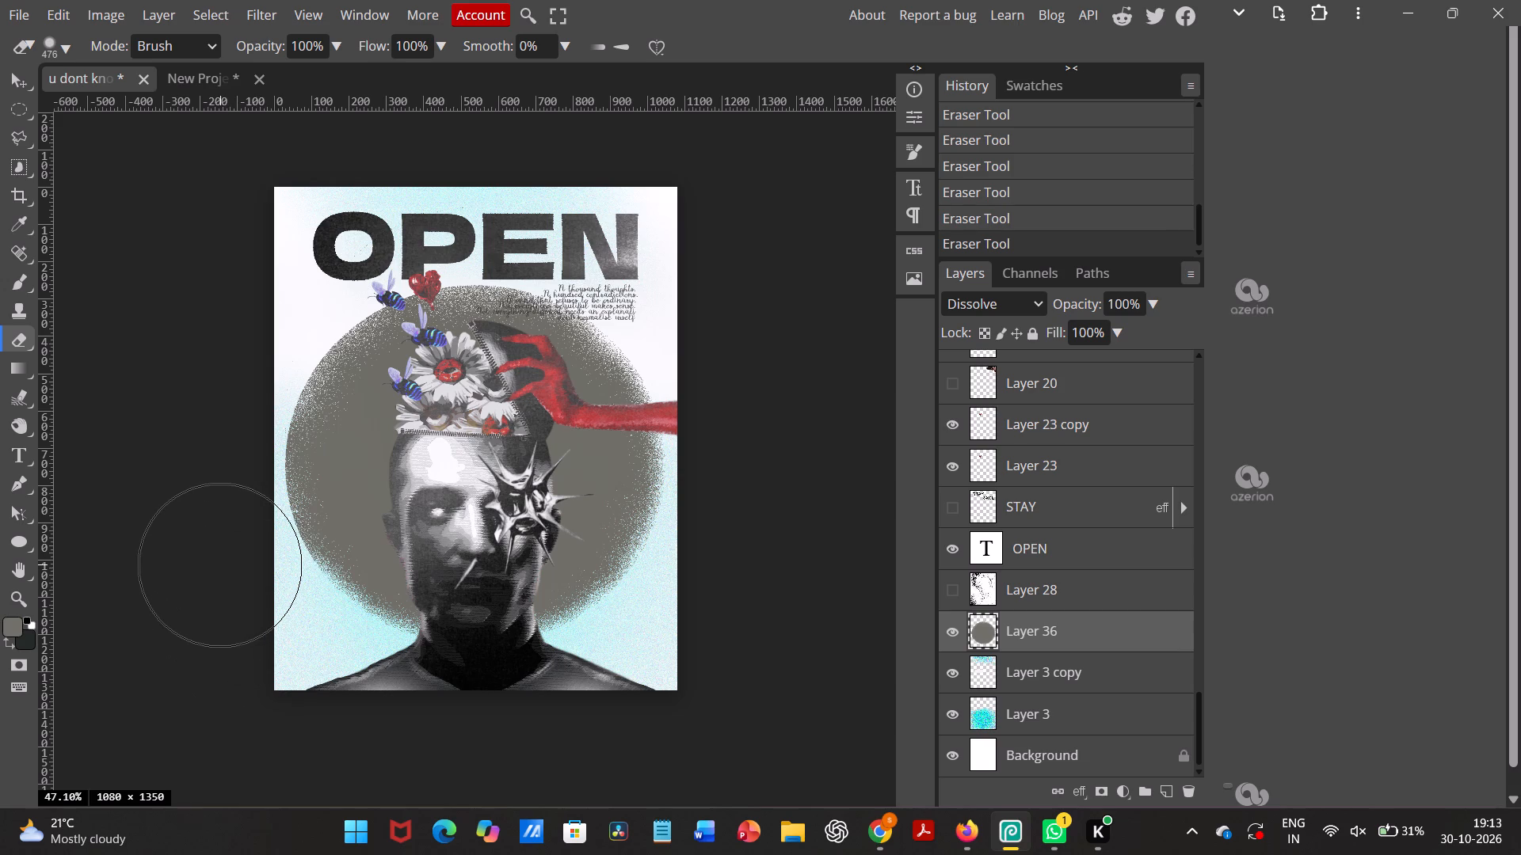
left_click(220, 564)
left_click(220, 564)
left_click(219, 583)
left_click(229, 593)
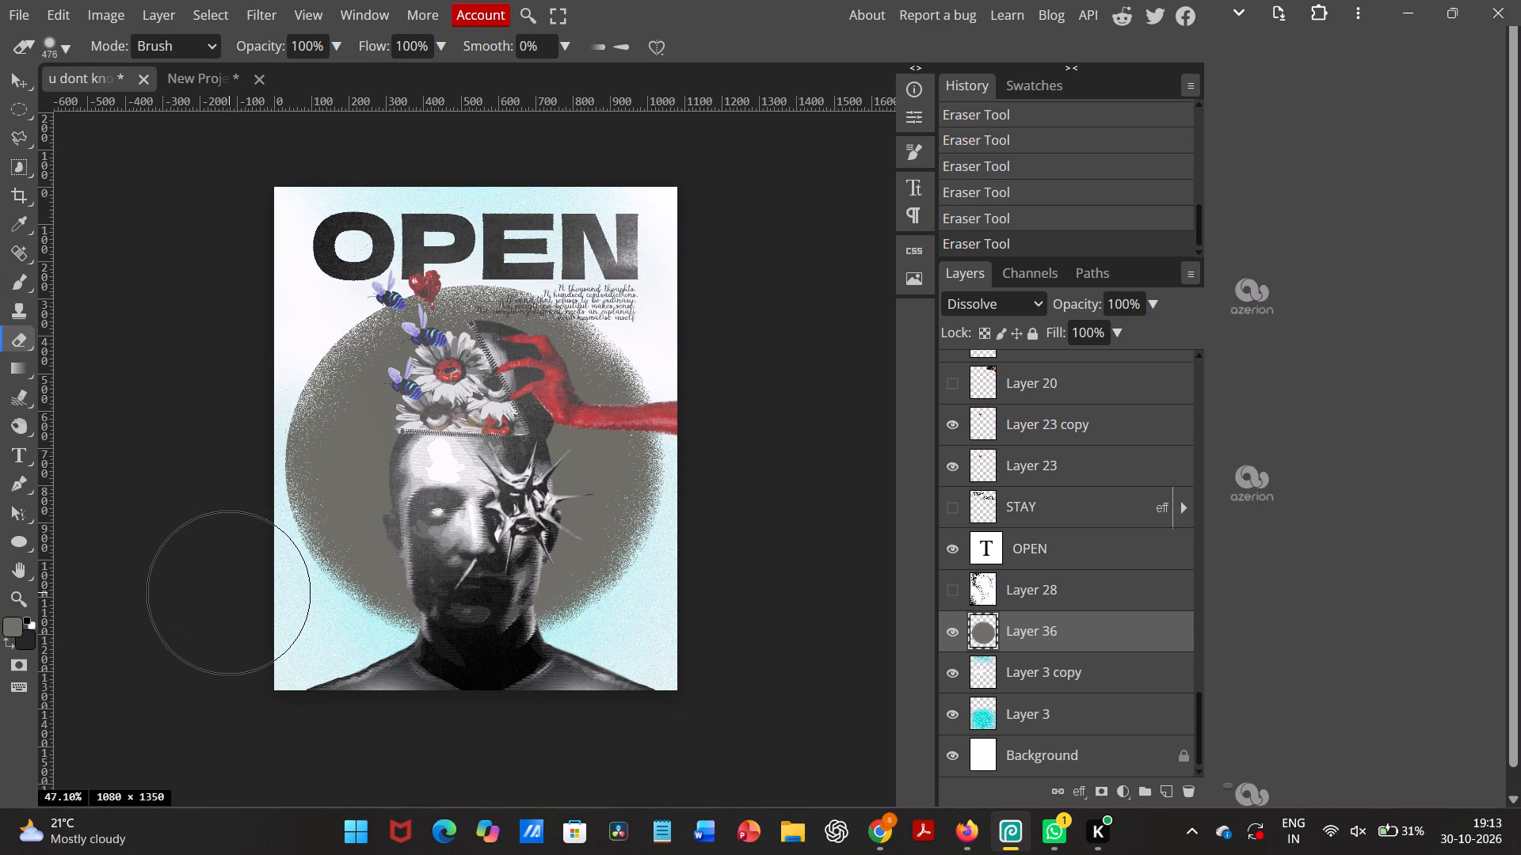
Roughen the grey ellipse's left edge, level with the face, into grain using only the rim of the 476 px eraser.
left_click(203, 538)
left_click(203, 522)
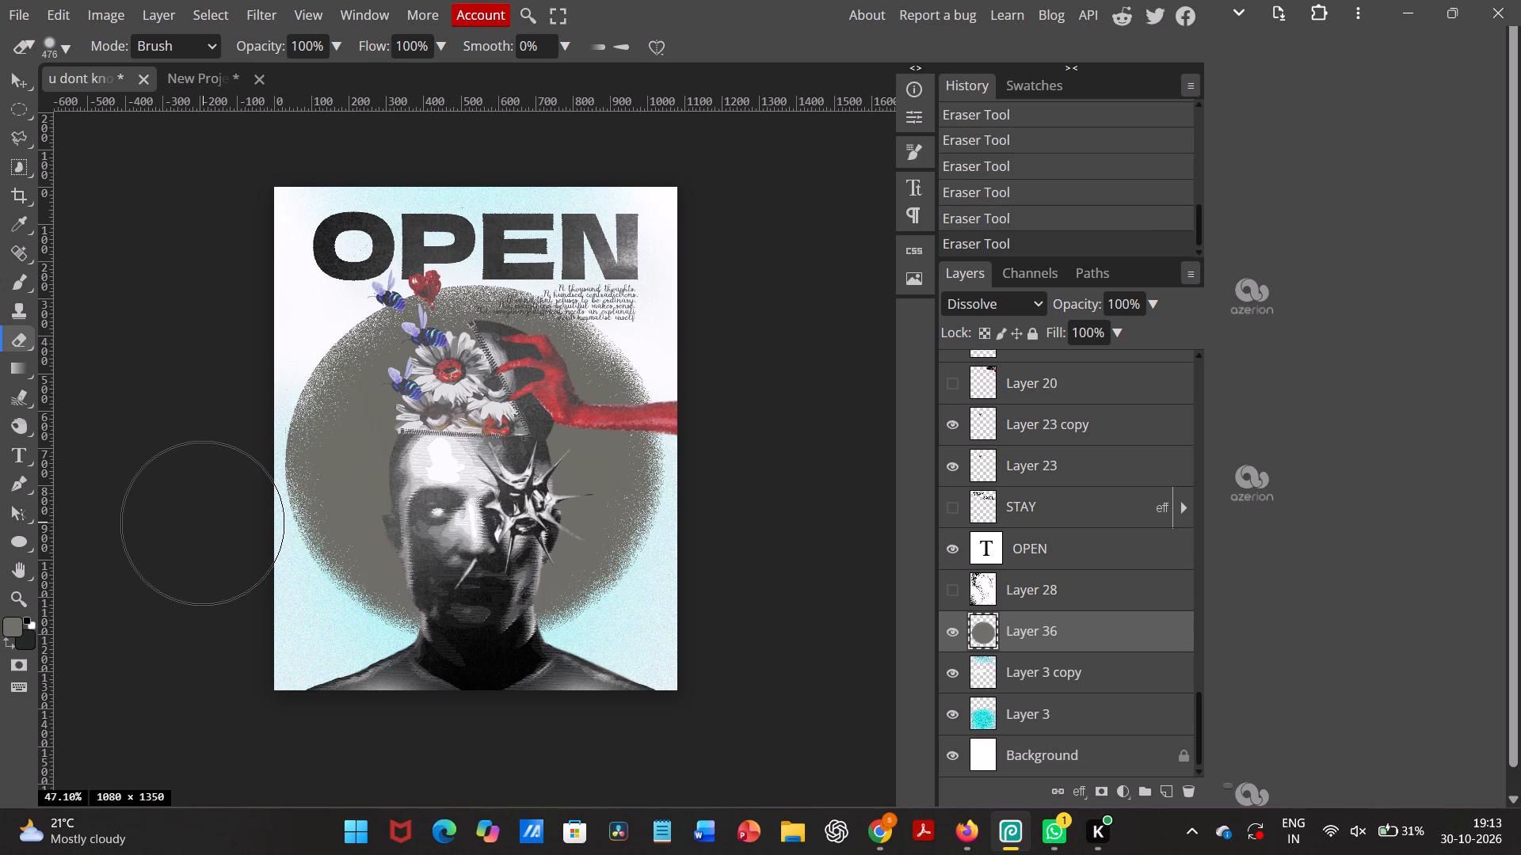
triple_click(203, 522)
triple_click(203, 522)
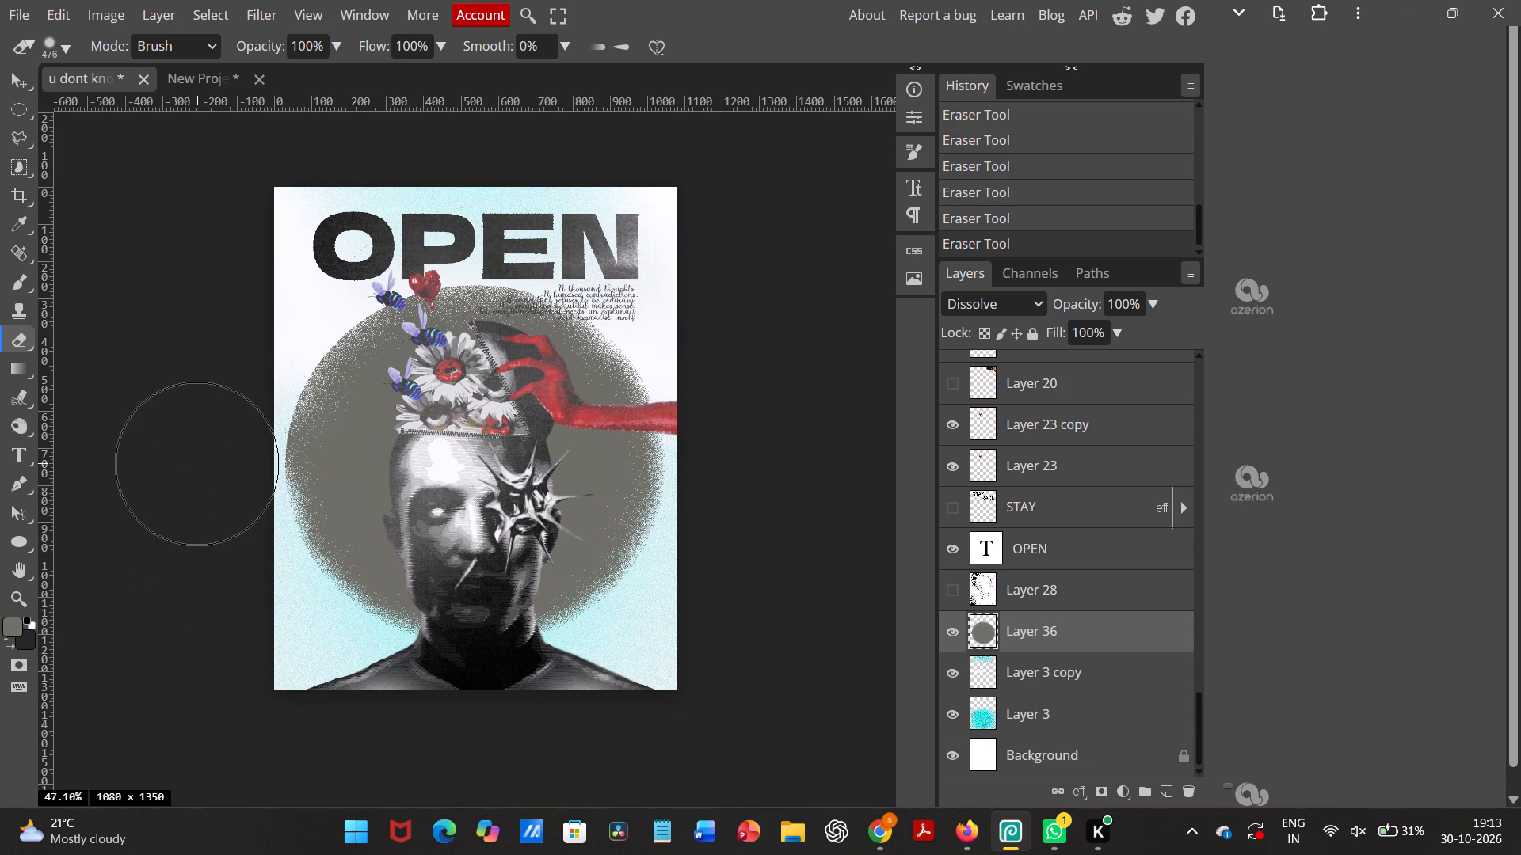
triple_click(197, 465)
triple_click(197, 465)
triple_click(197, 465)
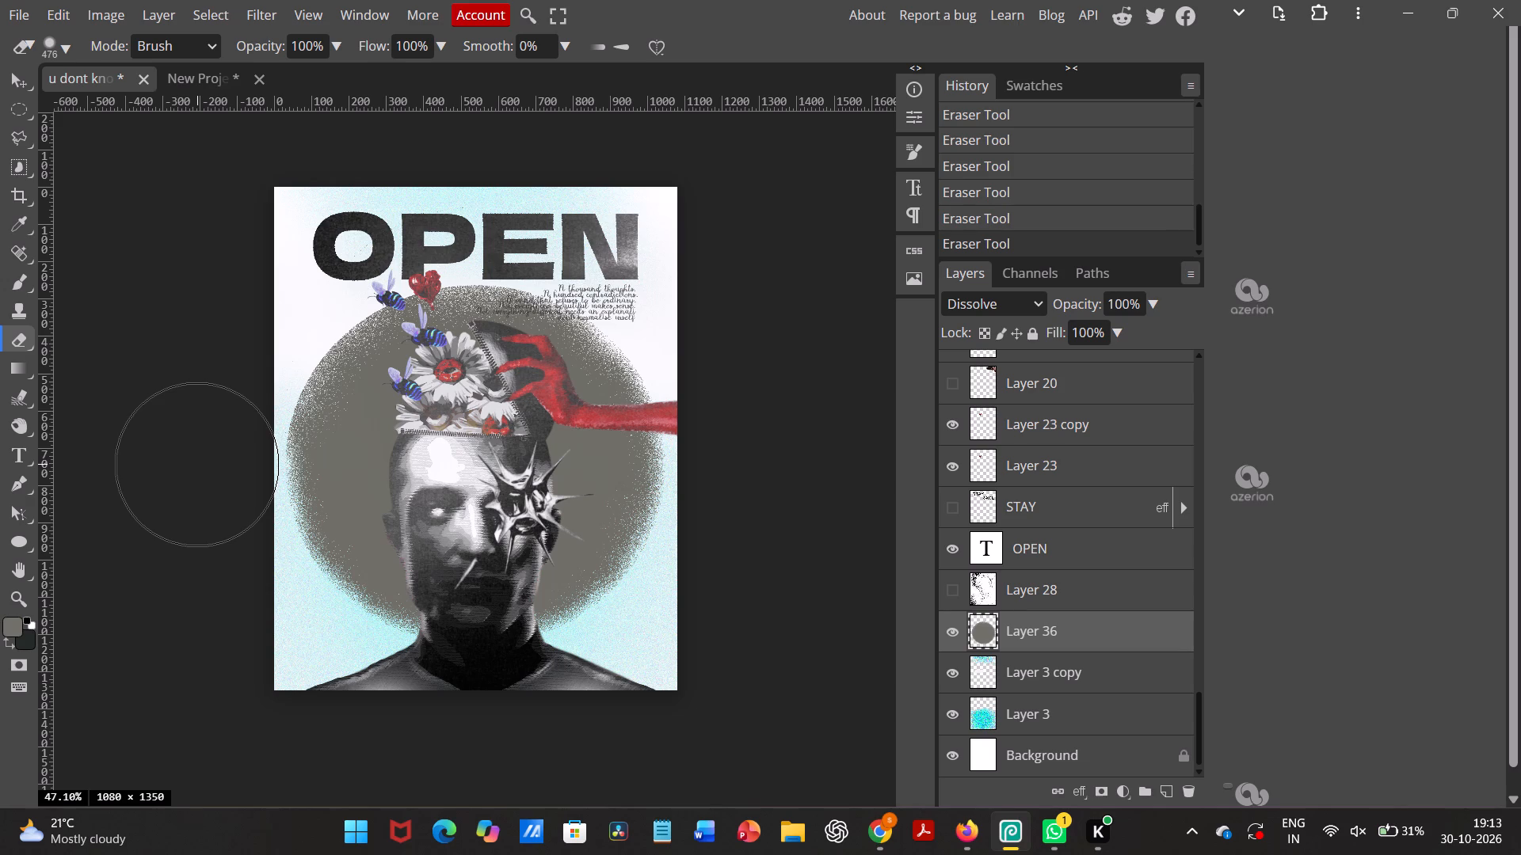
triple_click(200, 438)
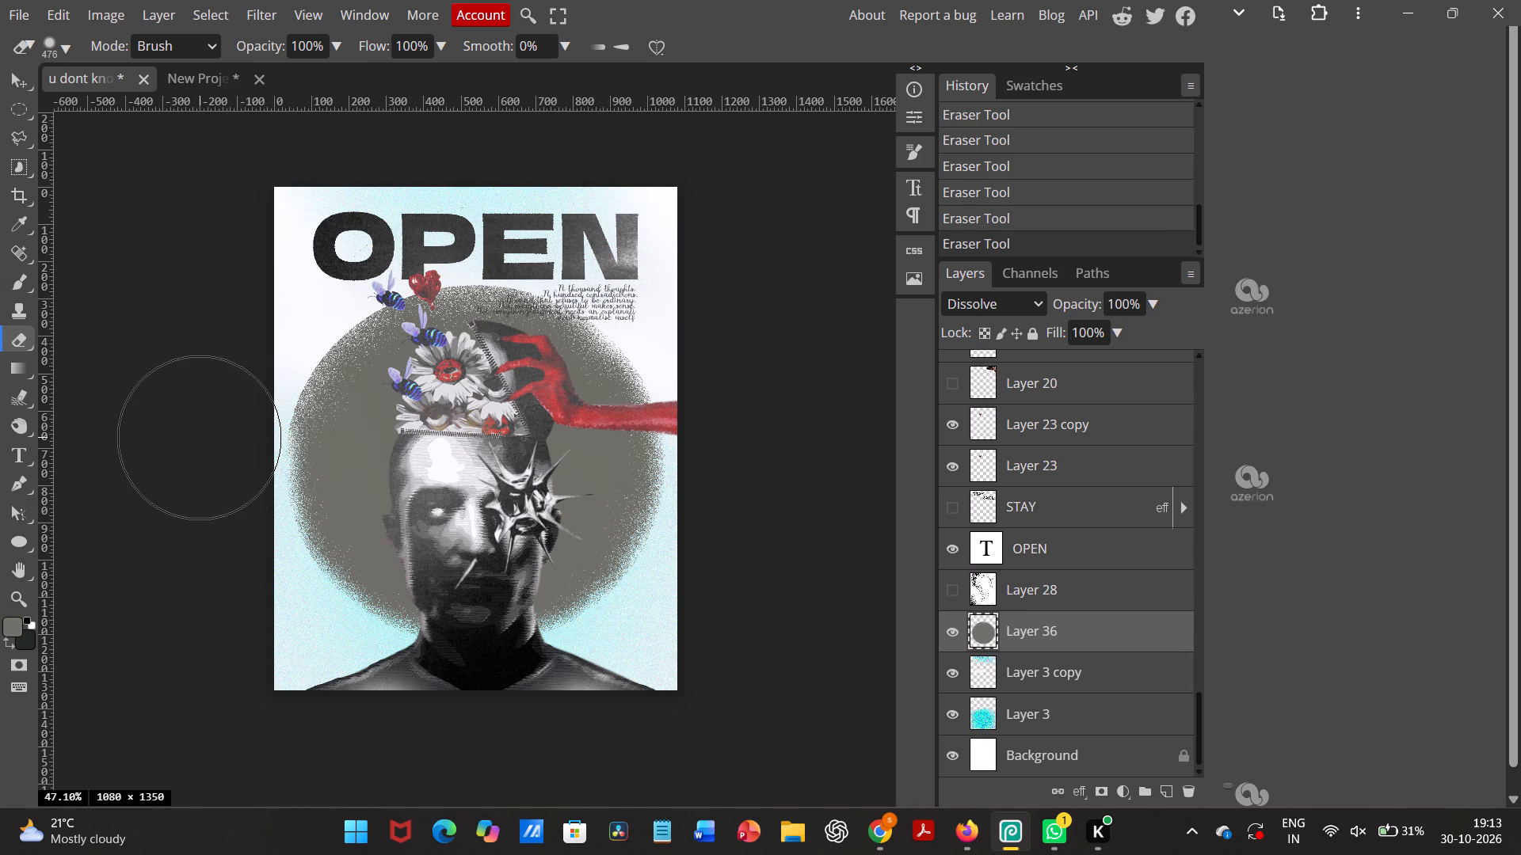
left_click(200, 438)
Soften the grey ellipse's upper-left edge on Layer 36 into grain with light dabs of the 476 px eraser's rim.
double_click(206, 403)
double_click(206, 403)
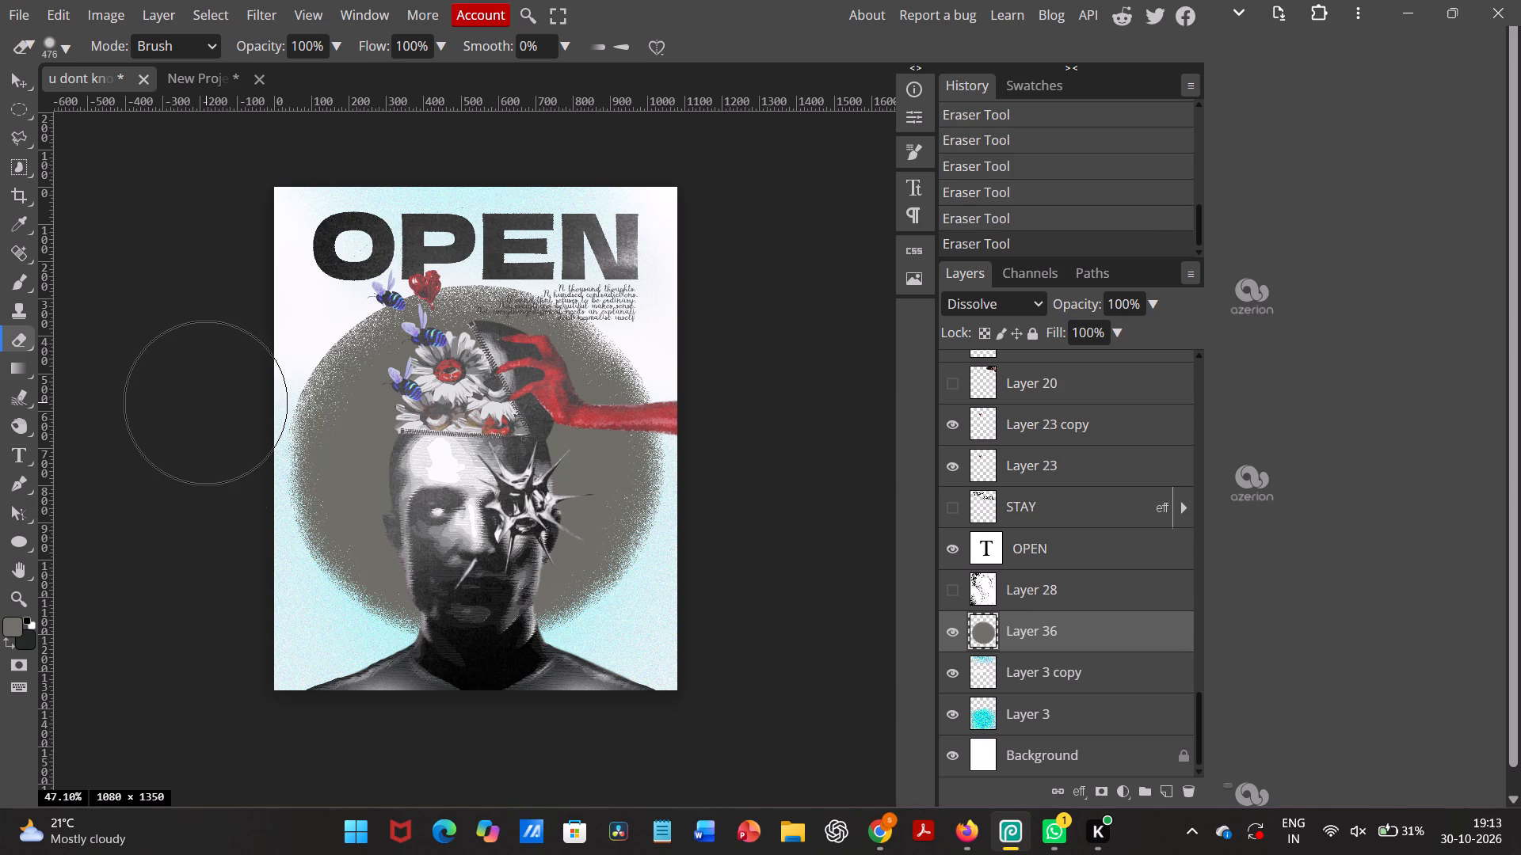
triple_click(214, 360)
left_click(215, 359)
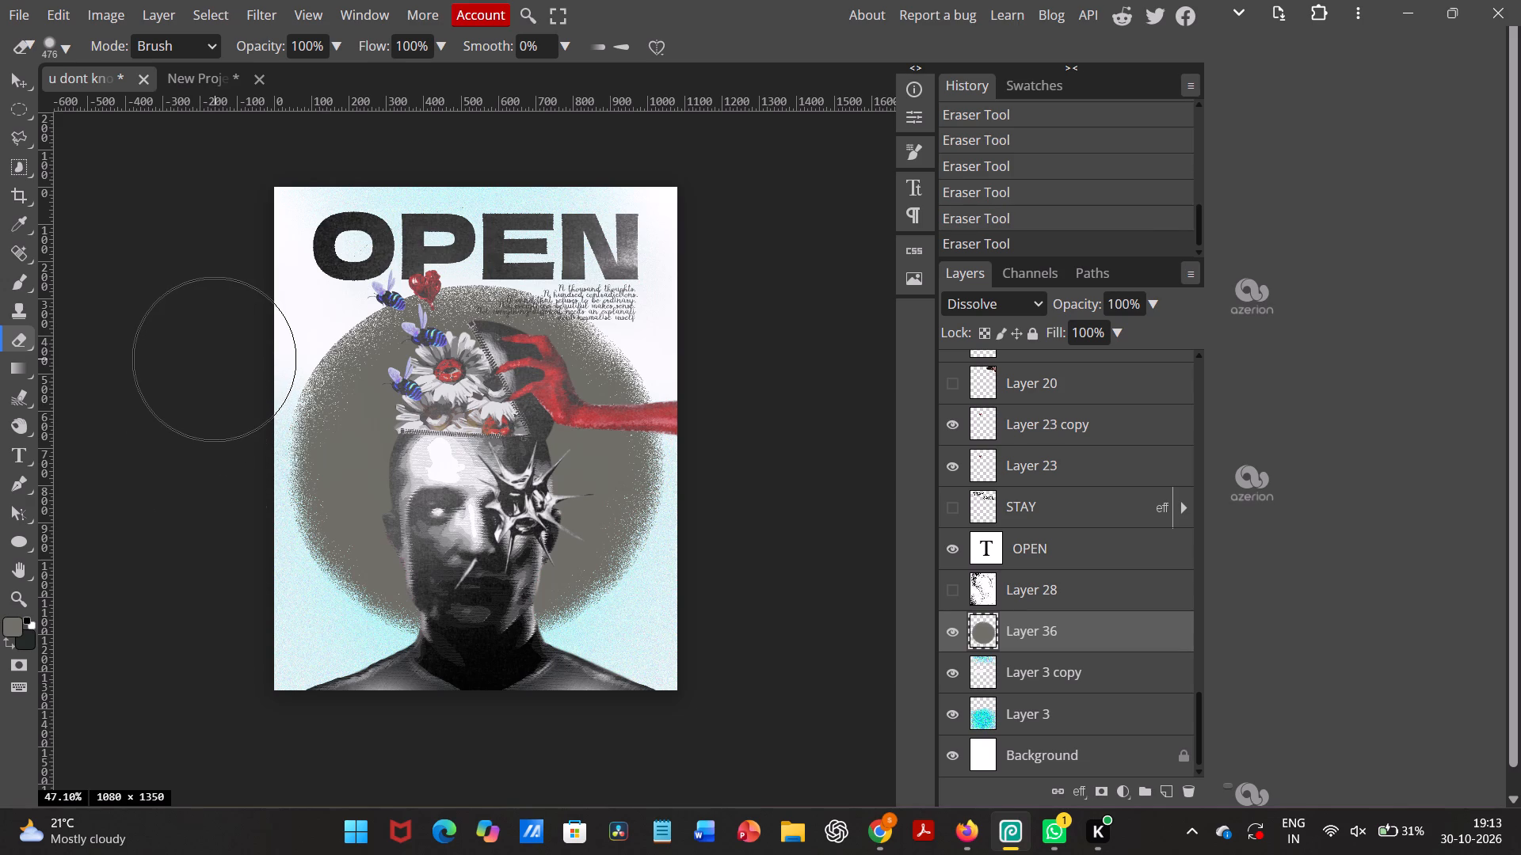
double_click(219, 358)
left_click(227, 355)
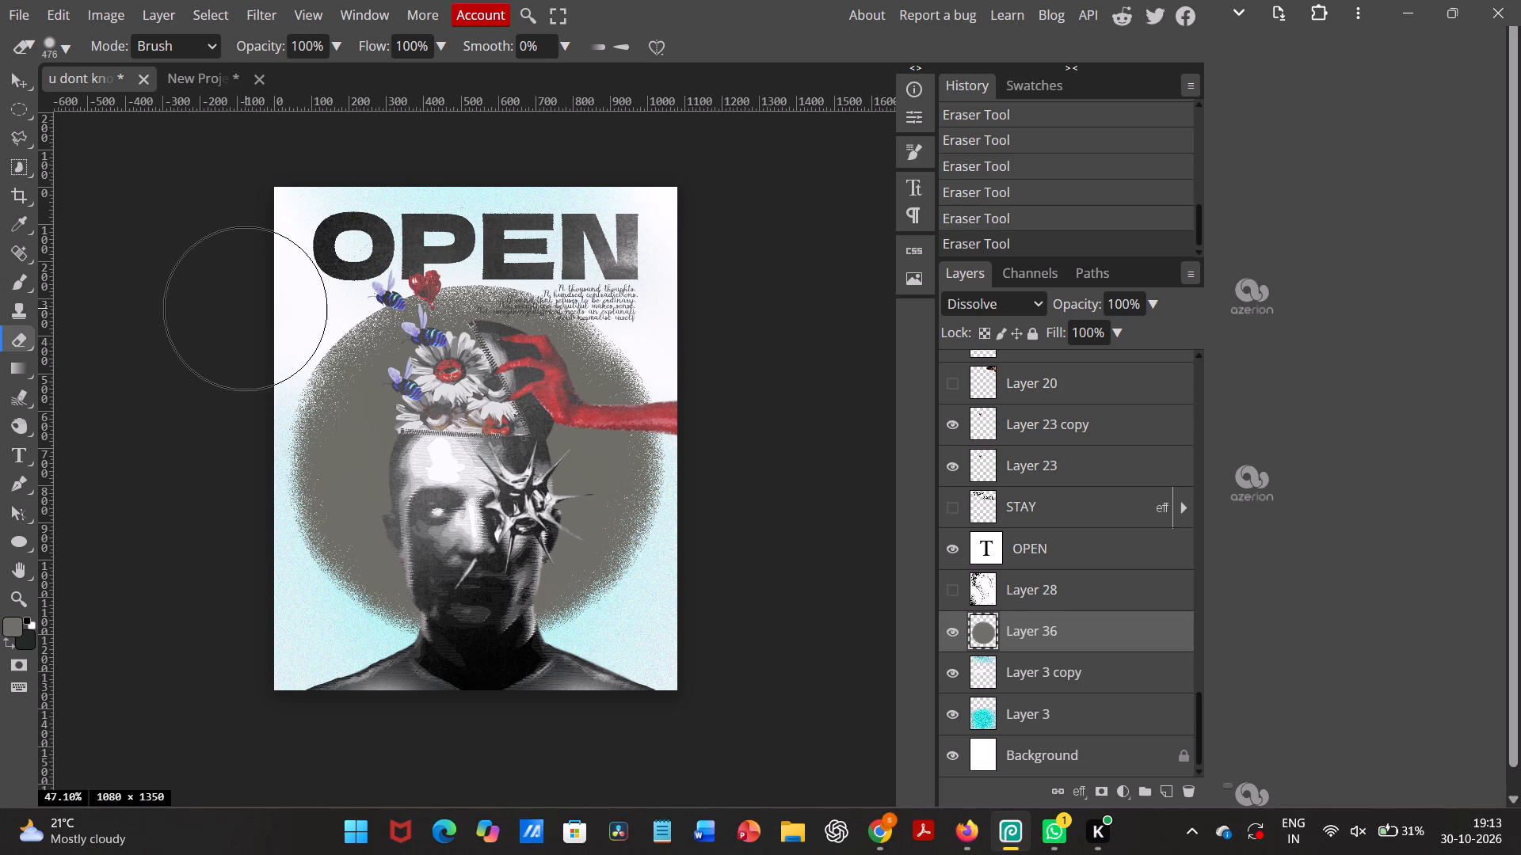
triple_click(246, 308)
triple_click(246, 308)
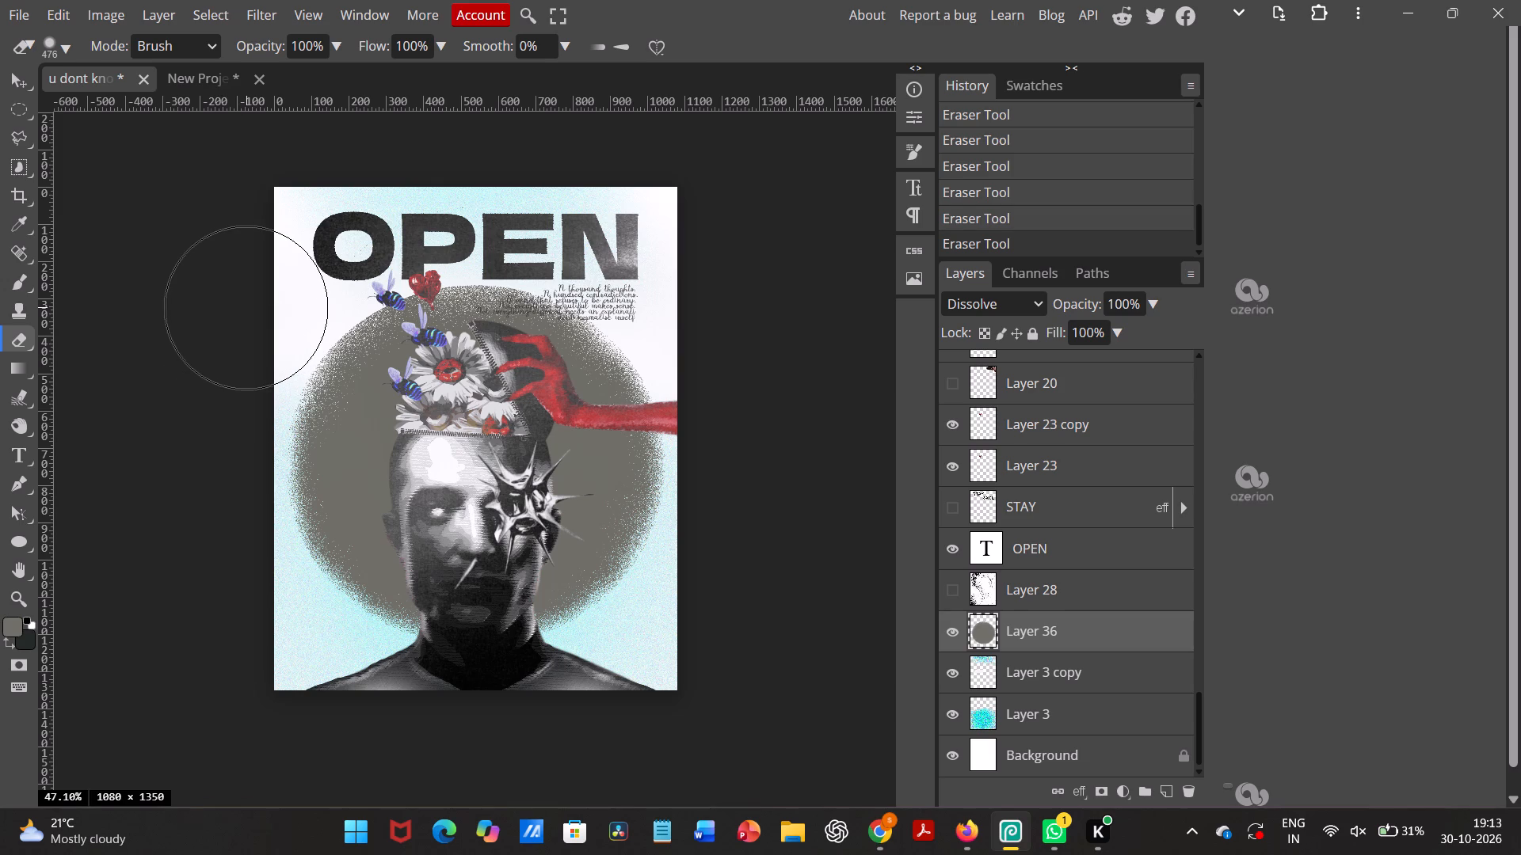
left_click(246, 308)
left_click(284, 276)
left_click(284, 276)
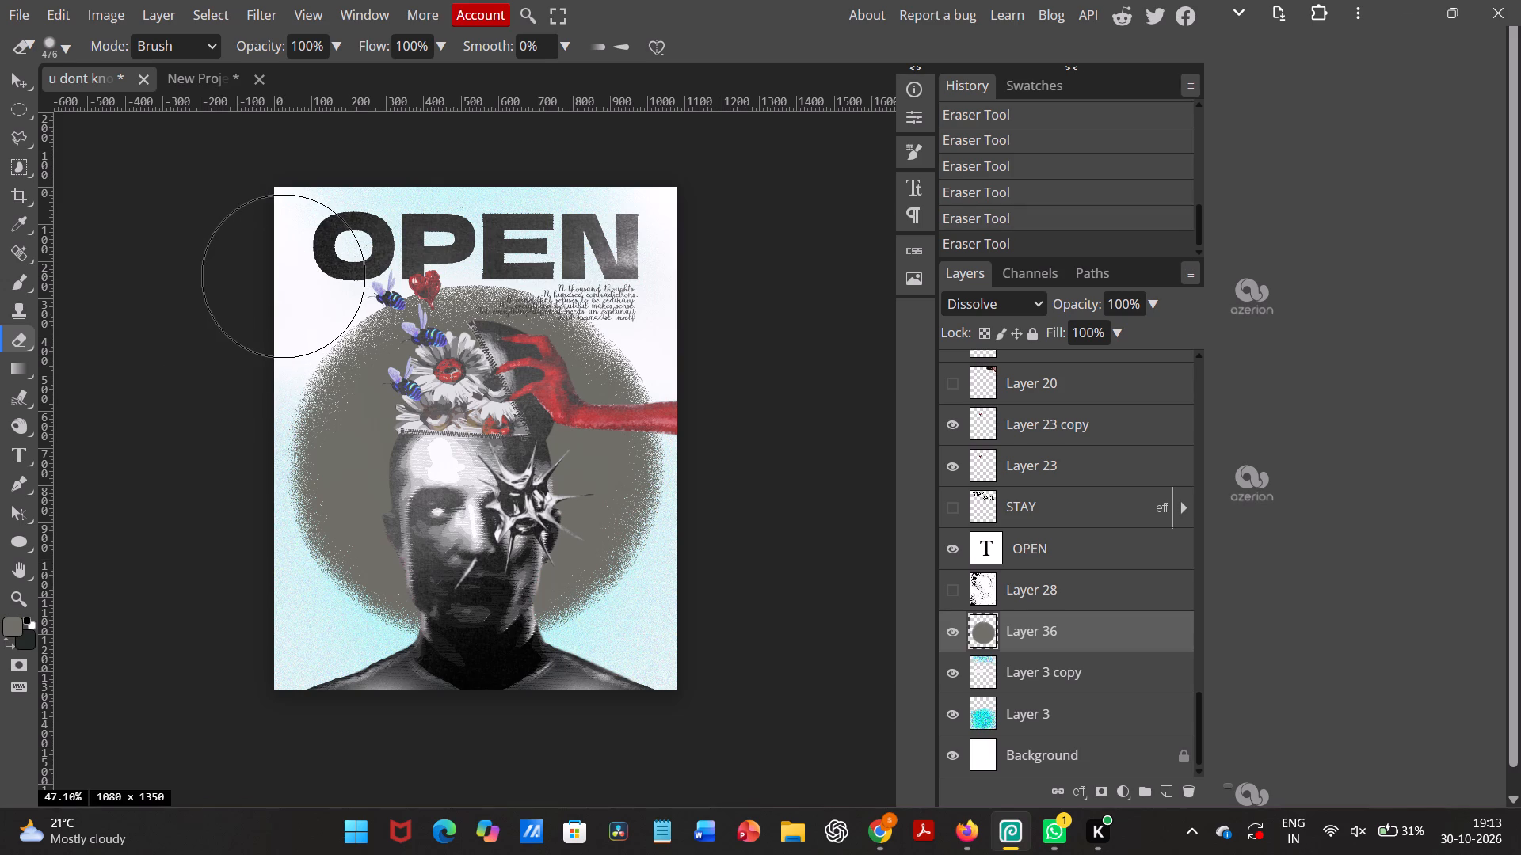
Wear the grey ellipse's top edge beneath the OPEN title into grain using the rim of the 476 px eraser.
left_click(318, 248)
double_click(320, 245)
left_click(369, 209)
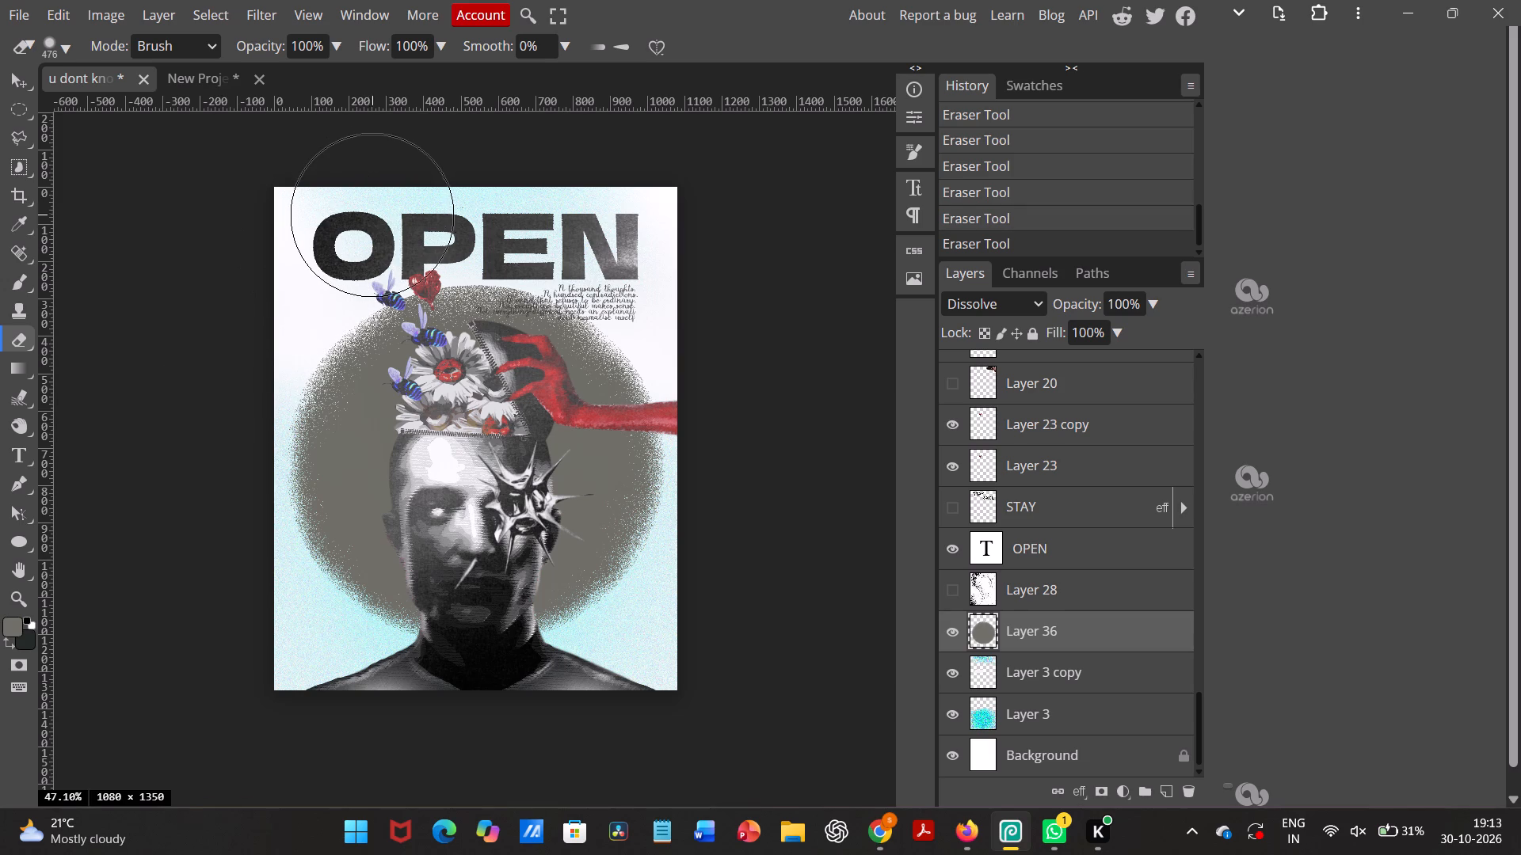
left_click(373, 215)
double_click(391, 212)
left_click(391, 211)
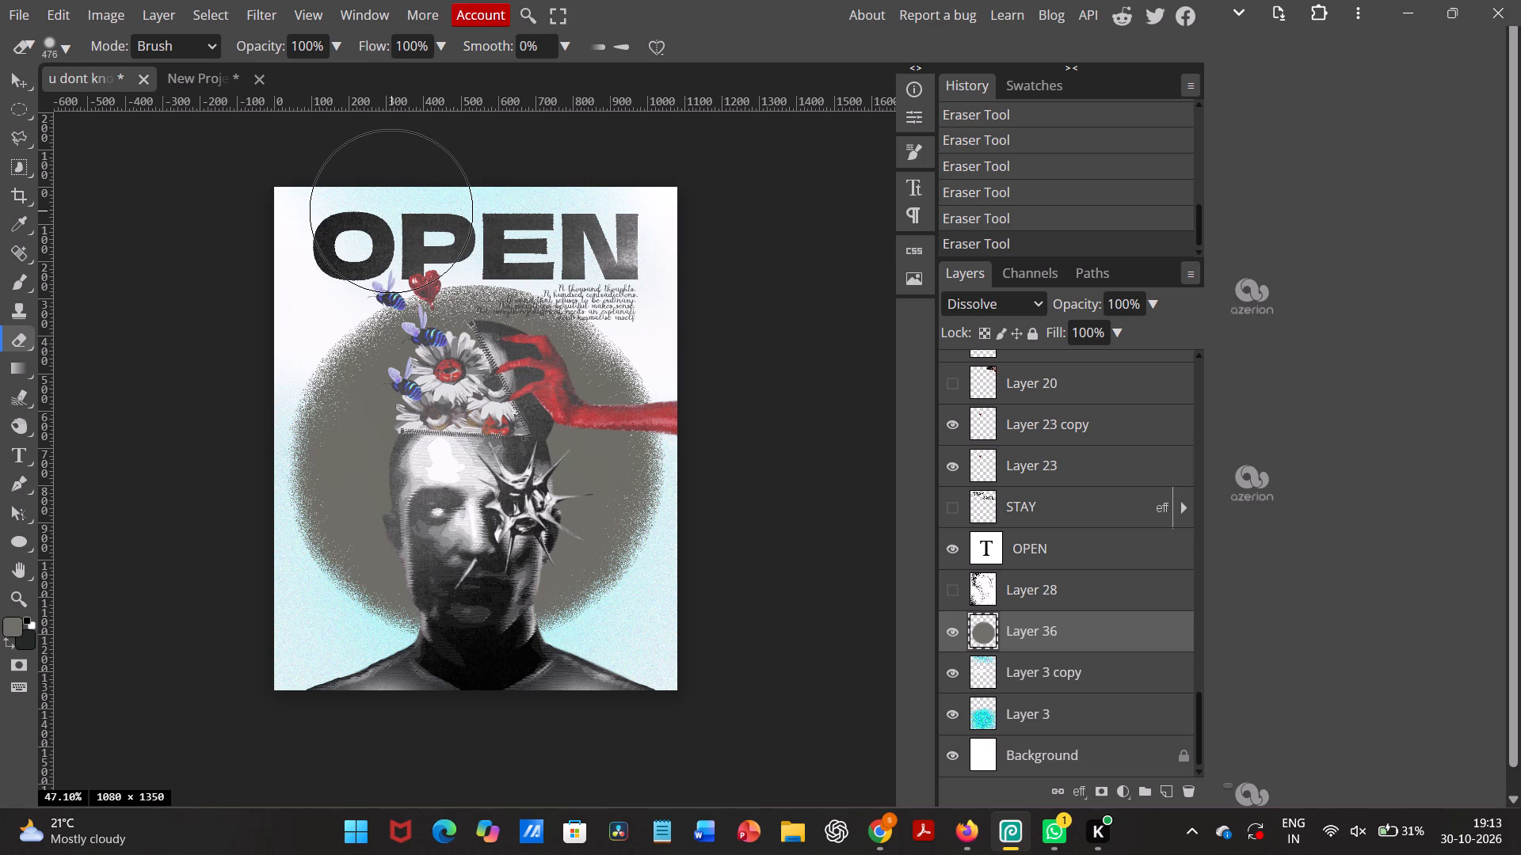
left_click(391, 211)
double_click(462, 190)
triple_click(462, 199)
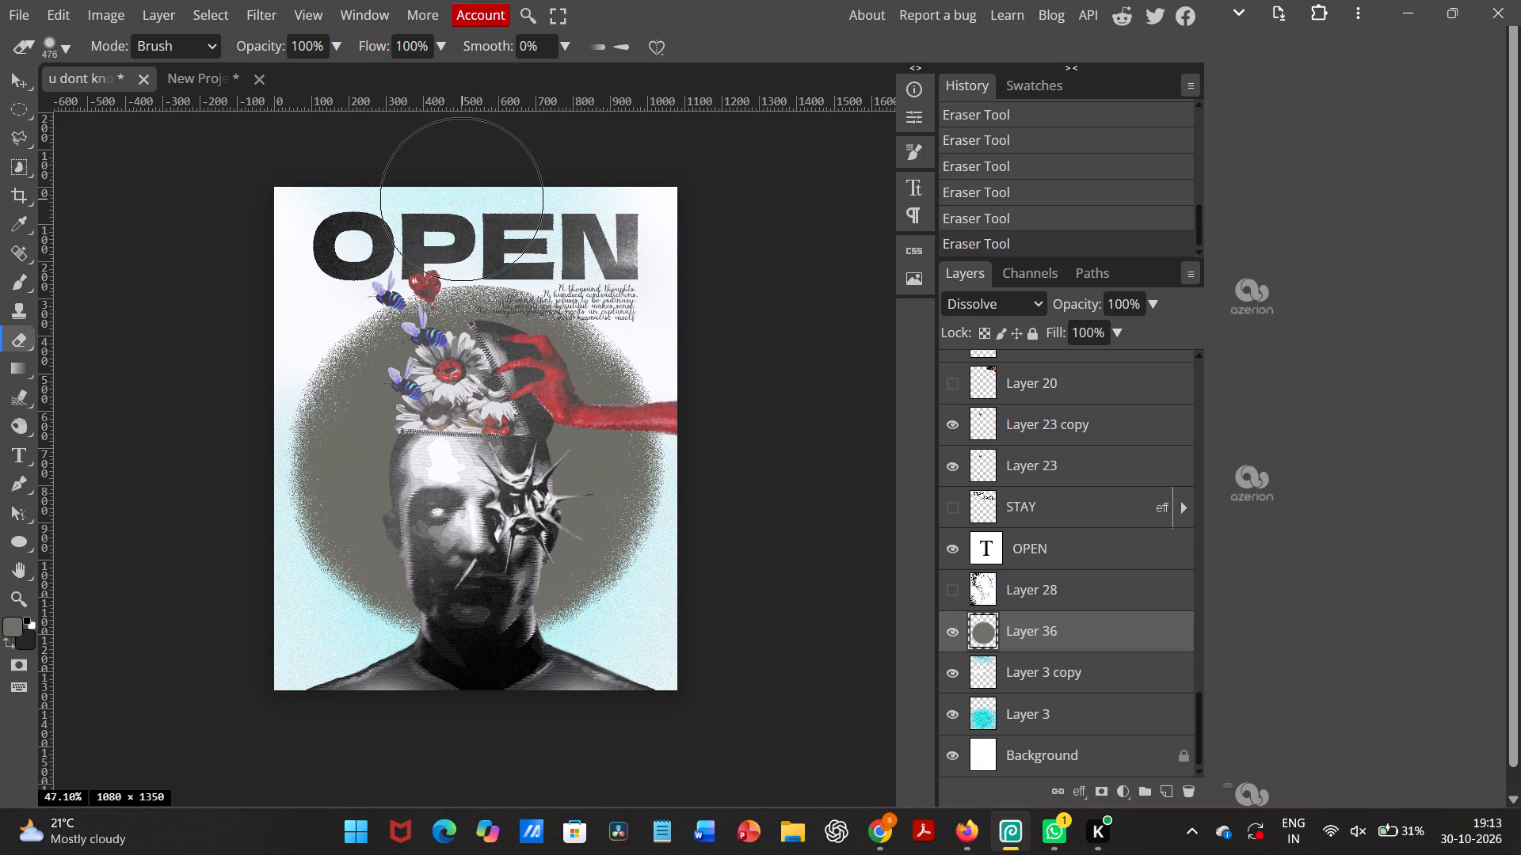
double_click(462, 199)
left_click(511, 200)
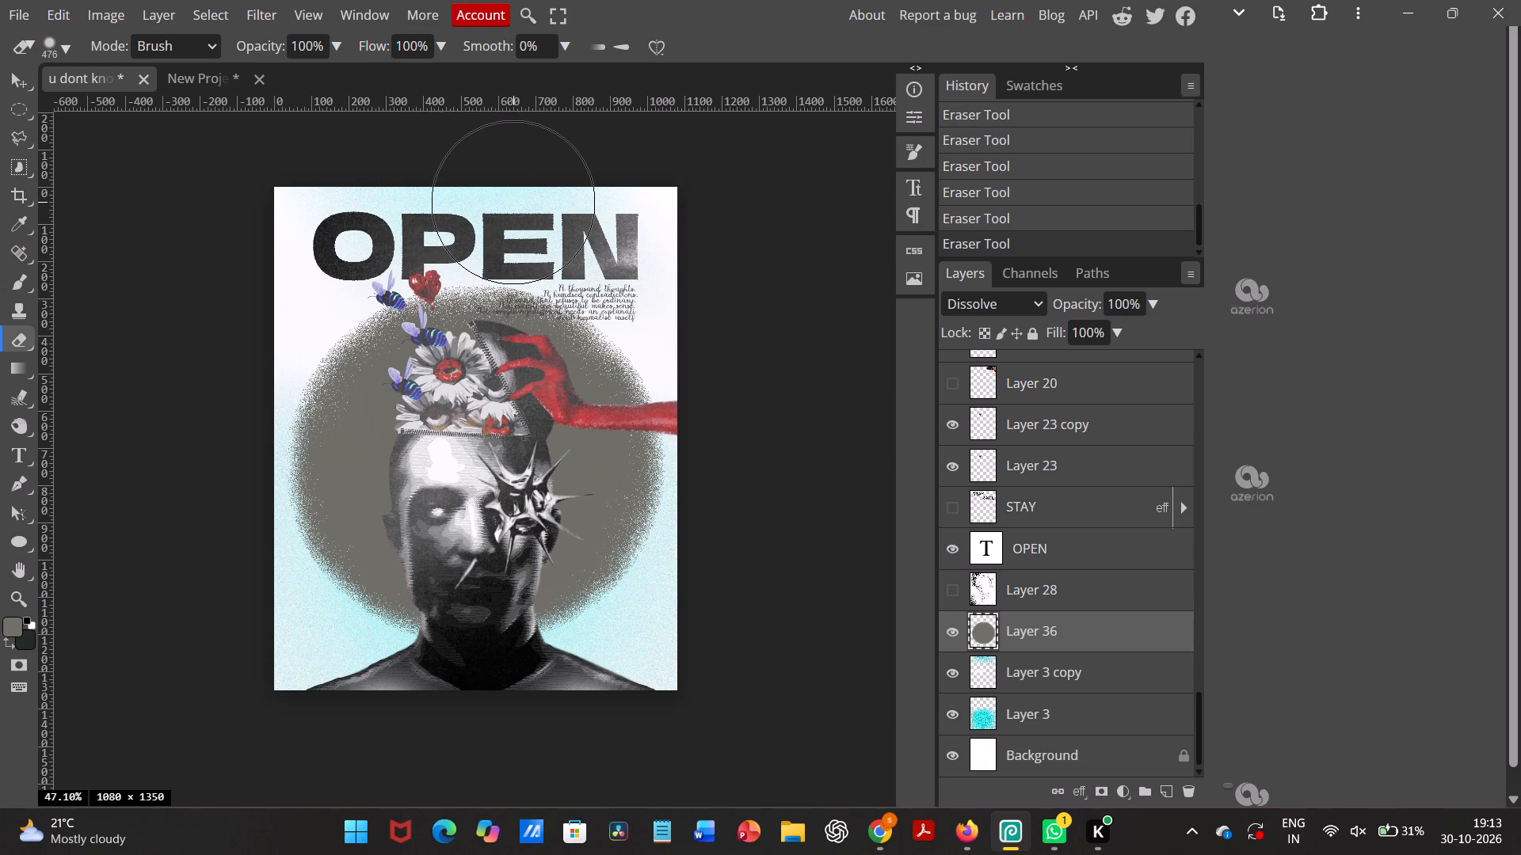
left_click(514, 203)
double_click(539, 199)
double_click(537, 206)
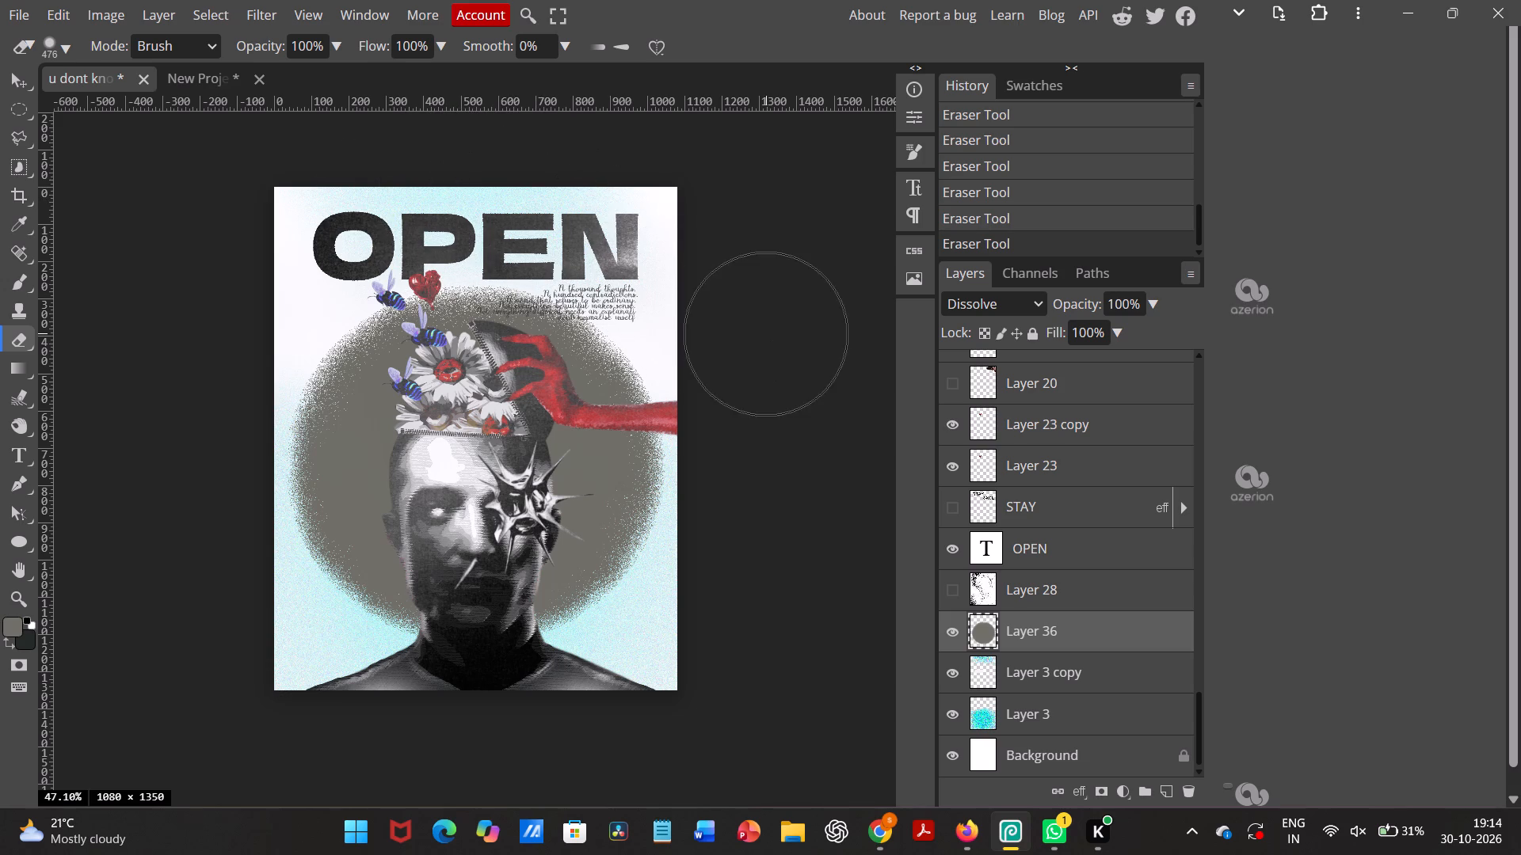
Lower the opacity of Layer 36, the Dissolve-blended grey ellipse, to 13%.
left_click_drag(1081, 306, 1008, 301)
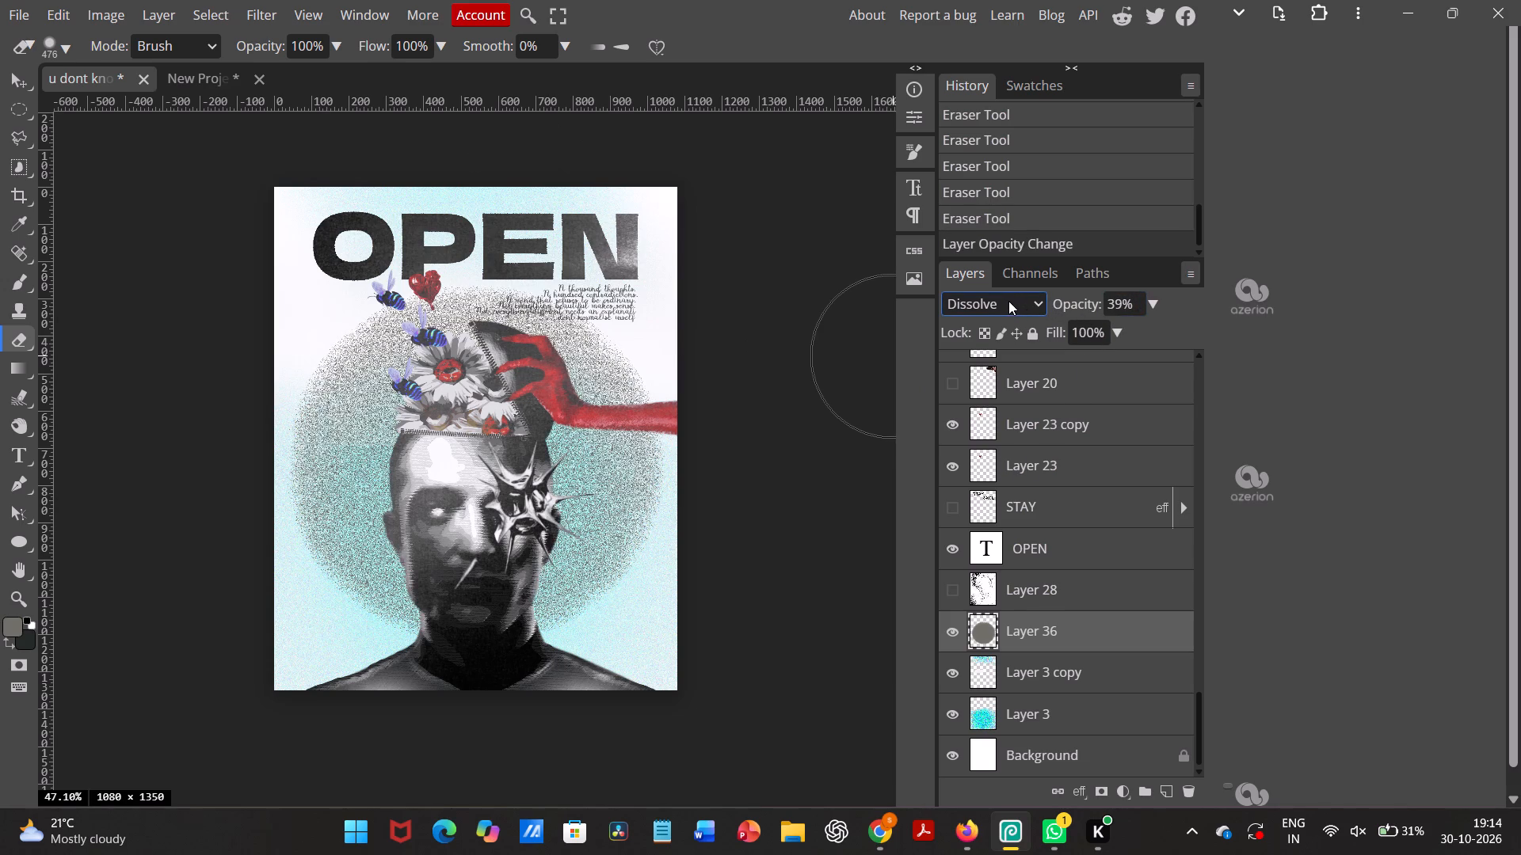
left_click_drag(1008, 301, 978, 301)
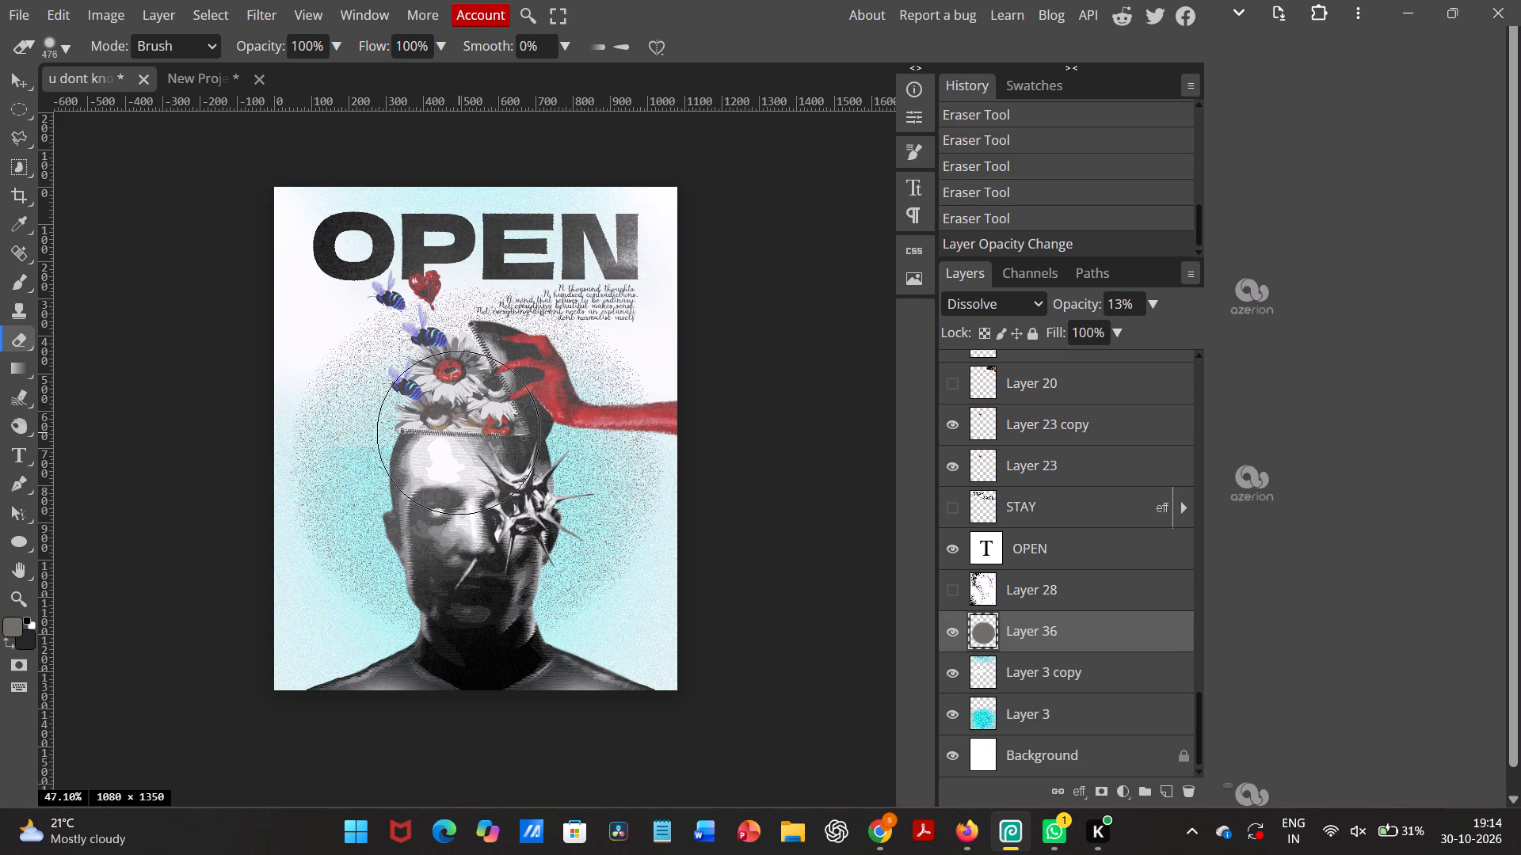
Erase the whole faint grey ellipse from Layer 36 with broad strokes of the 476 px eraser around the portrait.
left_click_drag(459, 433, 698, 415)
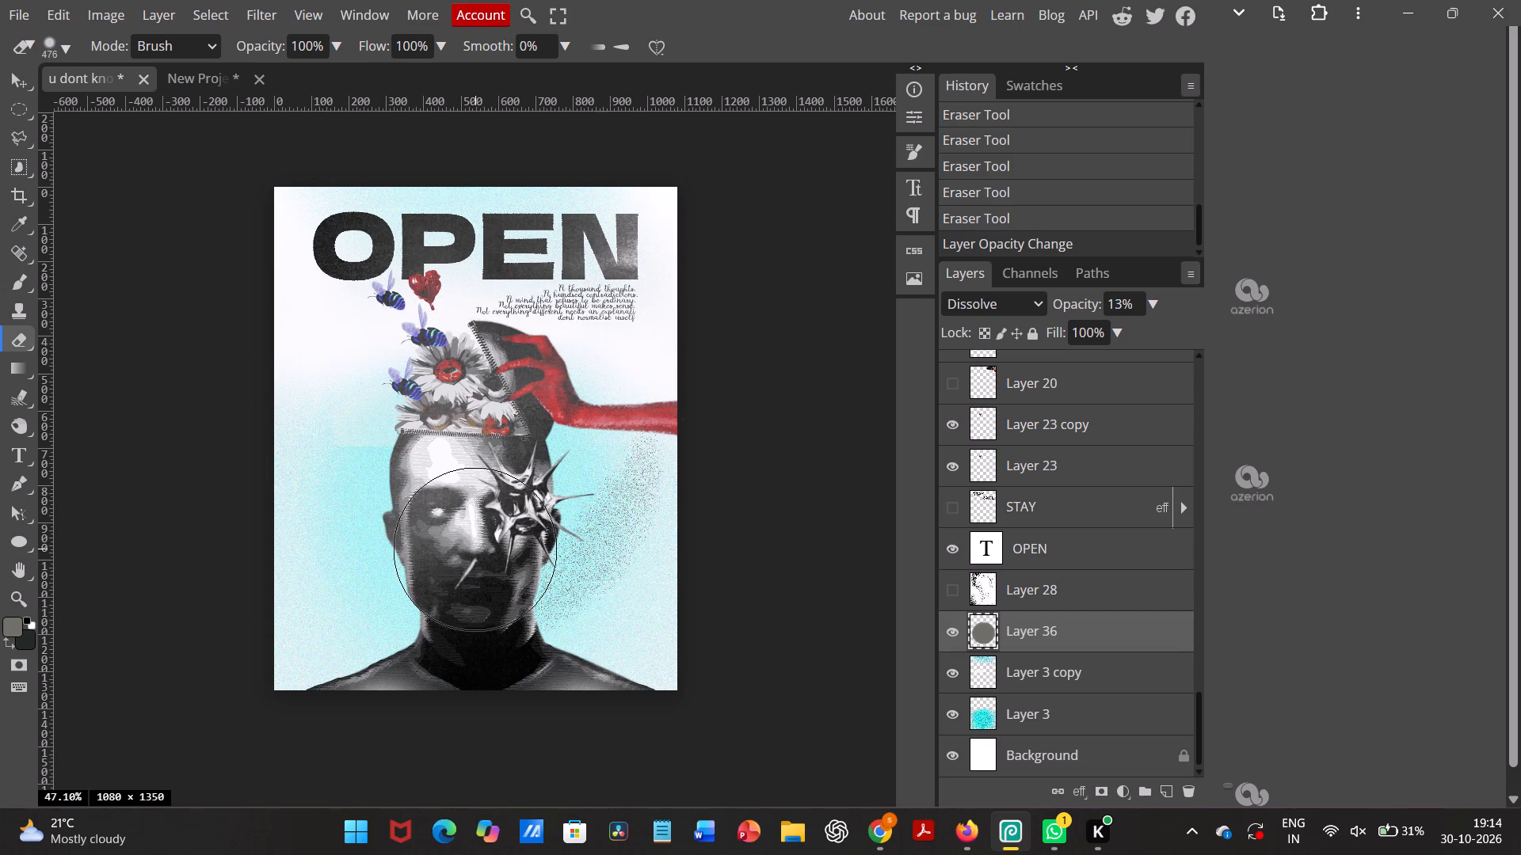
left_click_drag(698, 415, 434, 560)
left_click_drag(457, 539, 363, 599)
left_click_drag(363, 599, 366, 524)
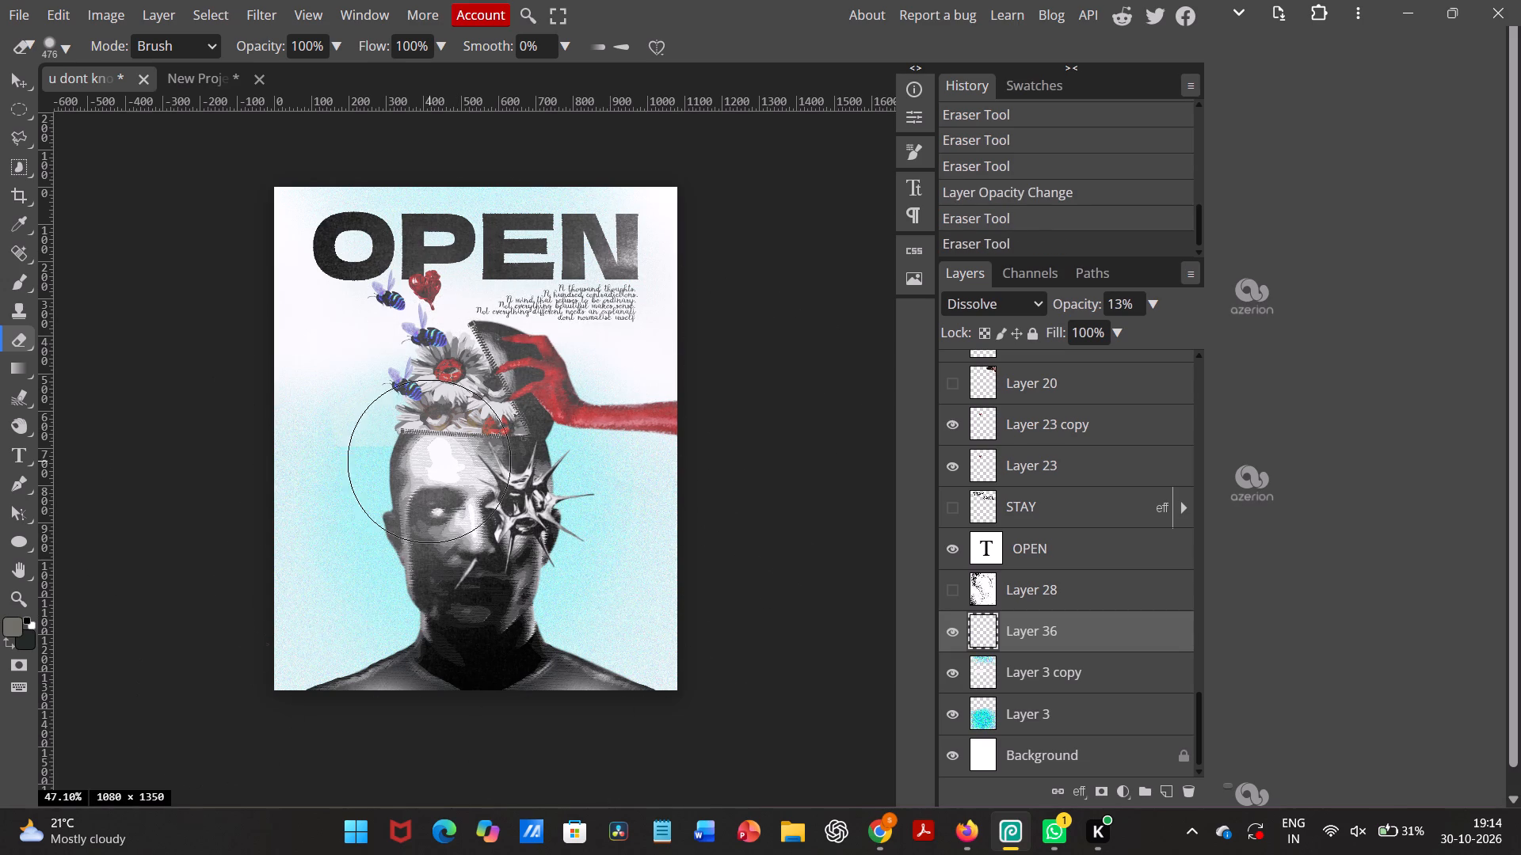
left_click_drag(366, 524, 611, 549)
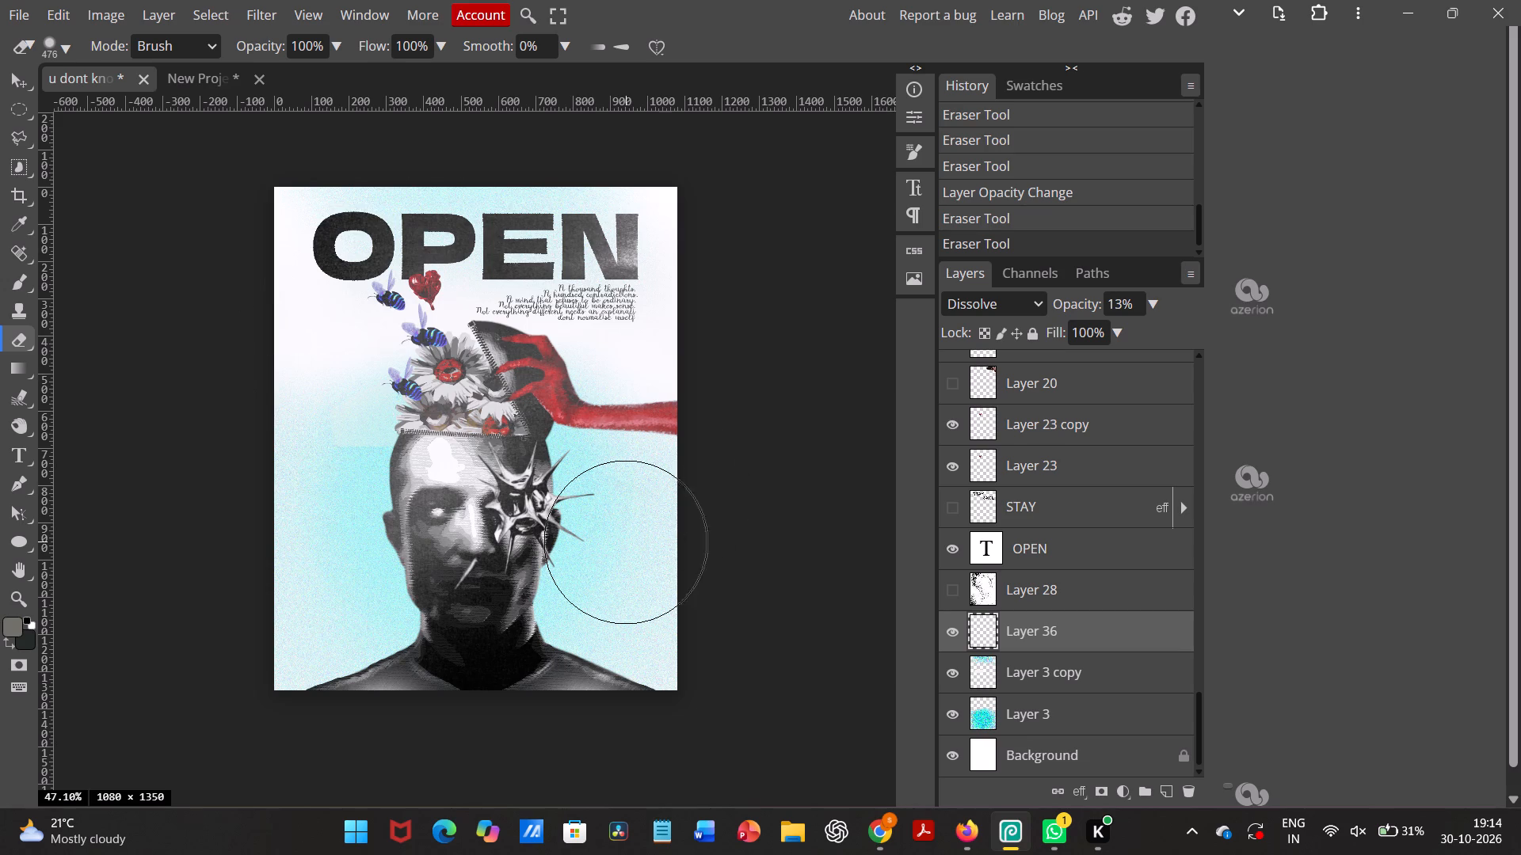
left_click_drag(611, 549, 540, 516)
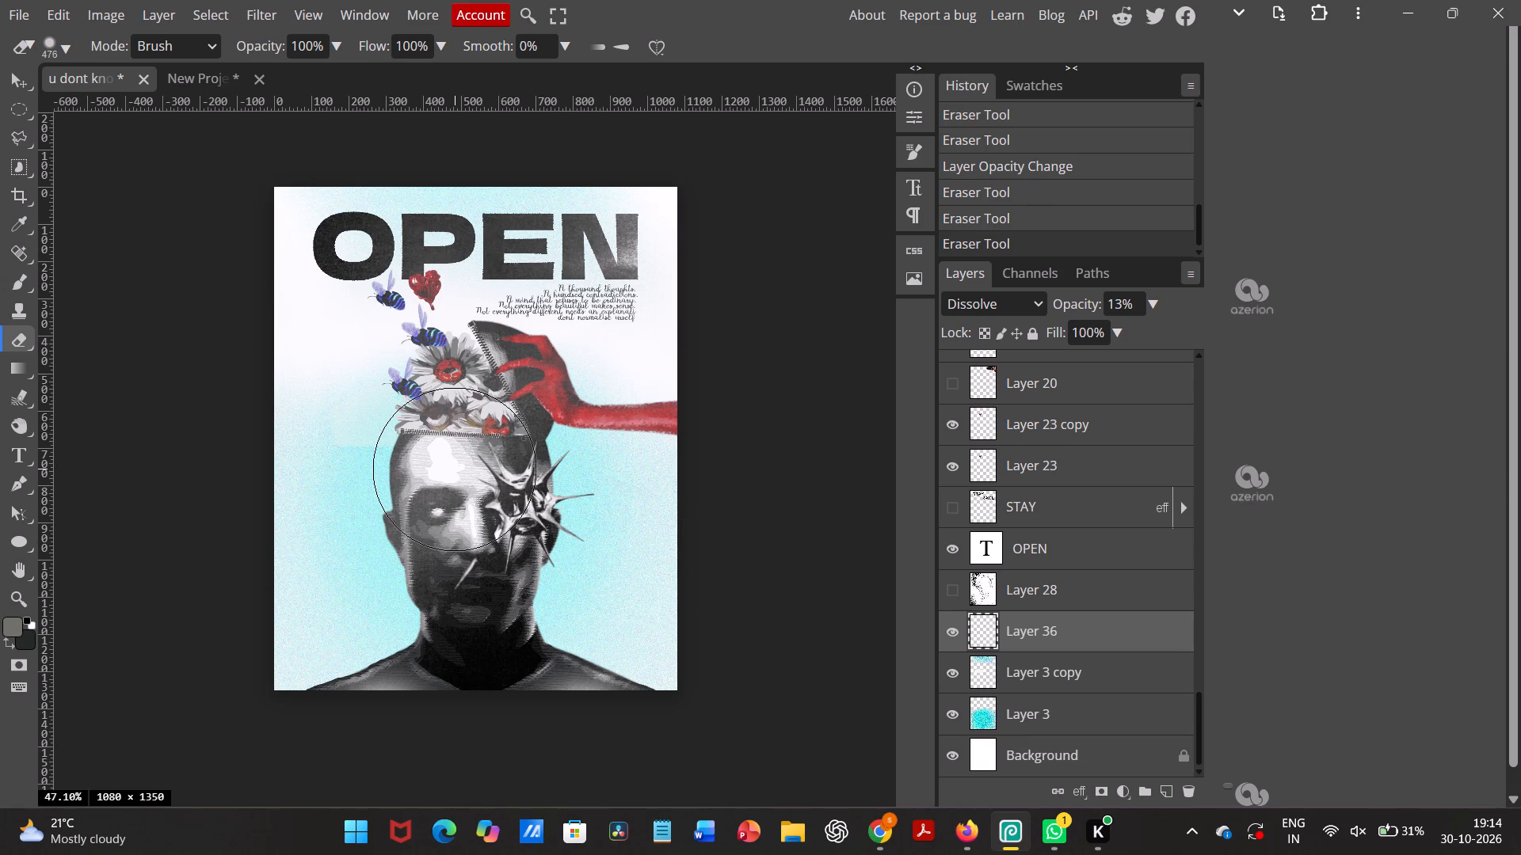
left_click(365, 263)
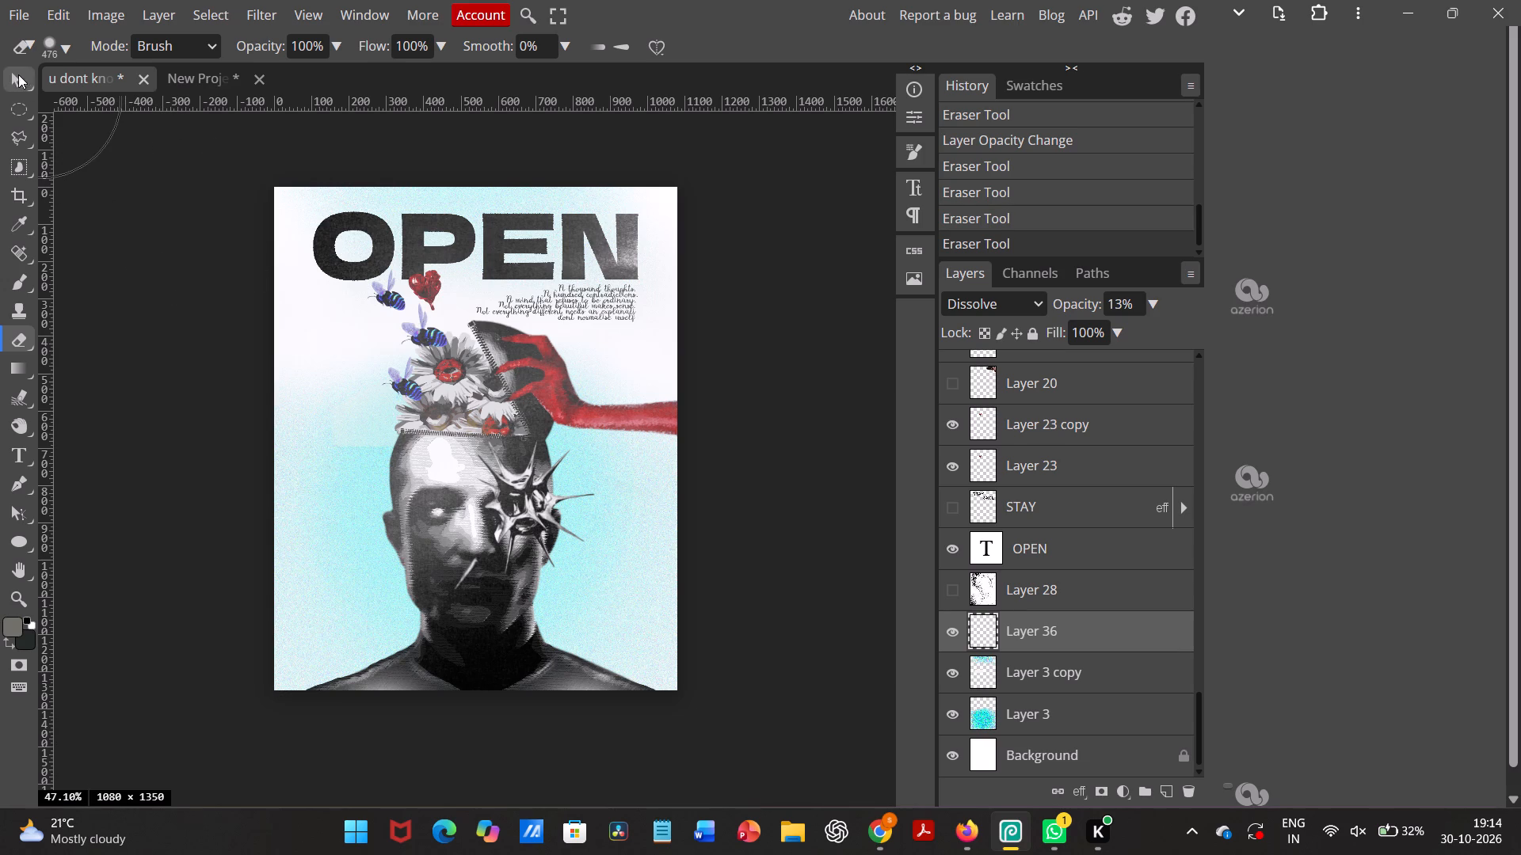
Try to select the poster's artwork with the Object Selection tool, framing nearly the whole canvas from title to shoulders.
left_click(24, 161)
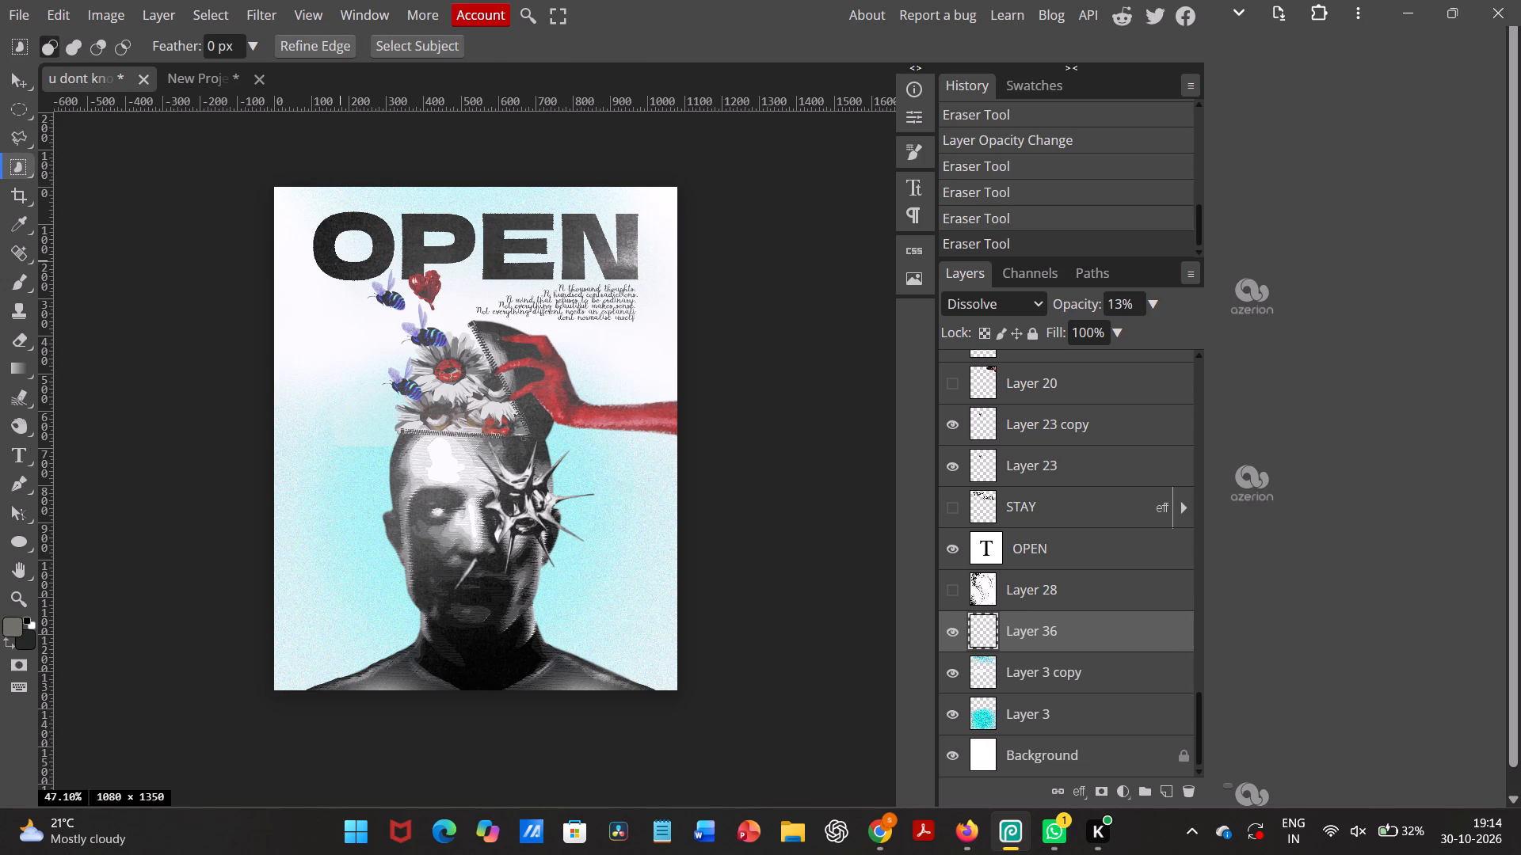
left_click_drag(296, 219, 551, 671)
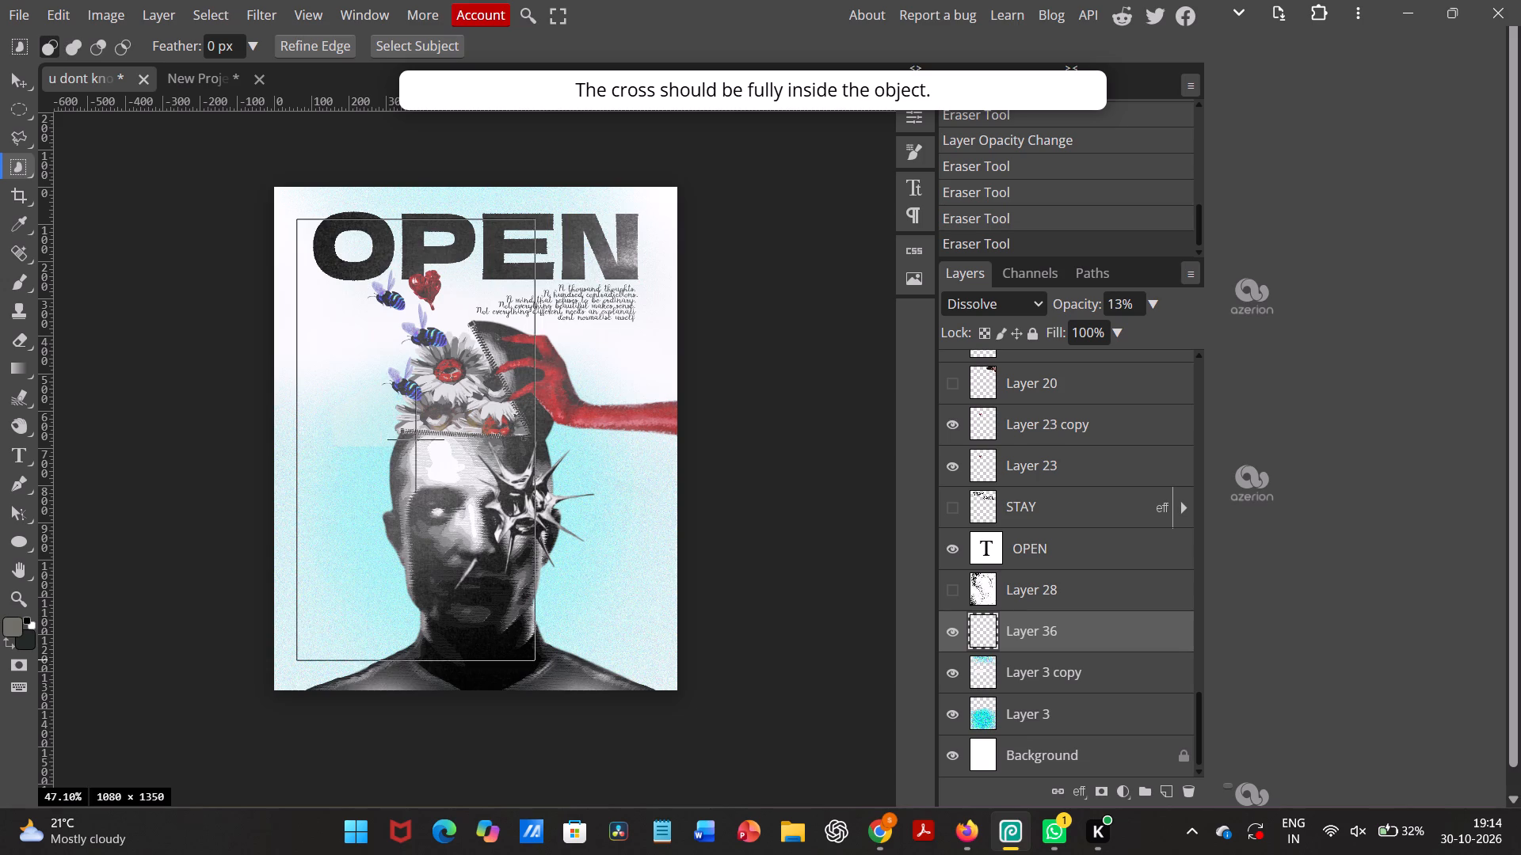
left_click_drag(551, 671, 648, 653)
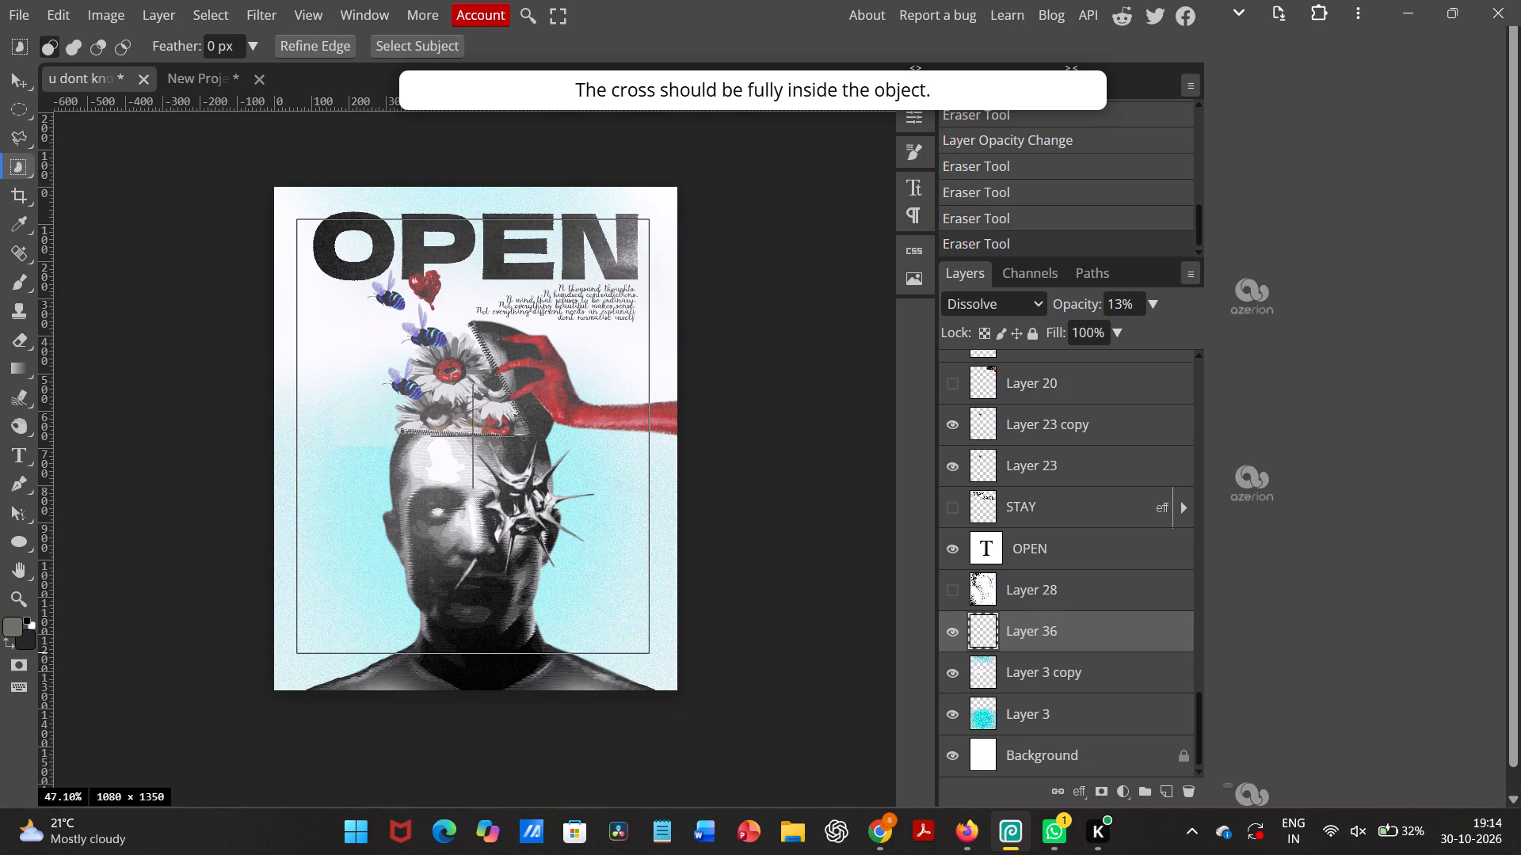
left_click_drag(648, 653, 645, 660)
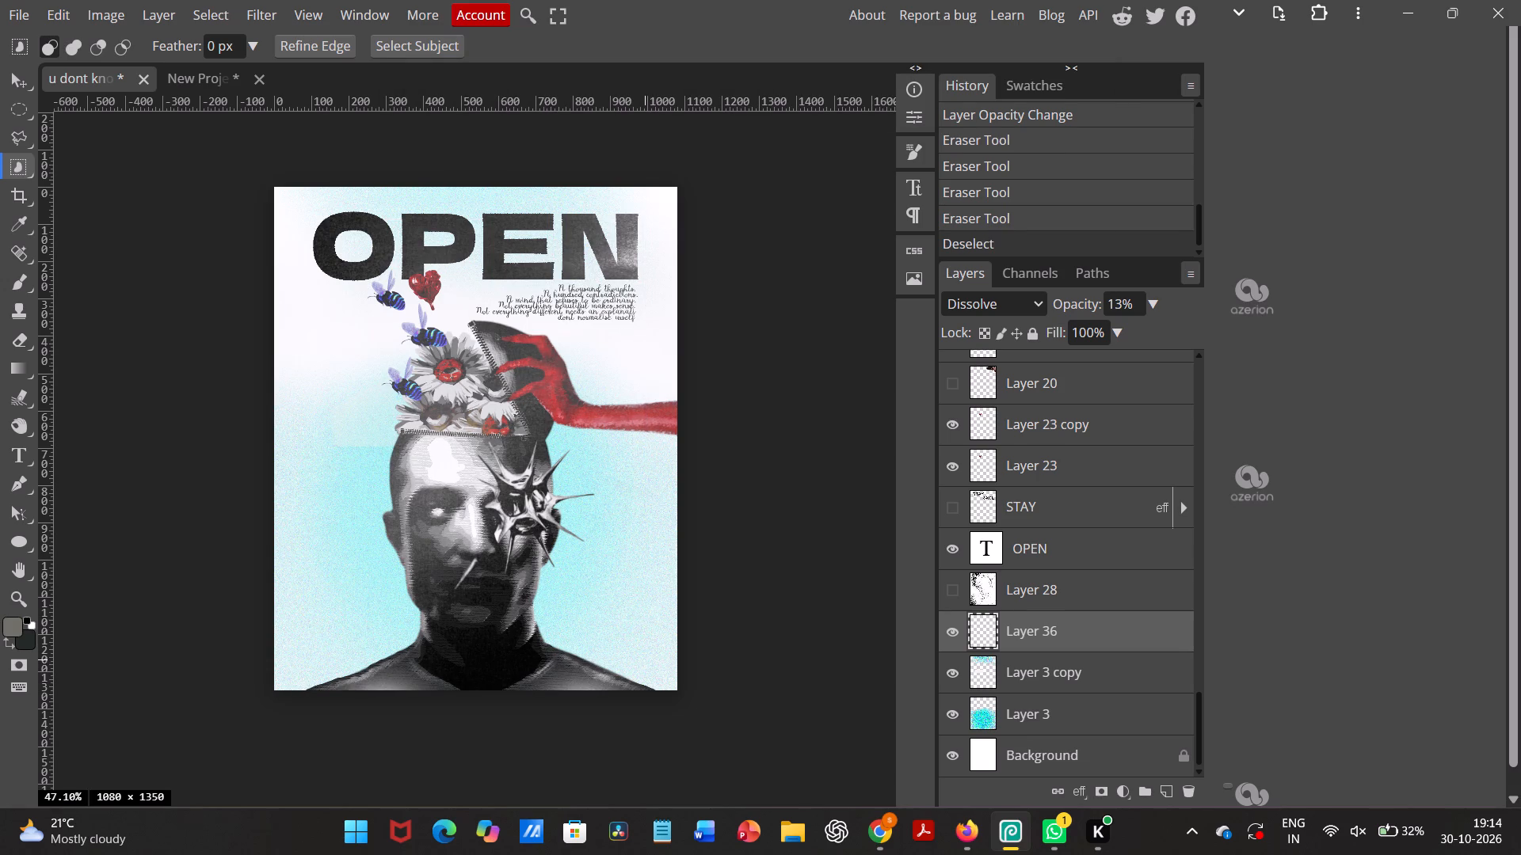